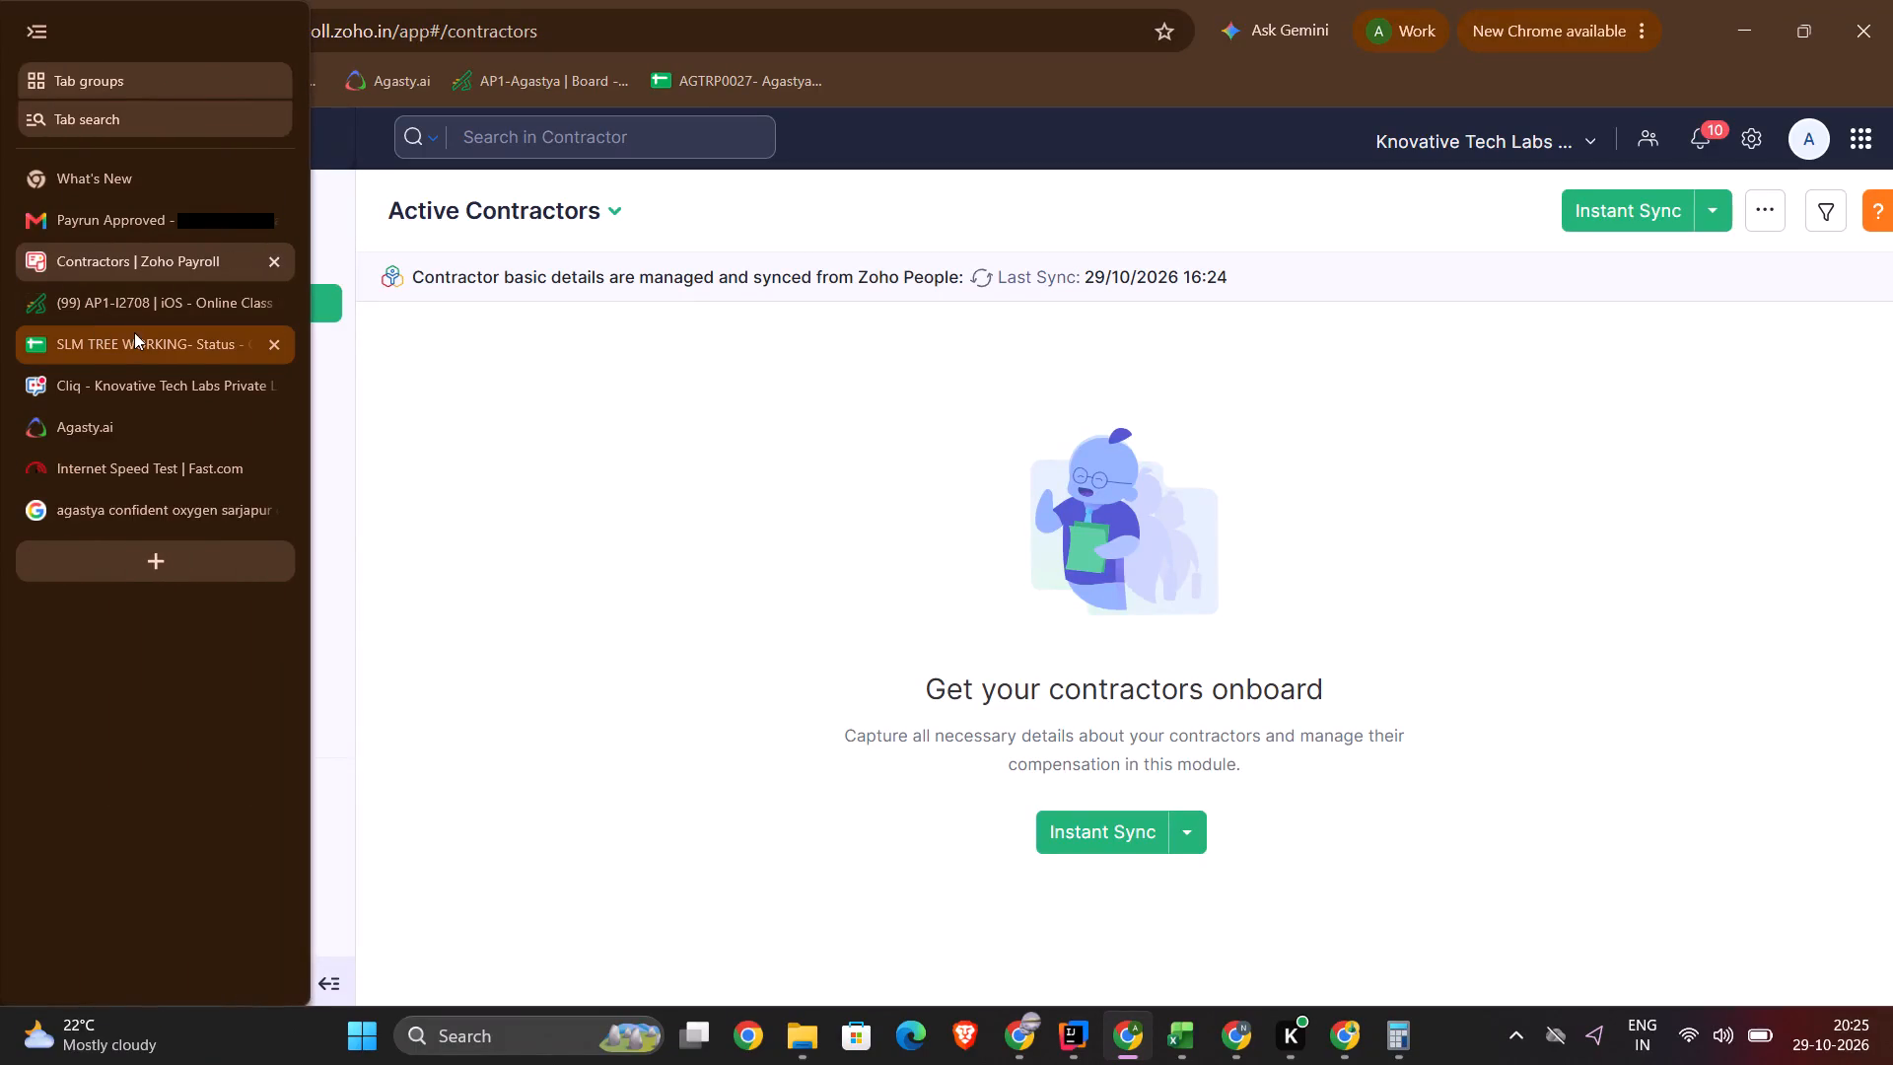
Switch to Cliq and hand off the ongoing call to this device.
left_click(83, 371)
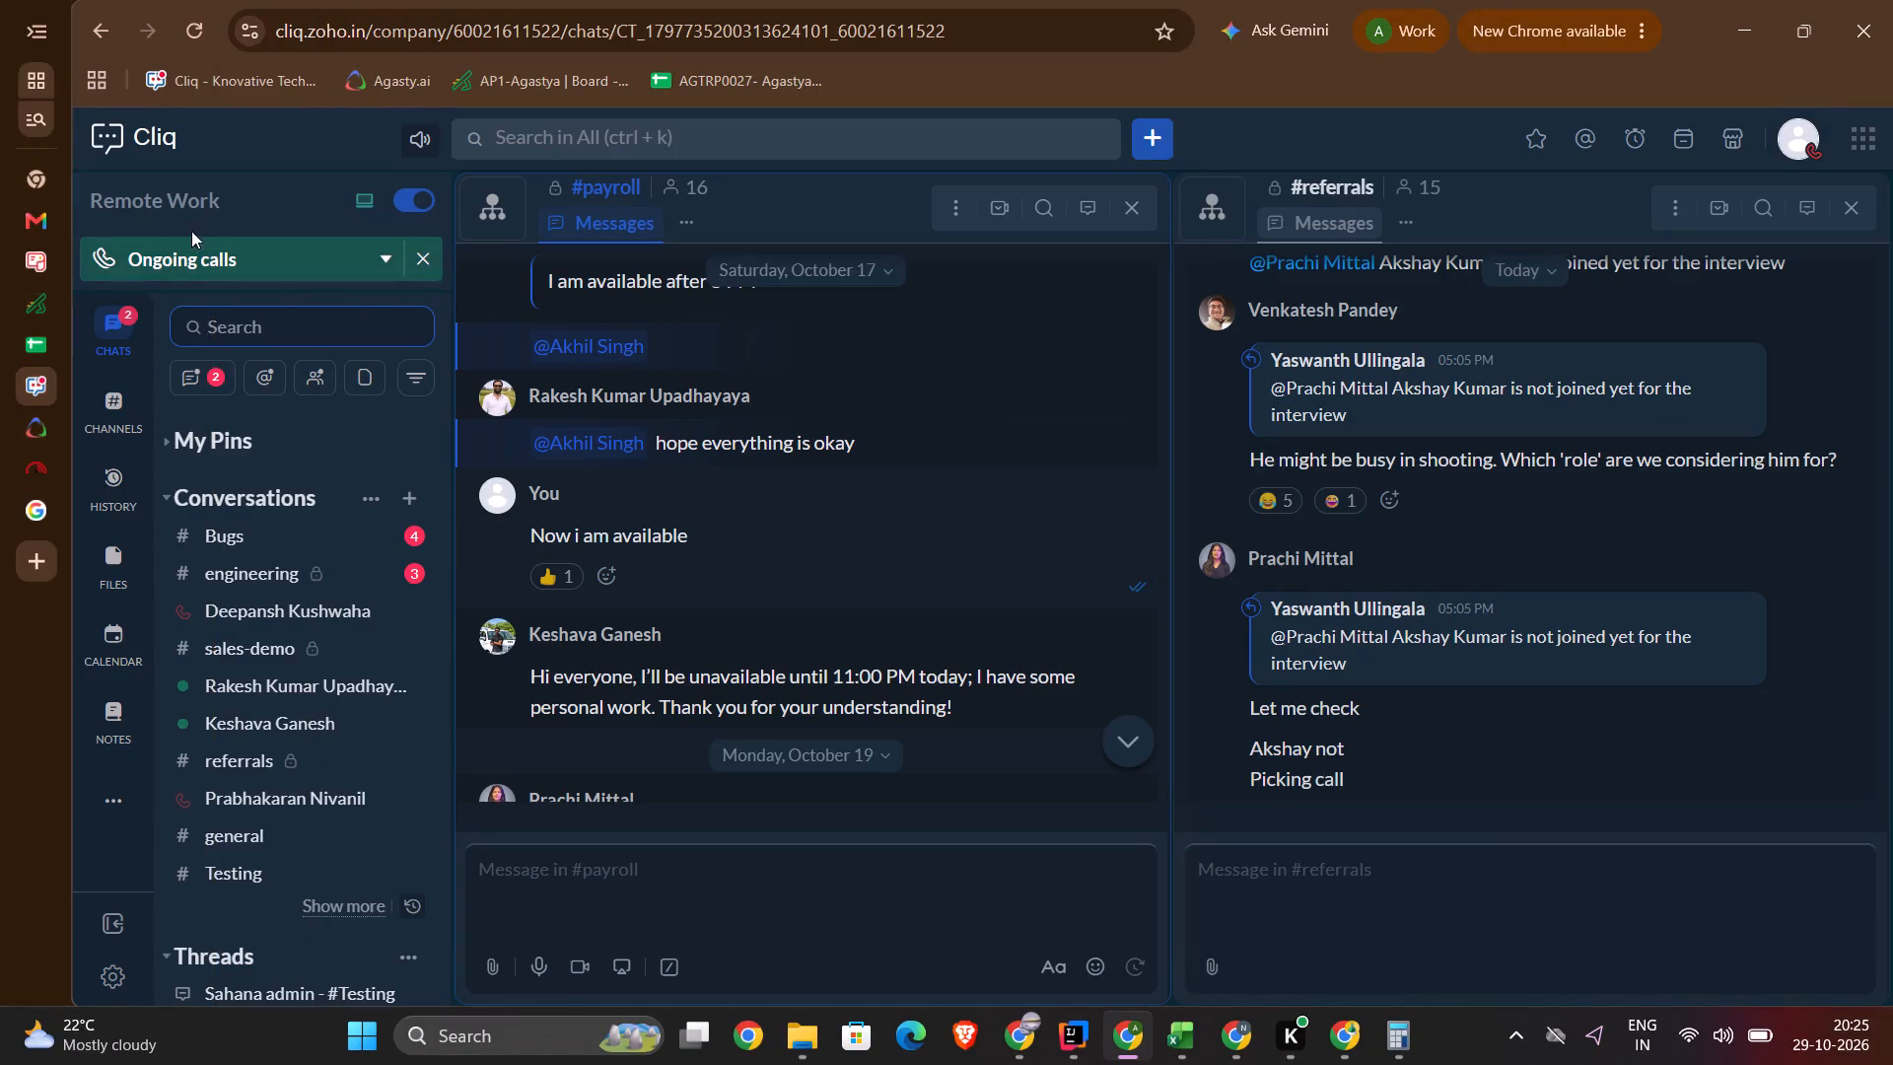
left_click(189, 237)
left_click(221, 387)
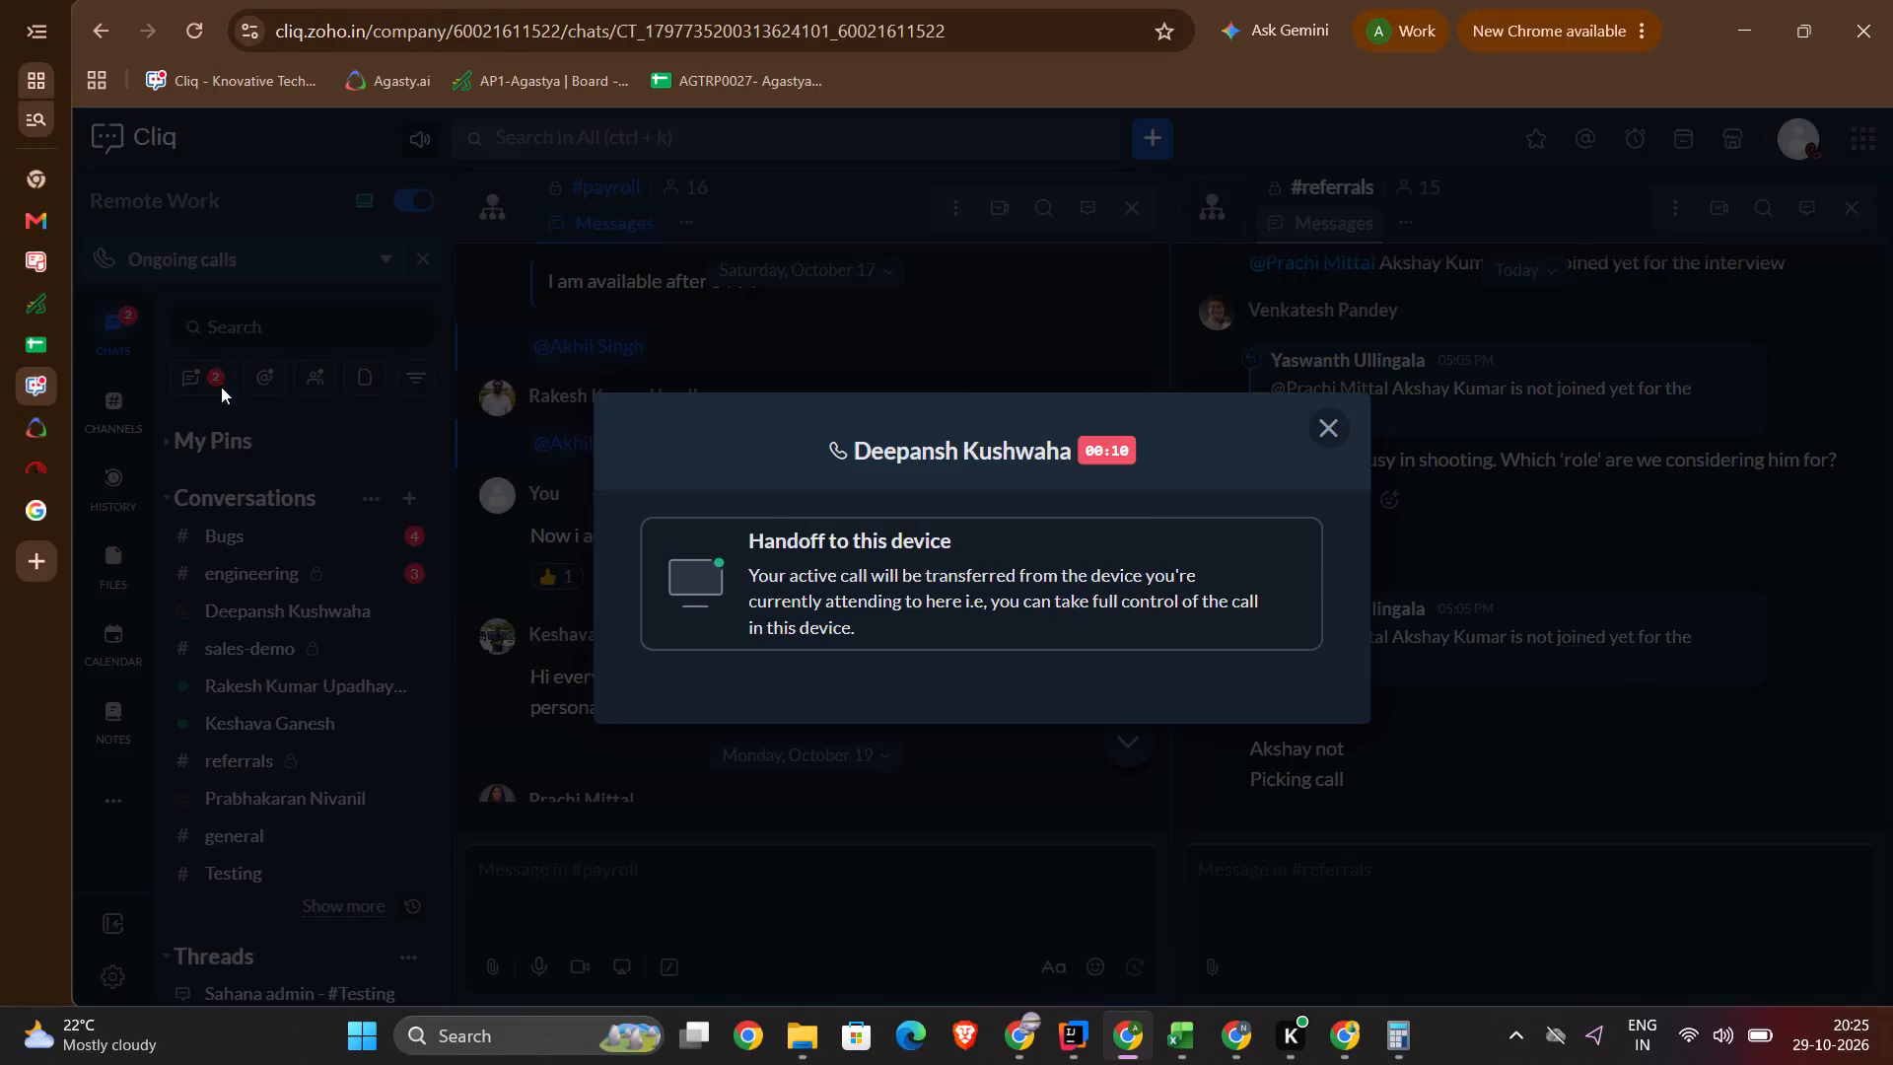
left_click(785, 600)
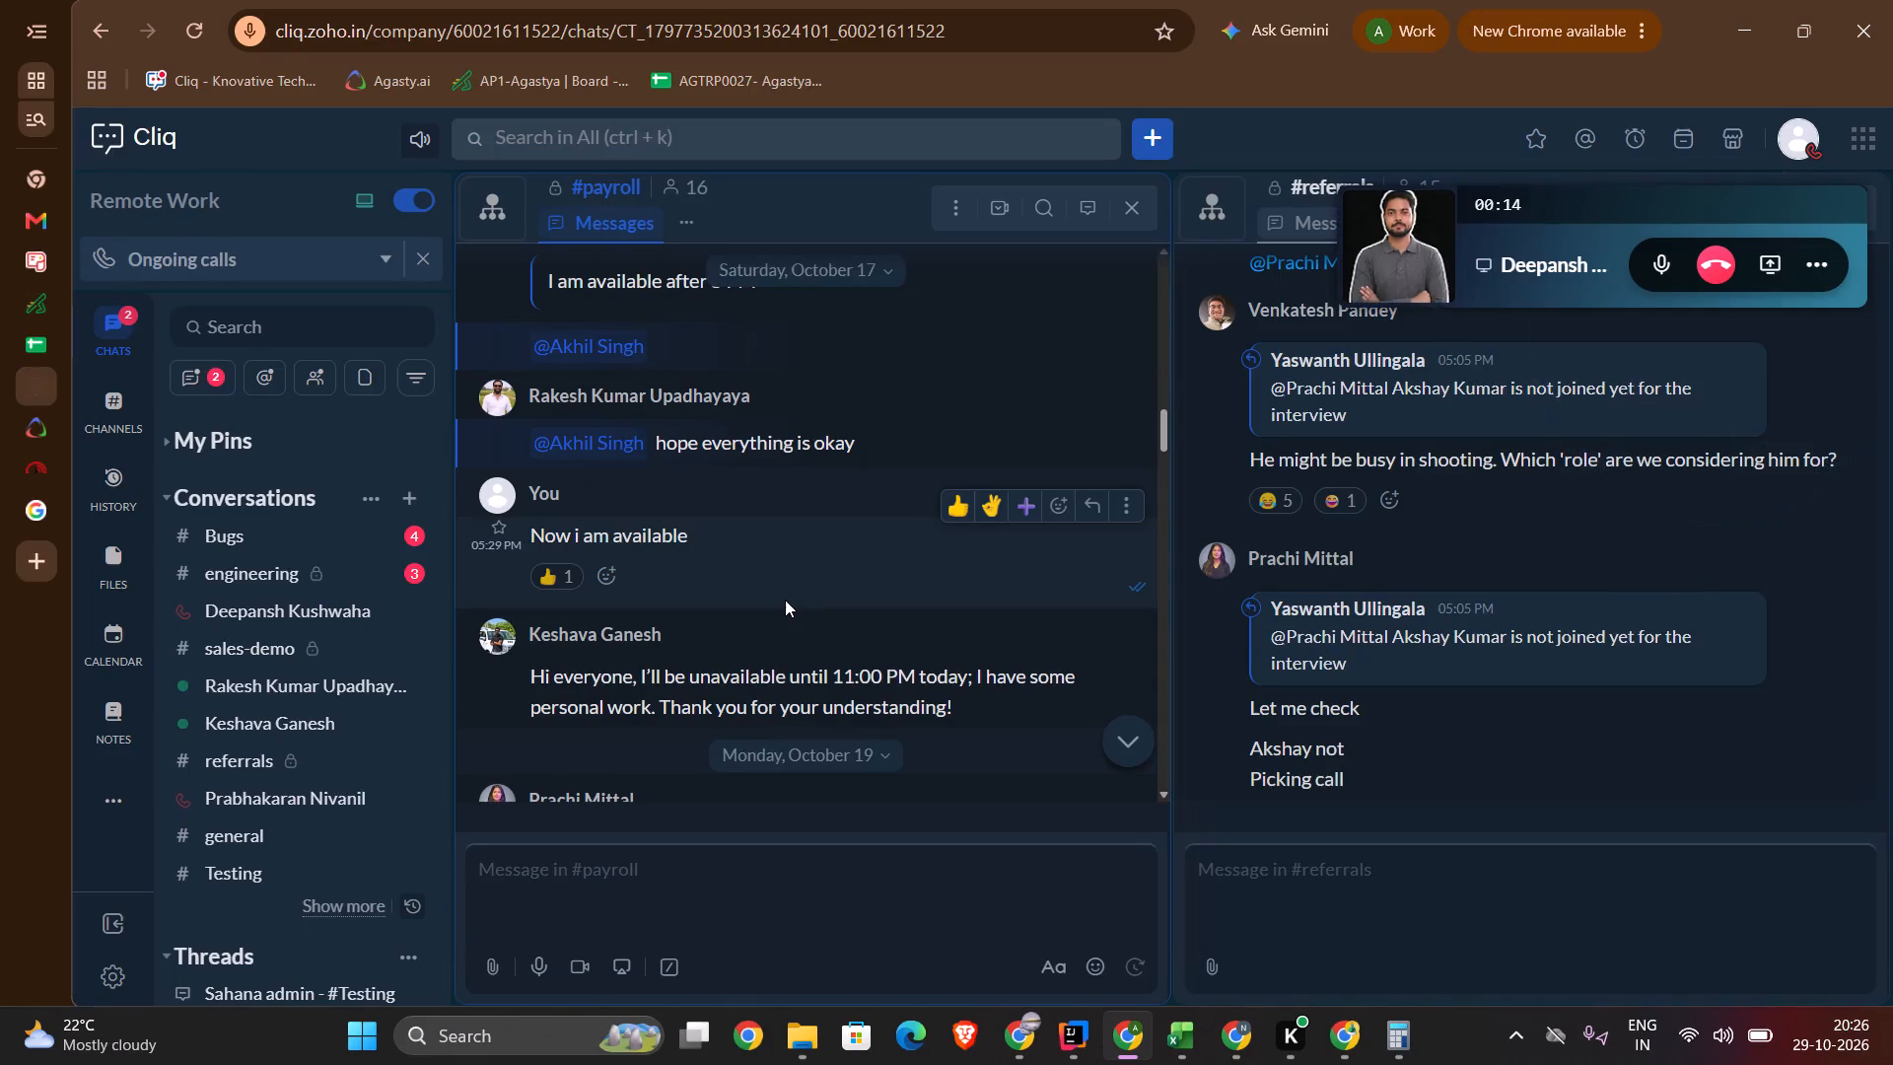
Share the entire screen in the ongoing Cliq call, without system audio.
left_click(1793, 260)
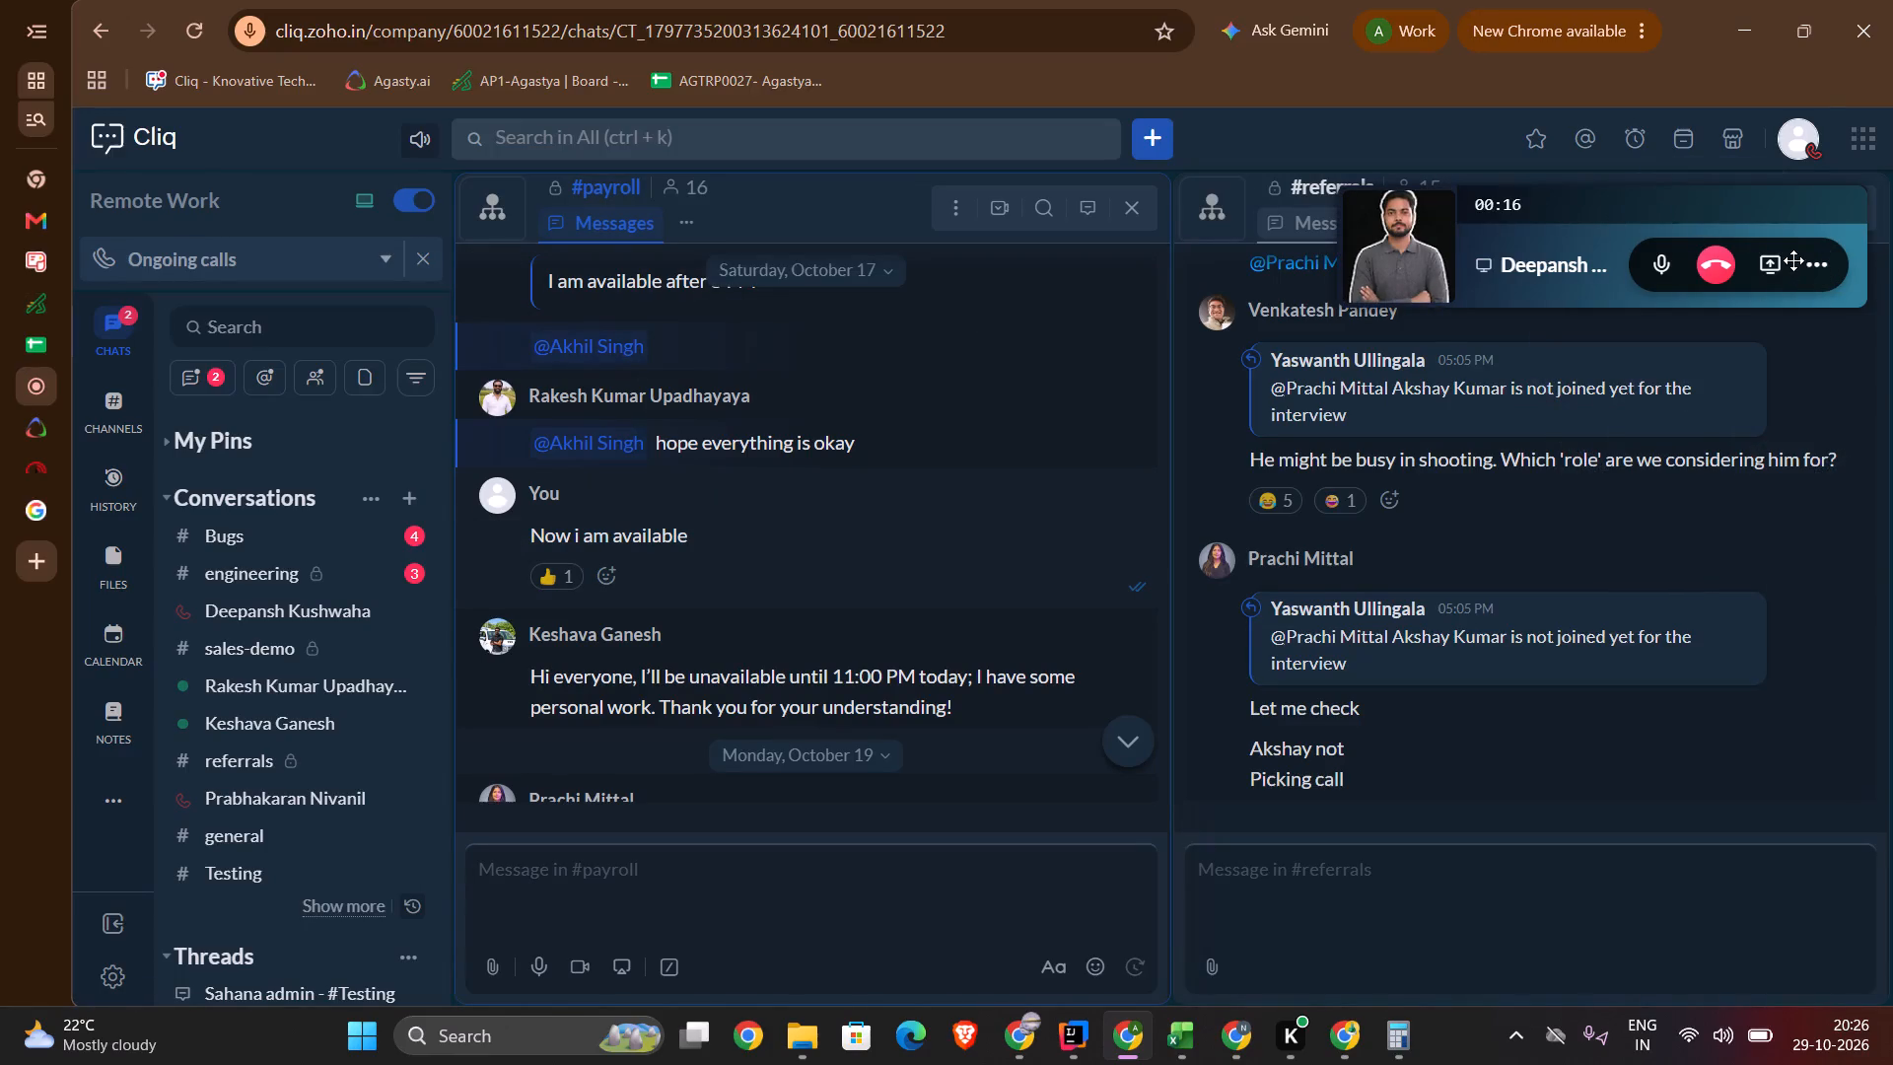
left_click(1779, 257)
left_click(1623, 170)
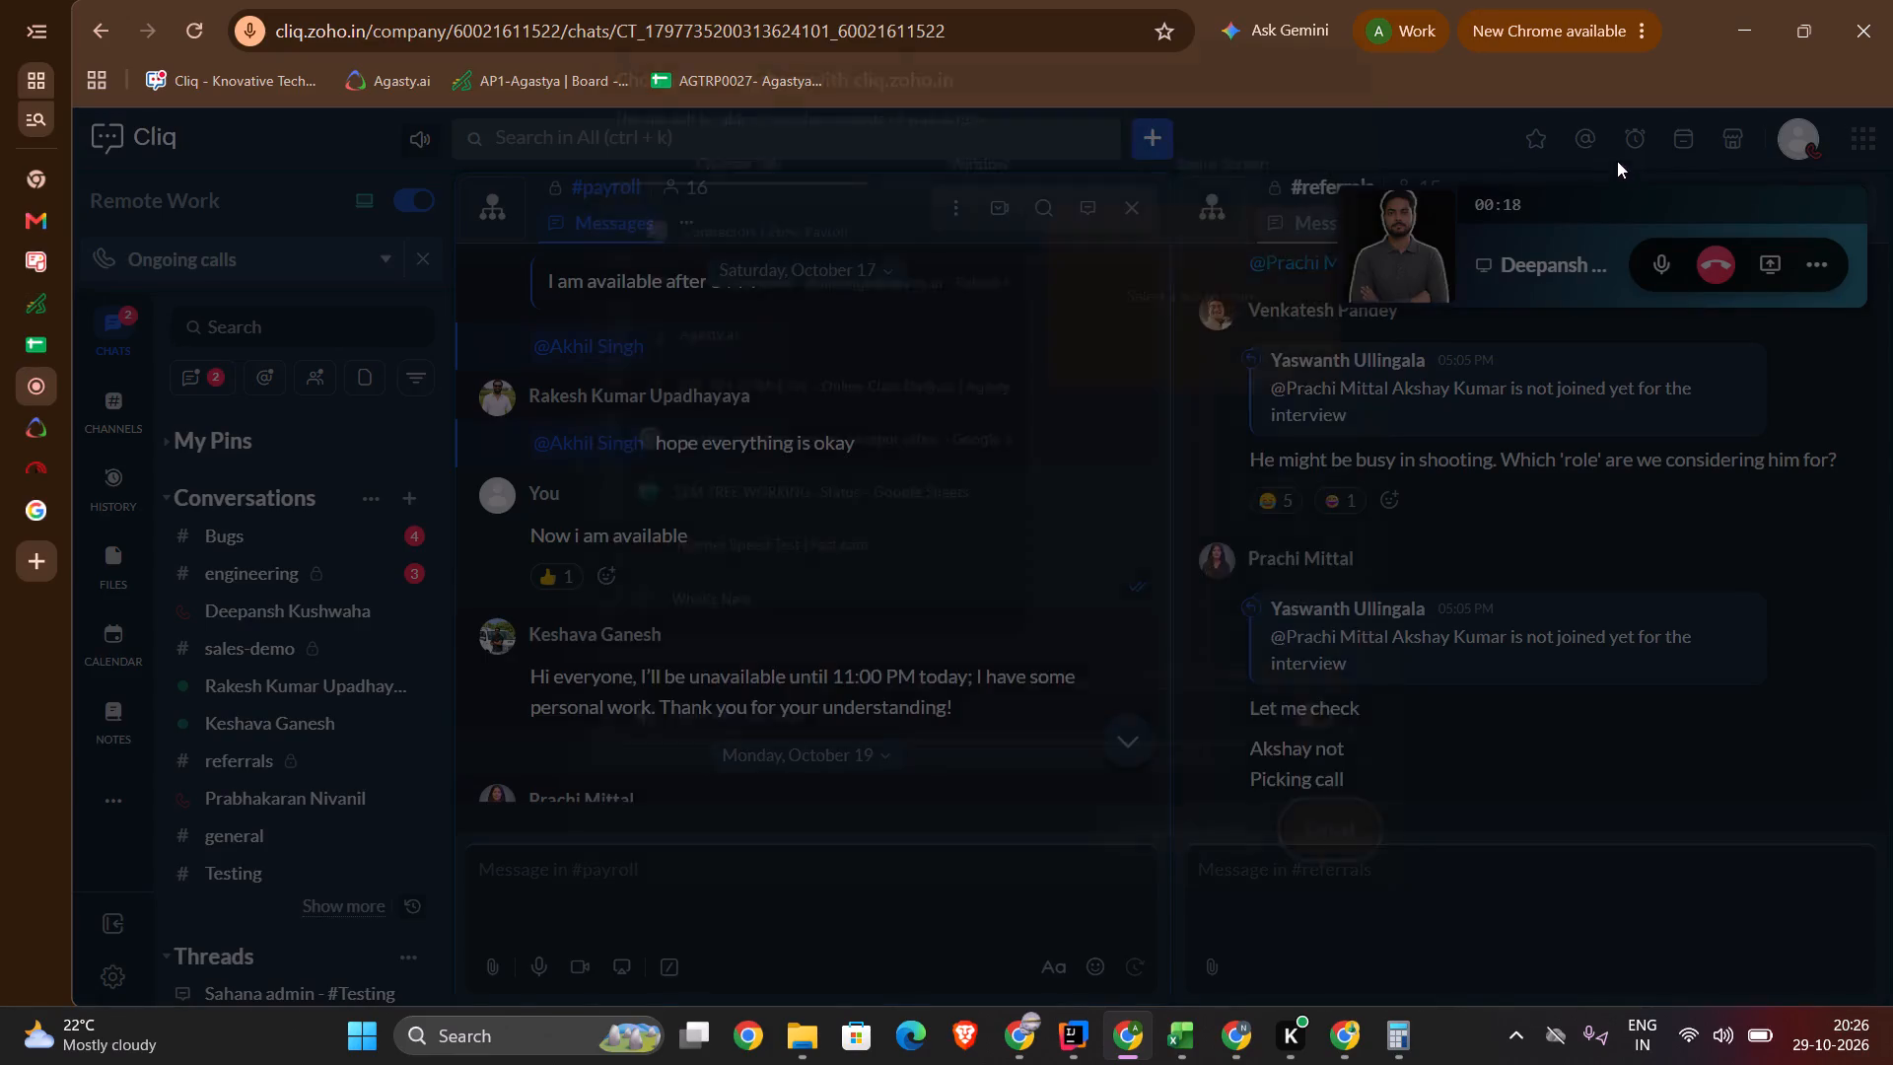
left_click(1289, 177)
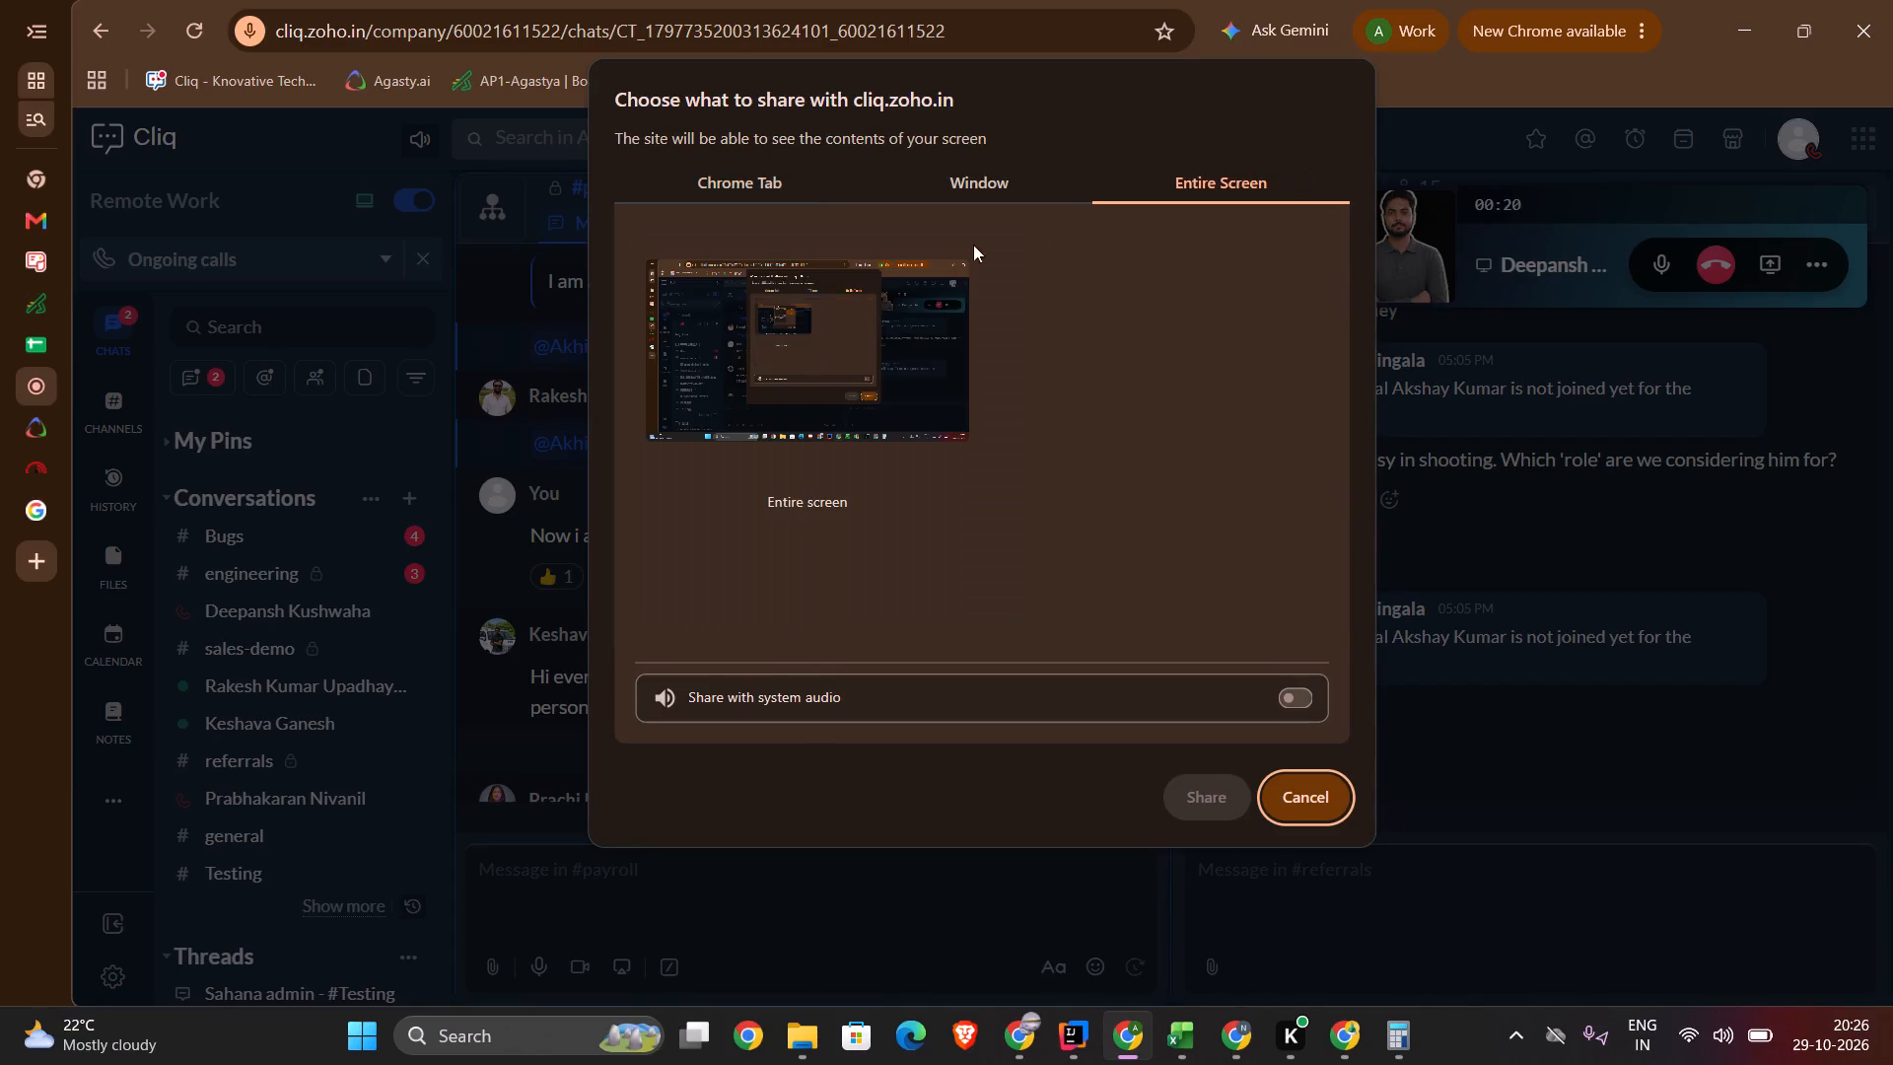
left_click(957, 305)
left_click(1205, 815)
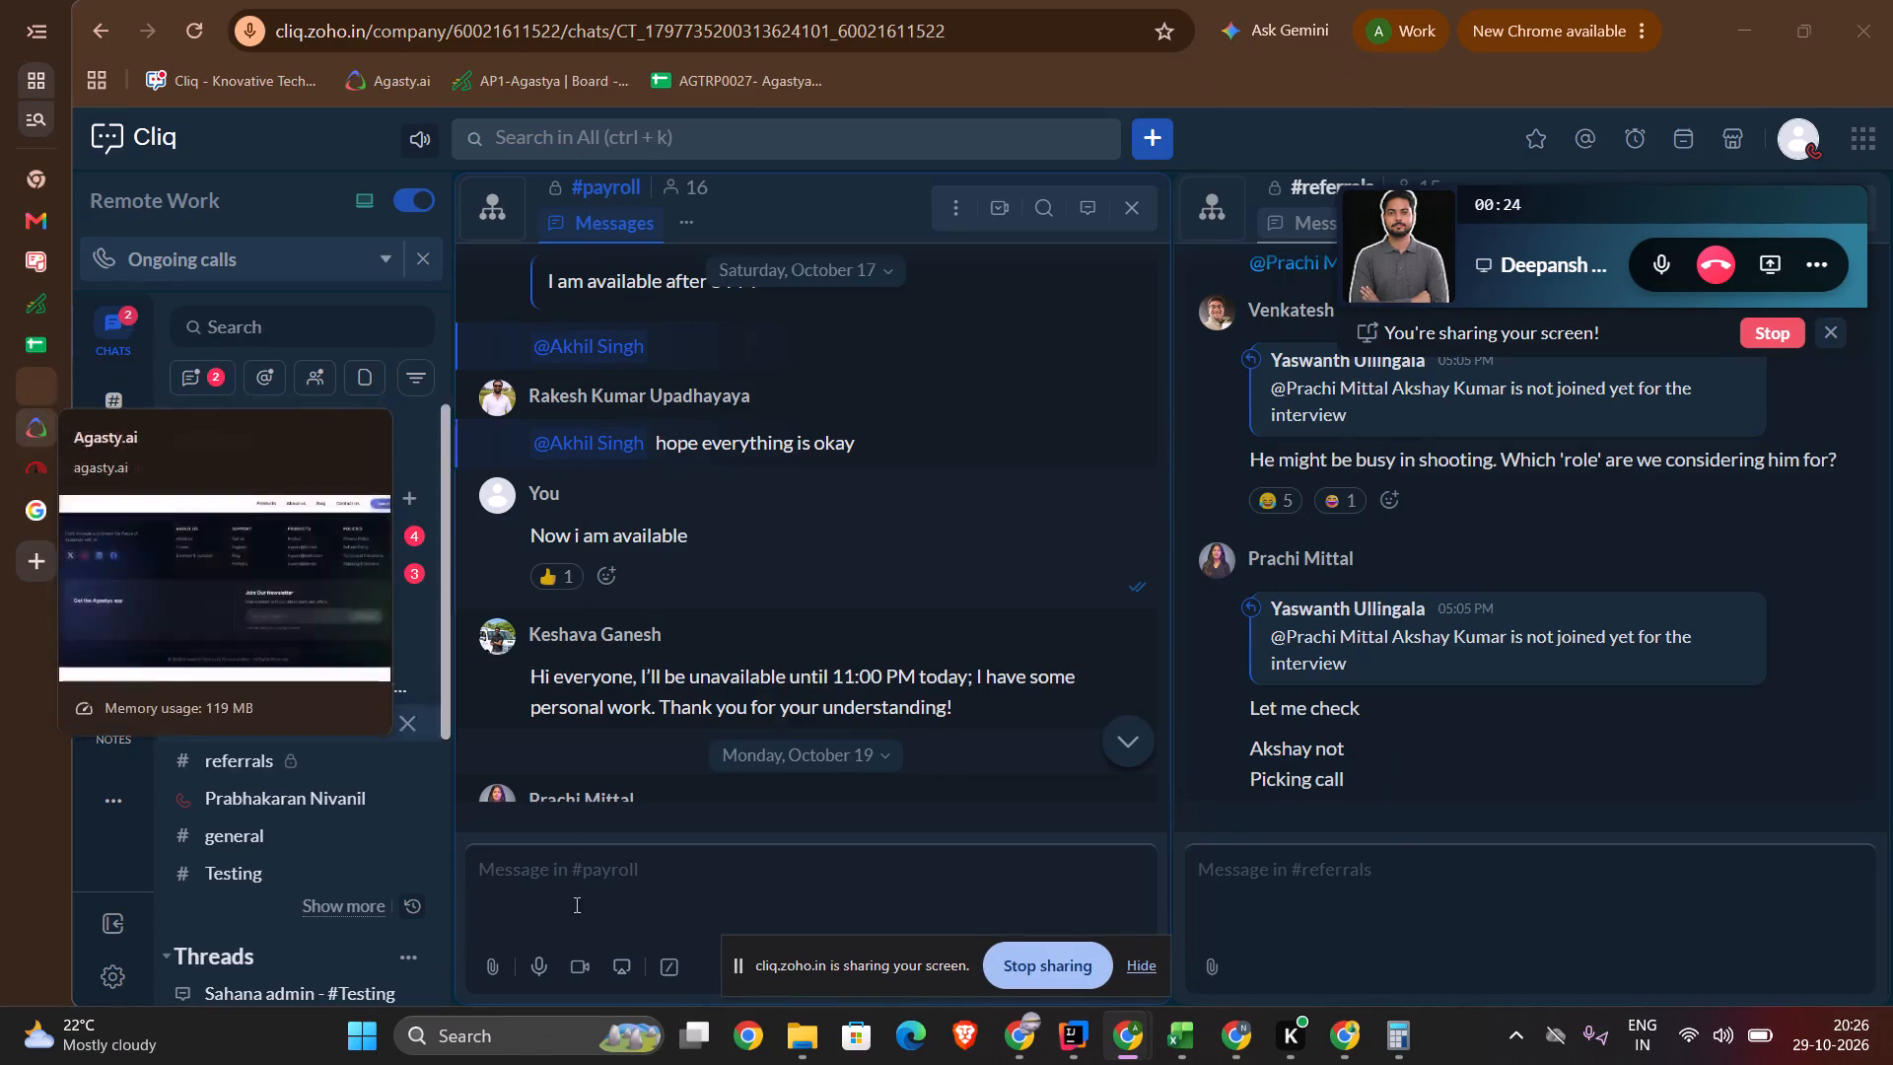
Switch to the browser window with LinkedIn and examine the open profile of the agasty.ai Java backend engineer.
double_click(1010, 1047)
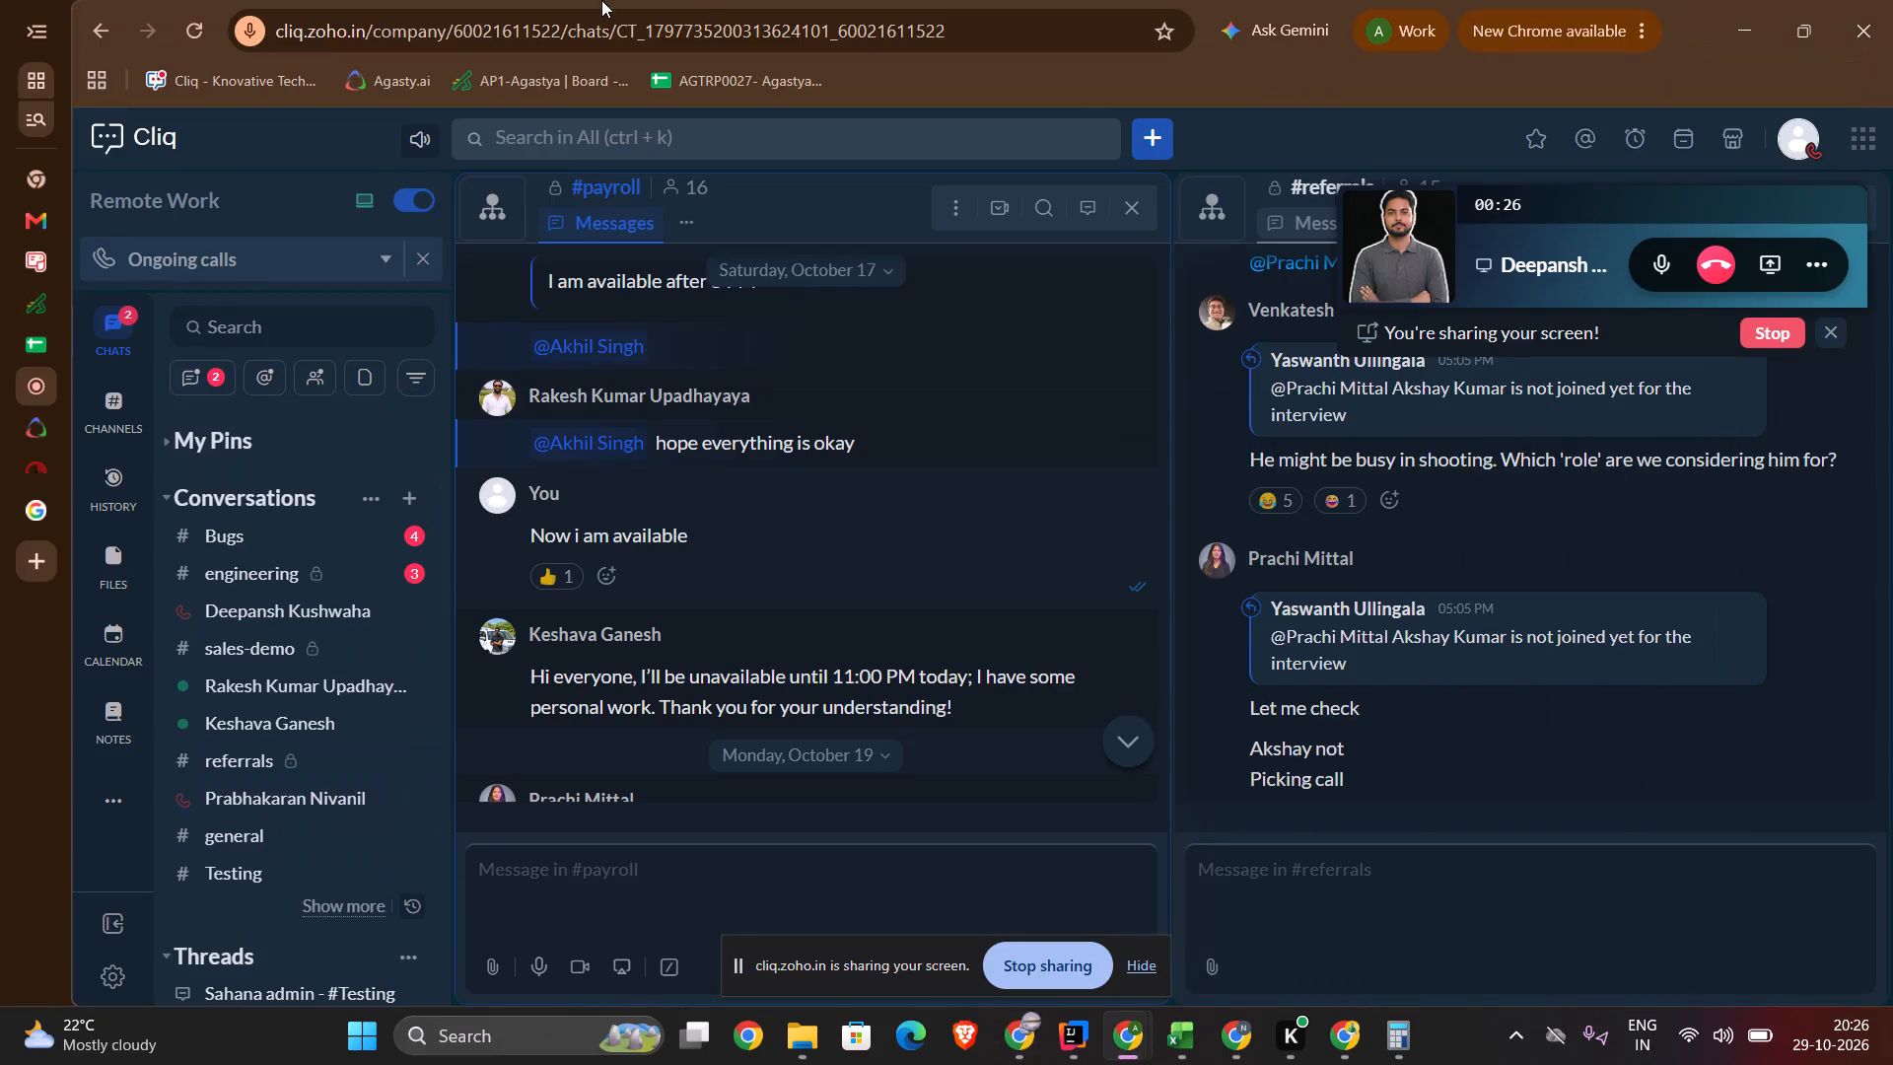
left_click(1061, 1048)
left_click(1006, 1035)
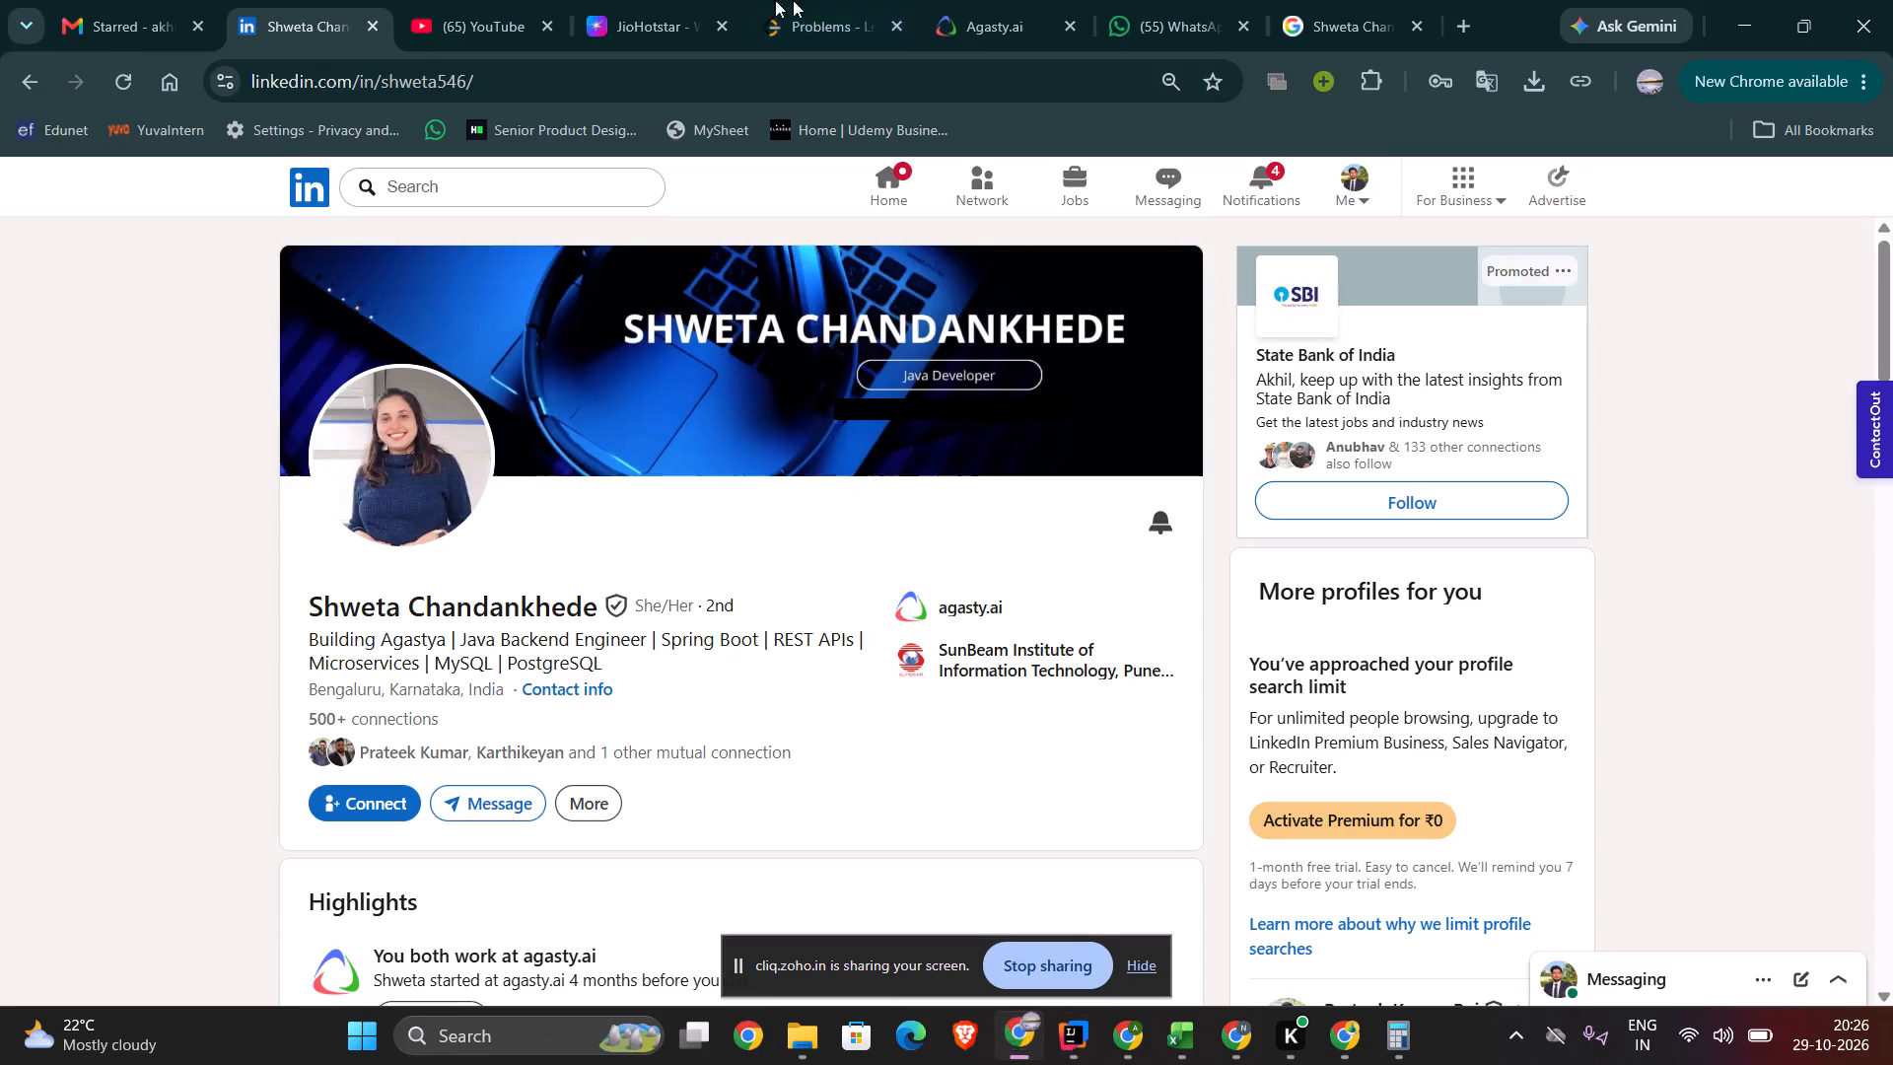
left_click(771, 14)
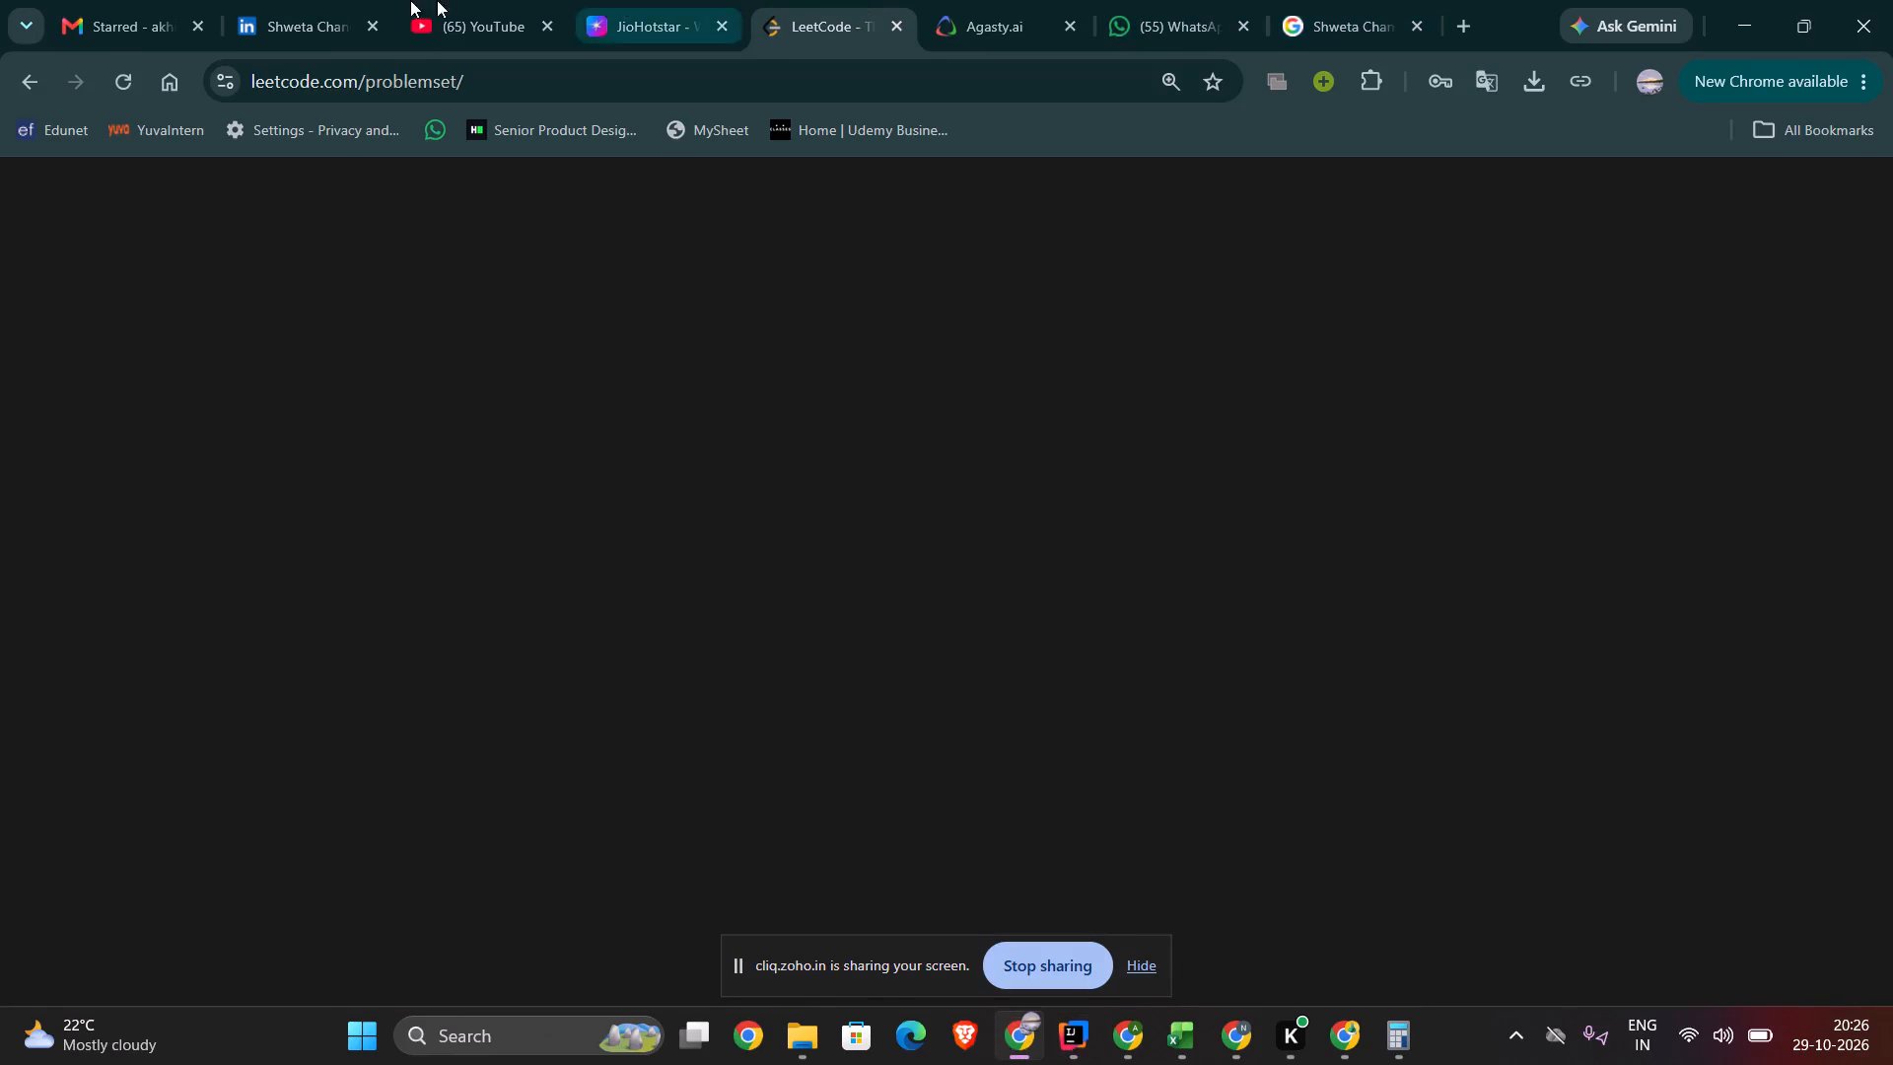
left_click(284, 7)
scroll(383, 428, "down", 2)
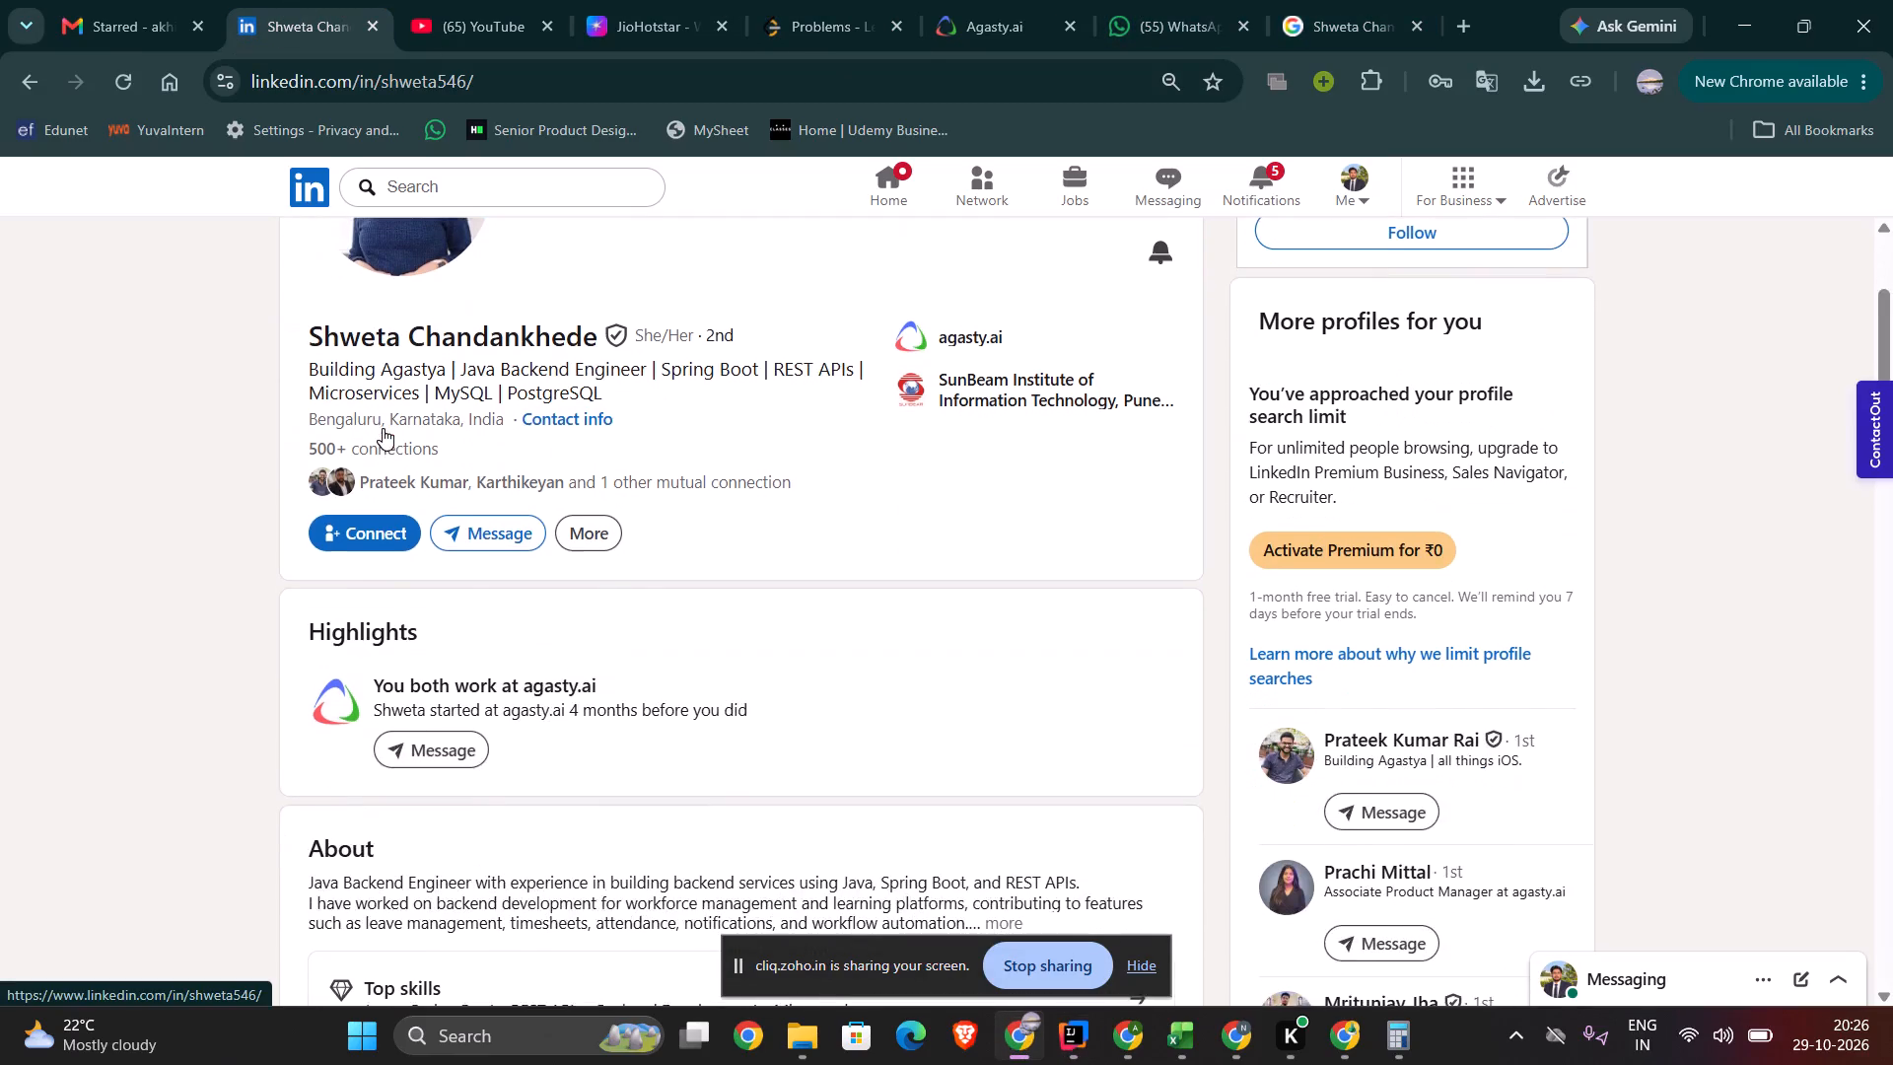
scroll(383, 428, "up", 2)
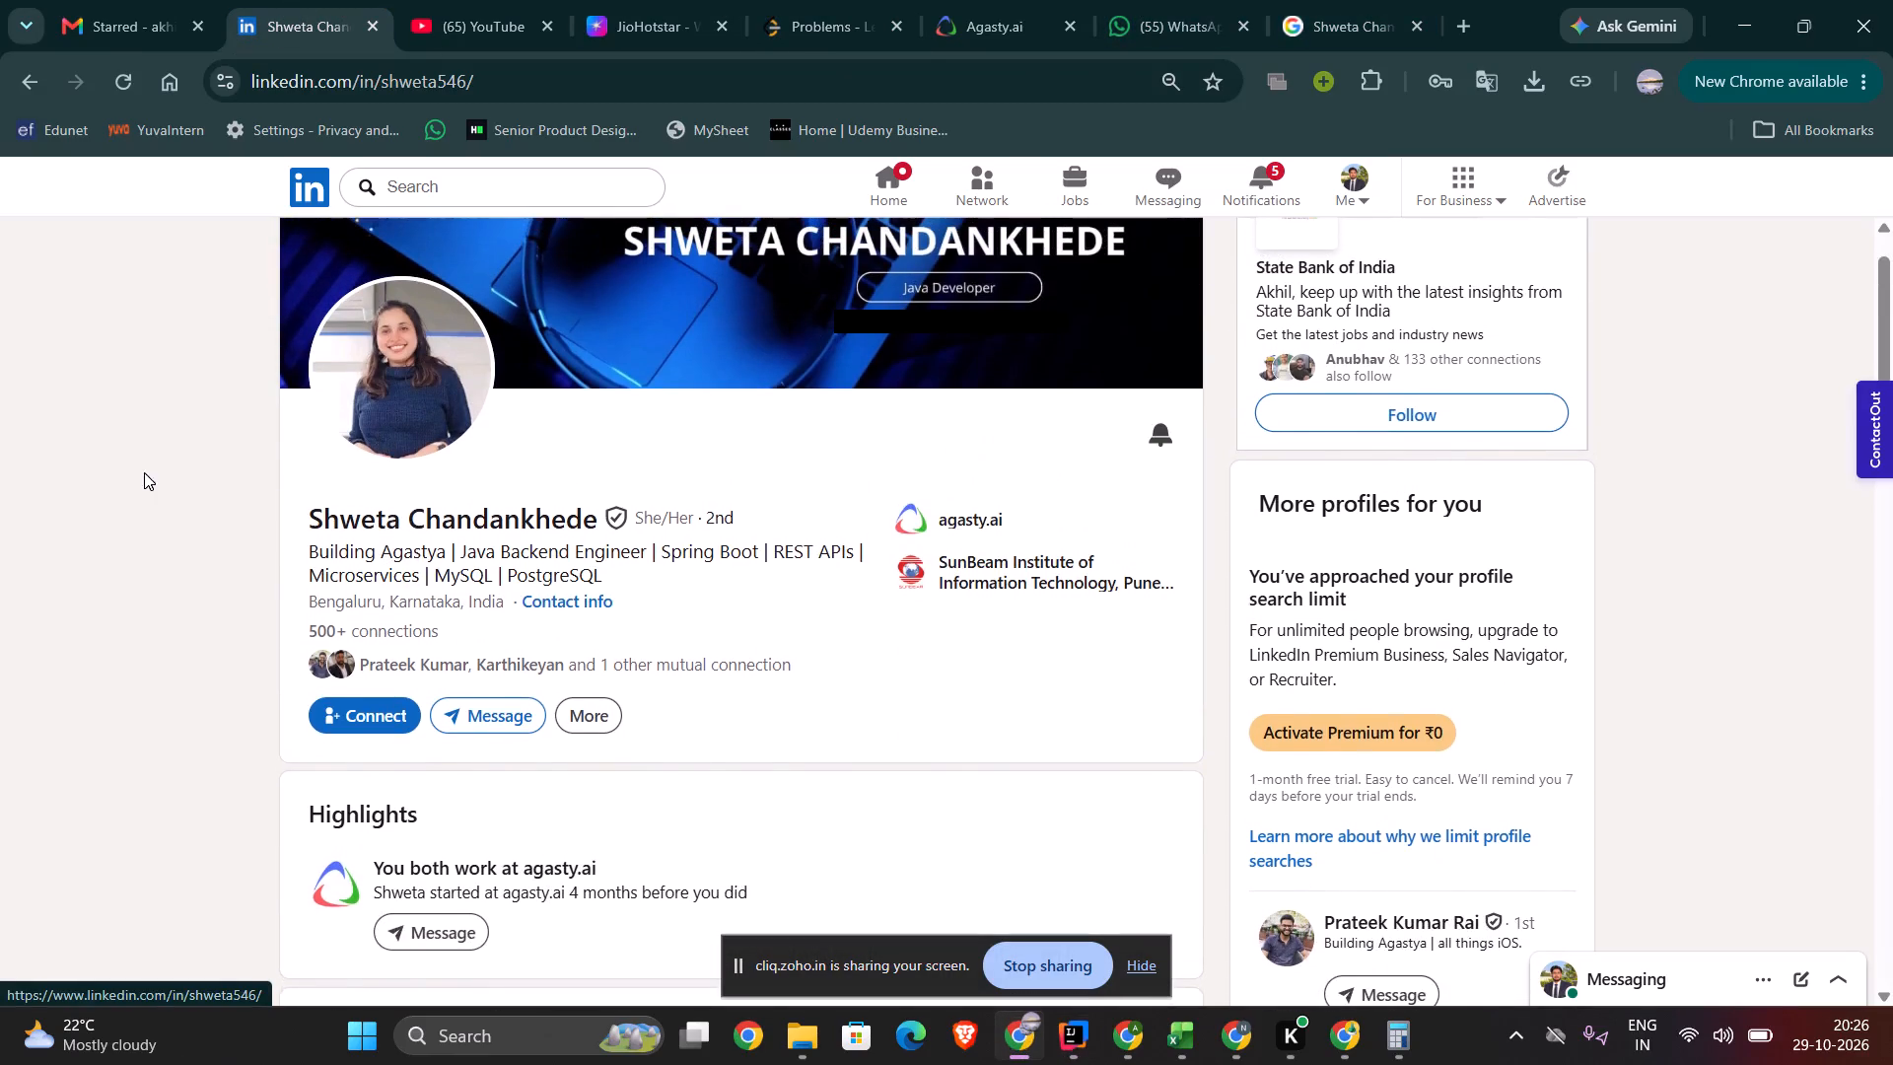
scroll(144, 476, "up", 3)
scroll(144, 476, "left", 1)
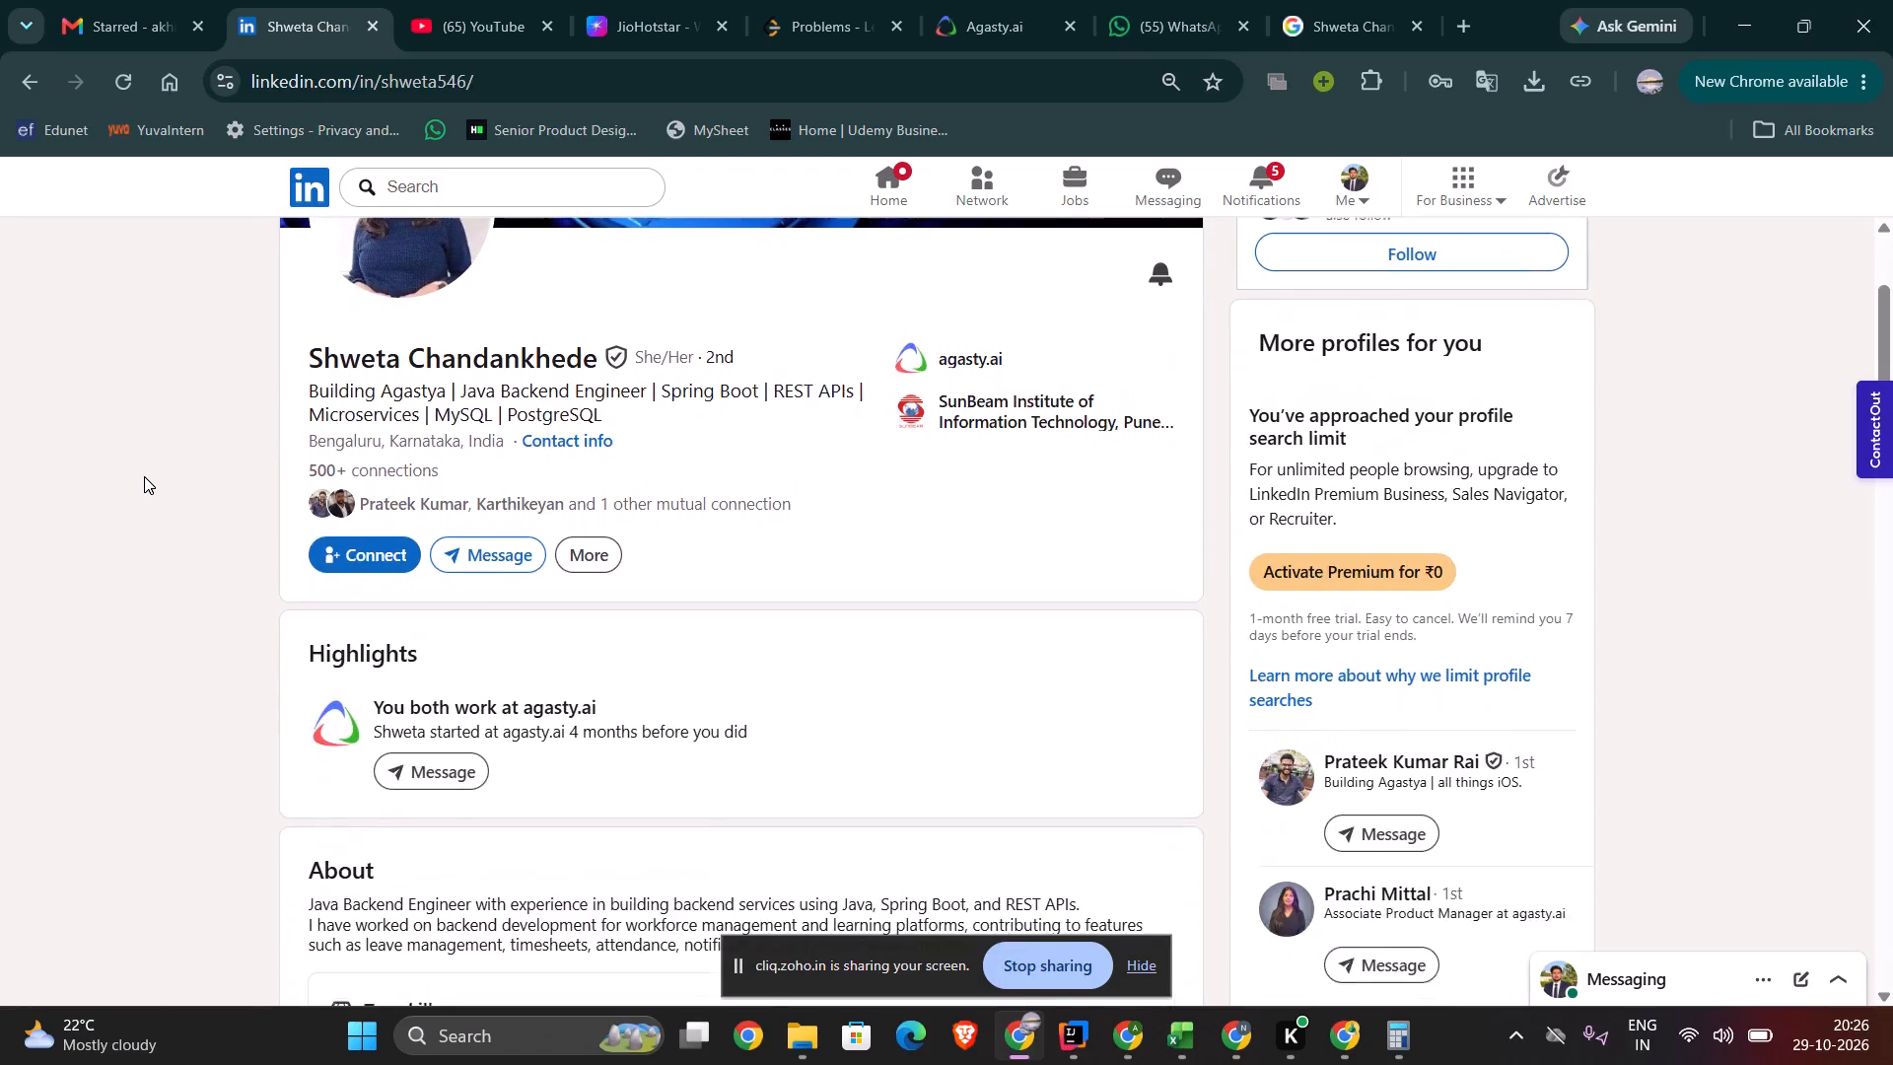
scroll(144, 476, "left", 1)
scroll(144, 476, "up", 1)
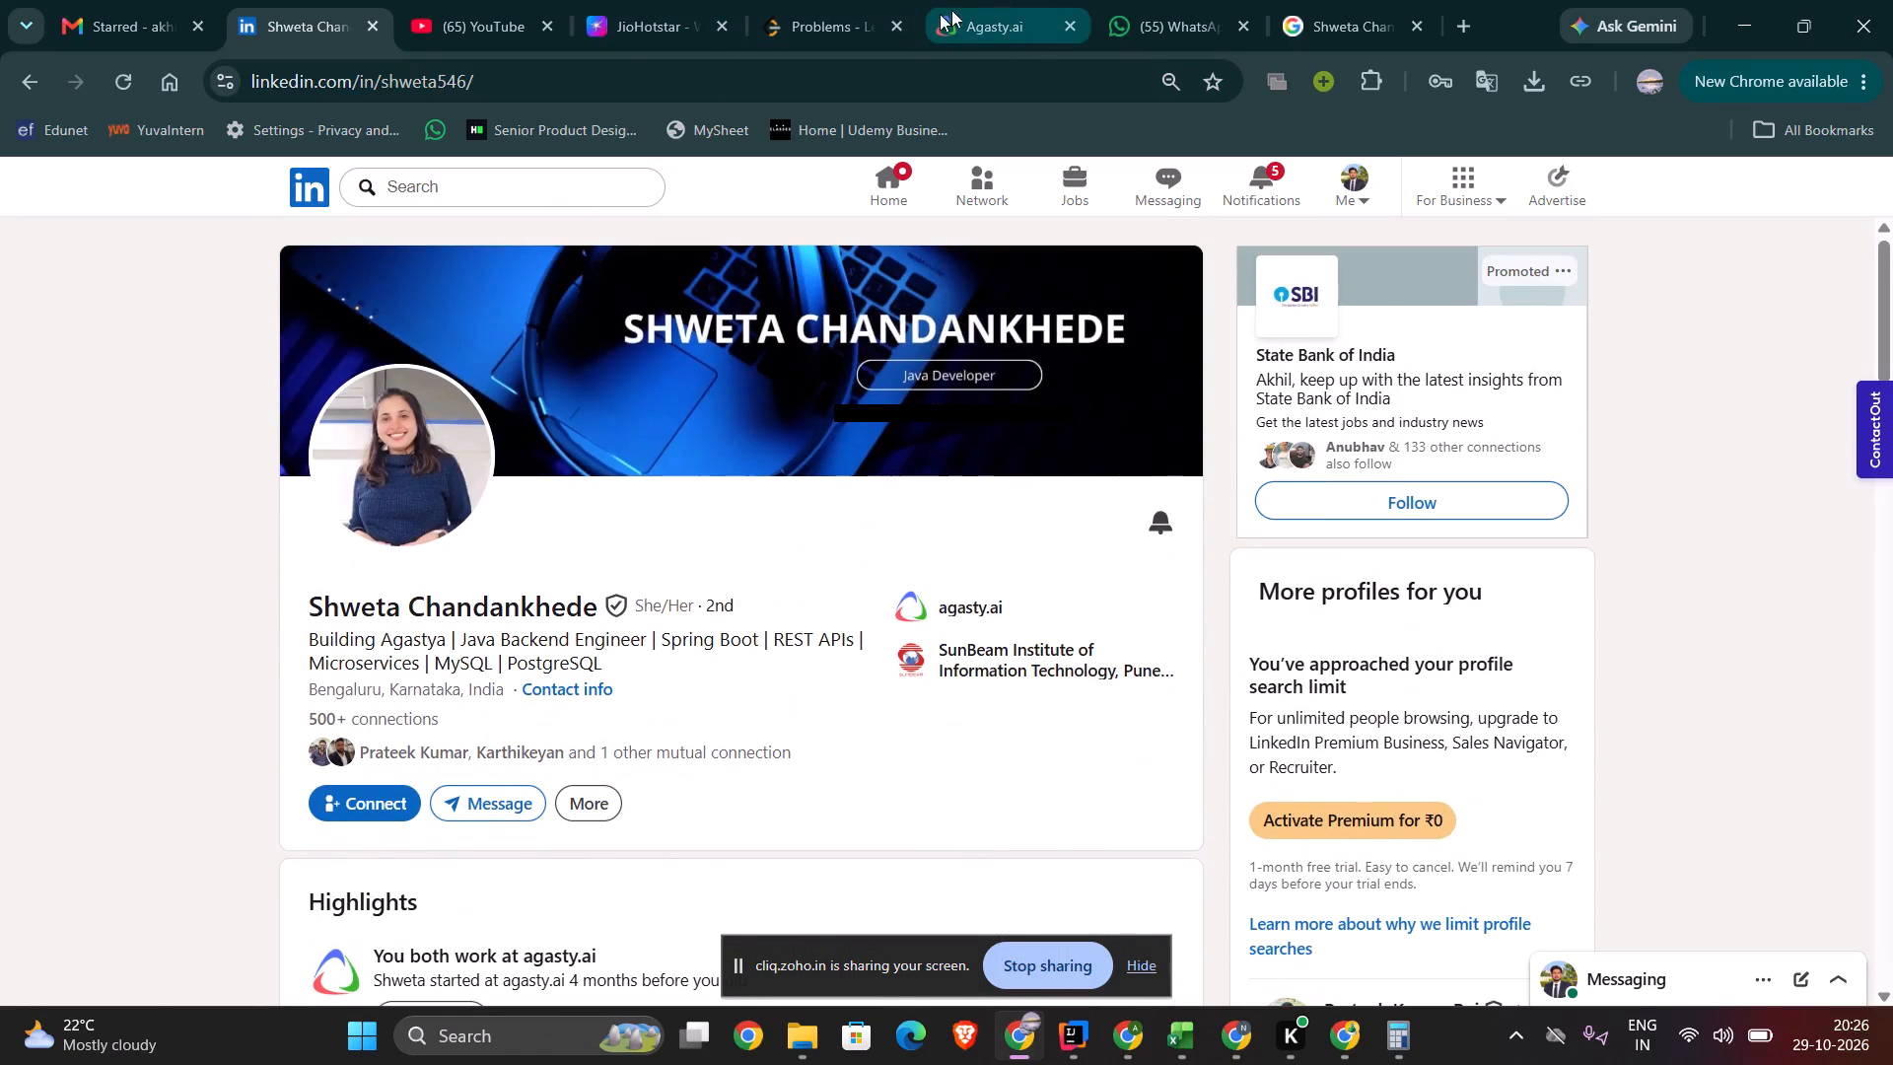
scroll(454, 425, "down", 1)
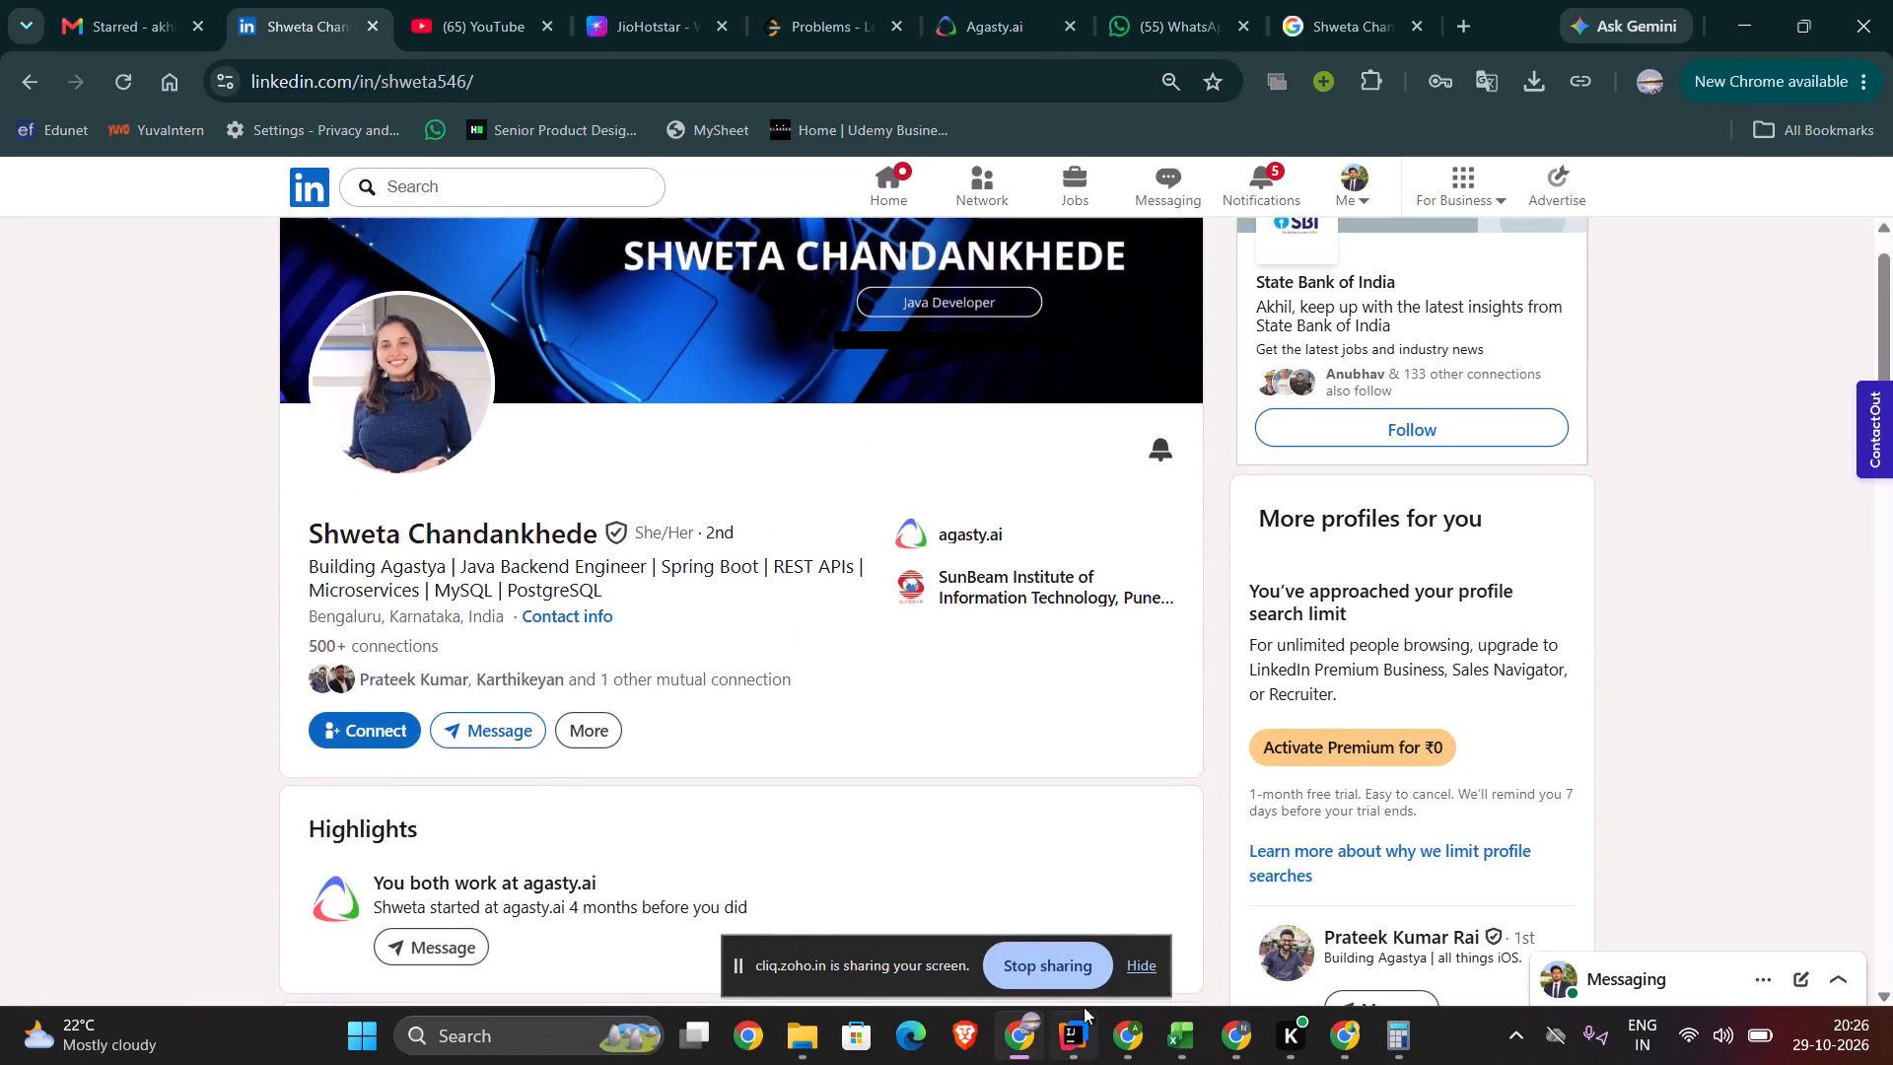
left_click(1135, 1034)
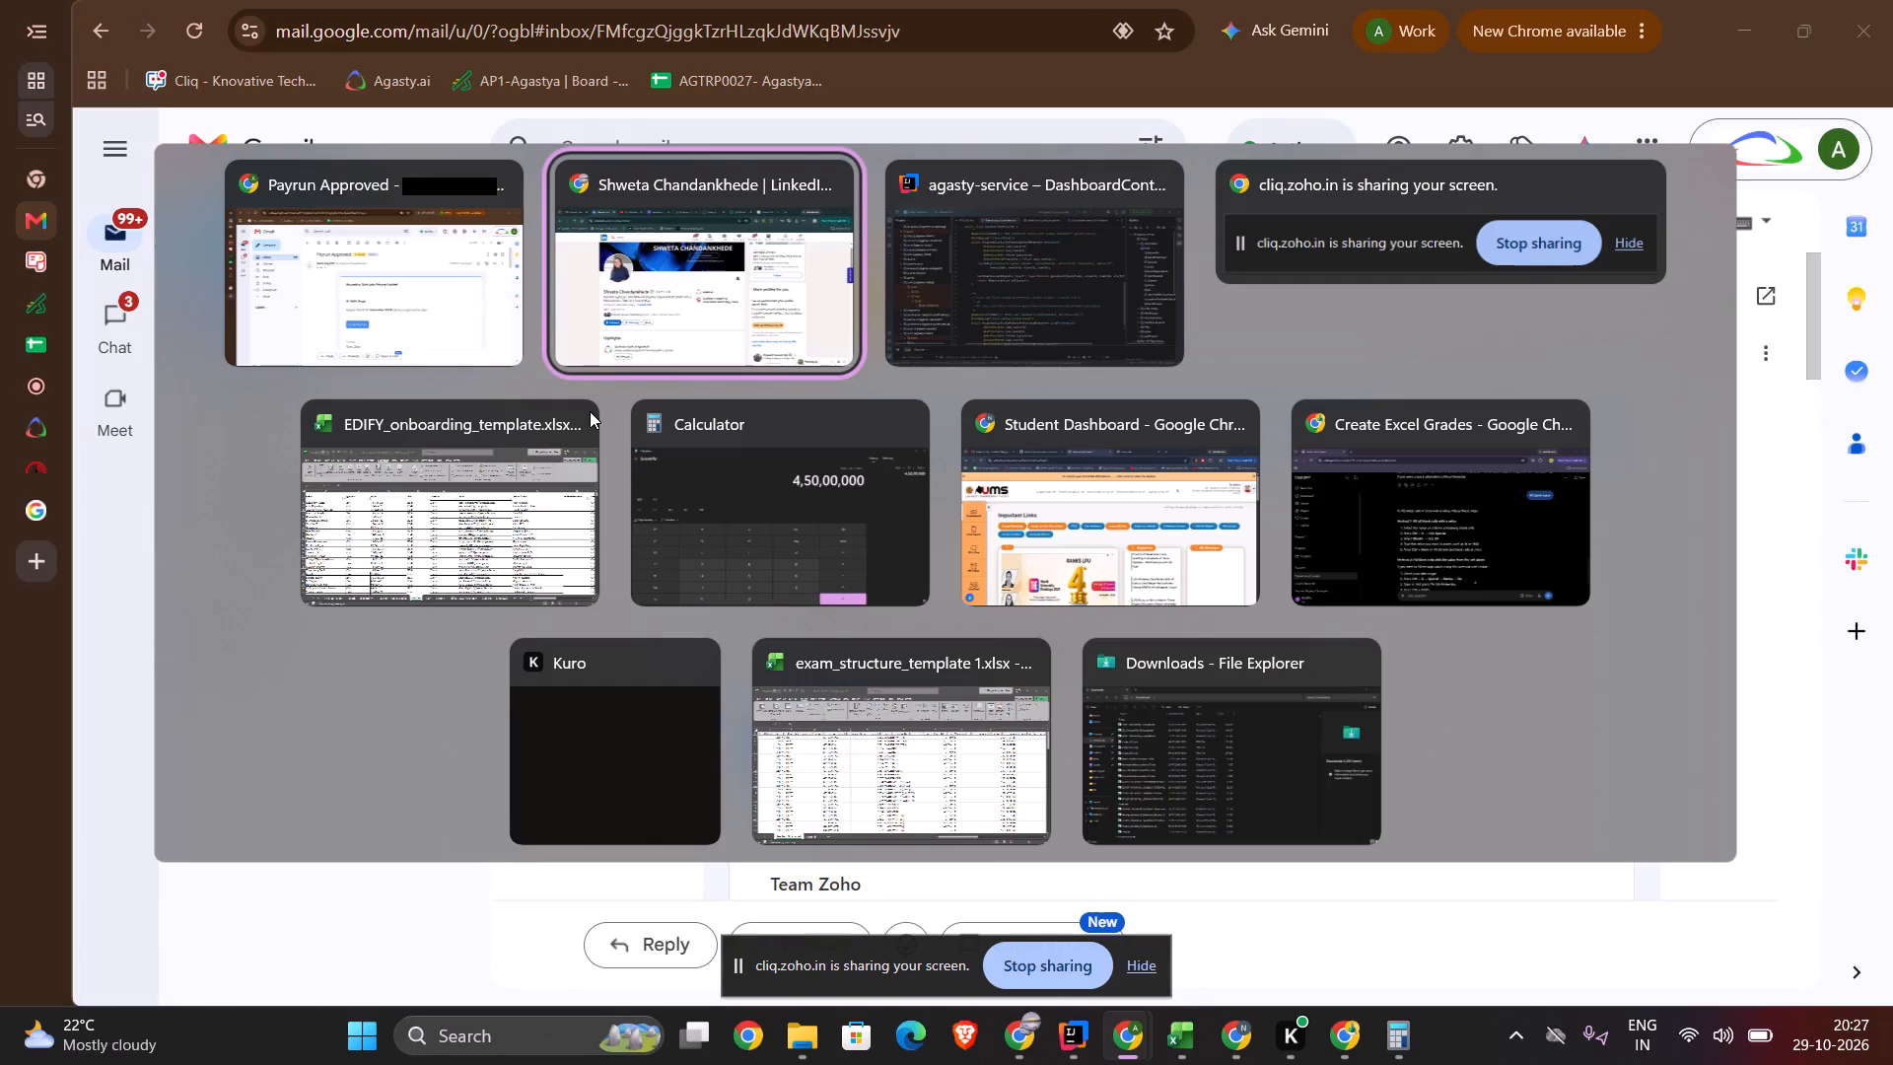
Switch to Agasty.ai, open the Import employees step in HRMS and choose EDIFY_onboarding_template.xlsx as the filled workbook.
left_click(1025, 5)
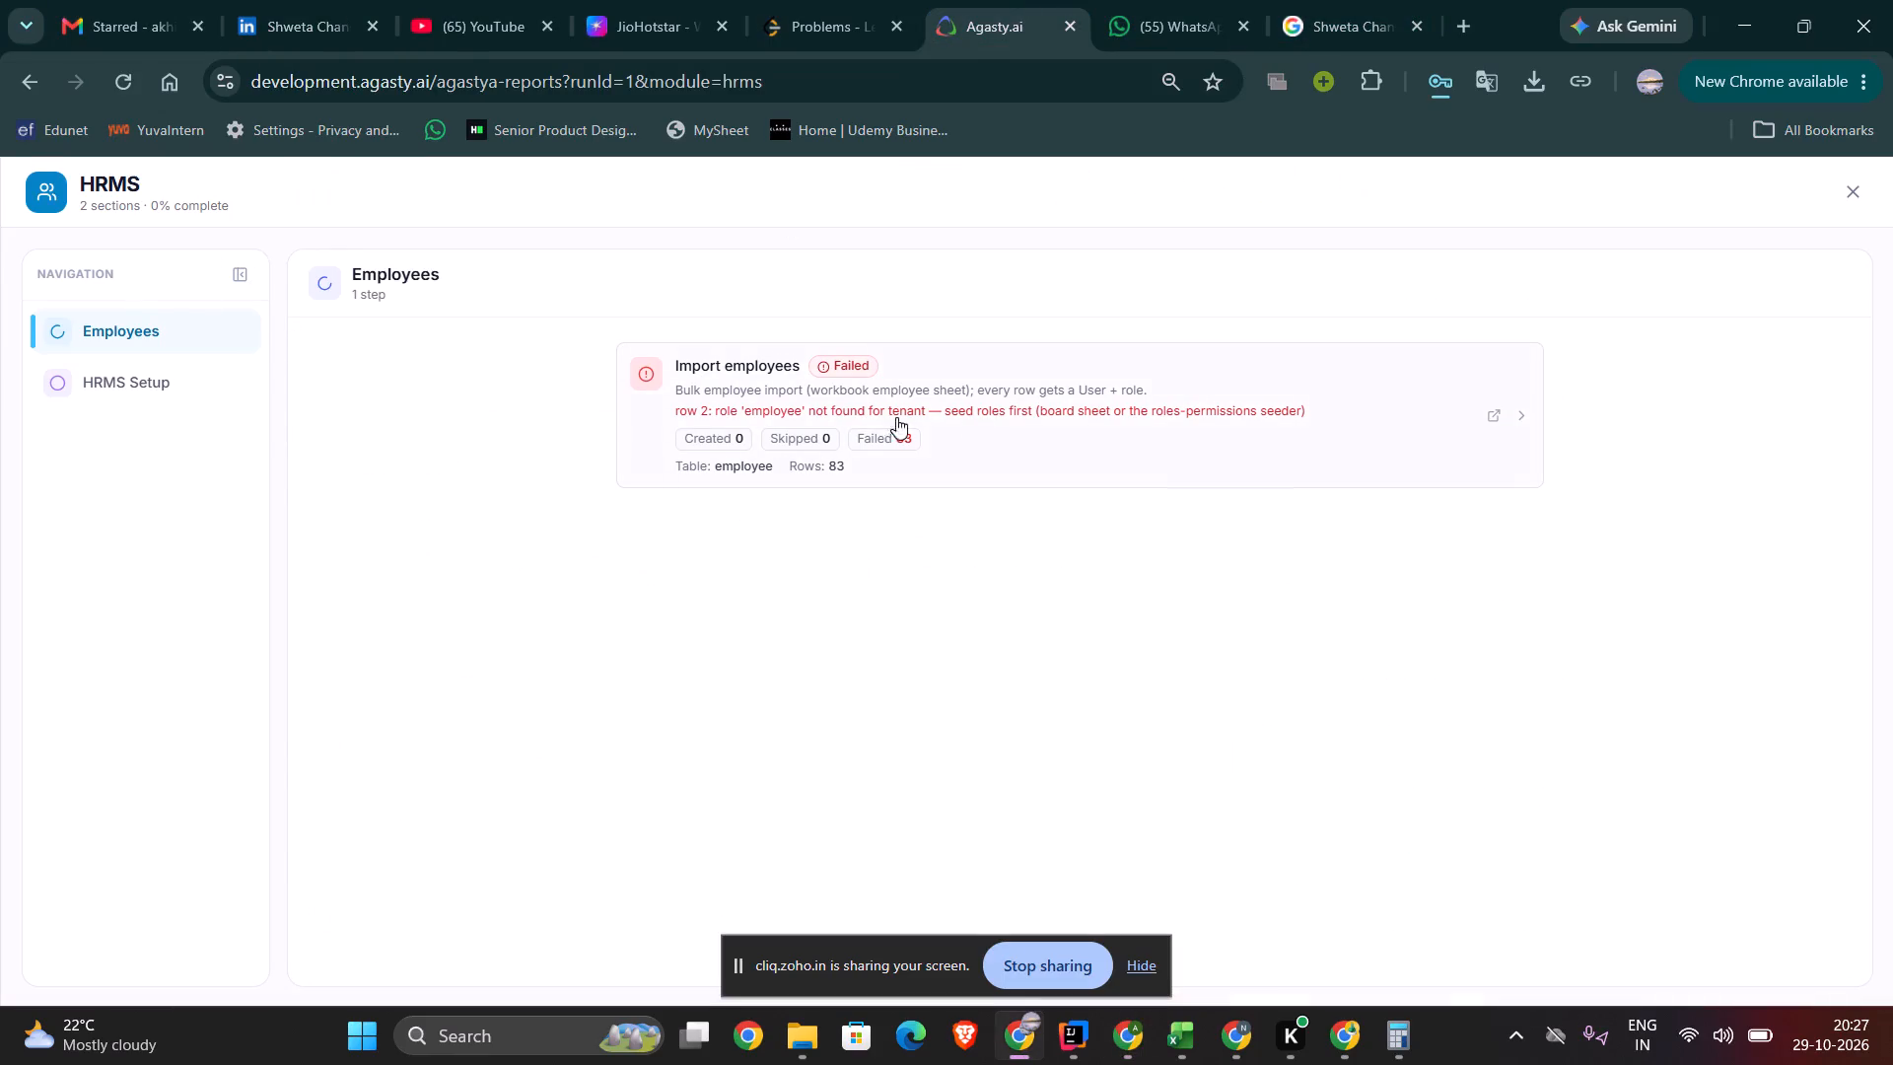
left_click(1078, 415)
left_click(1022, 674)
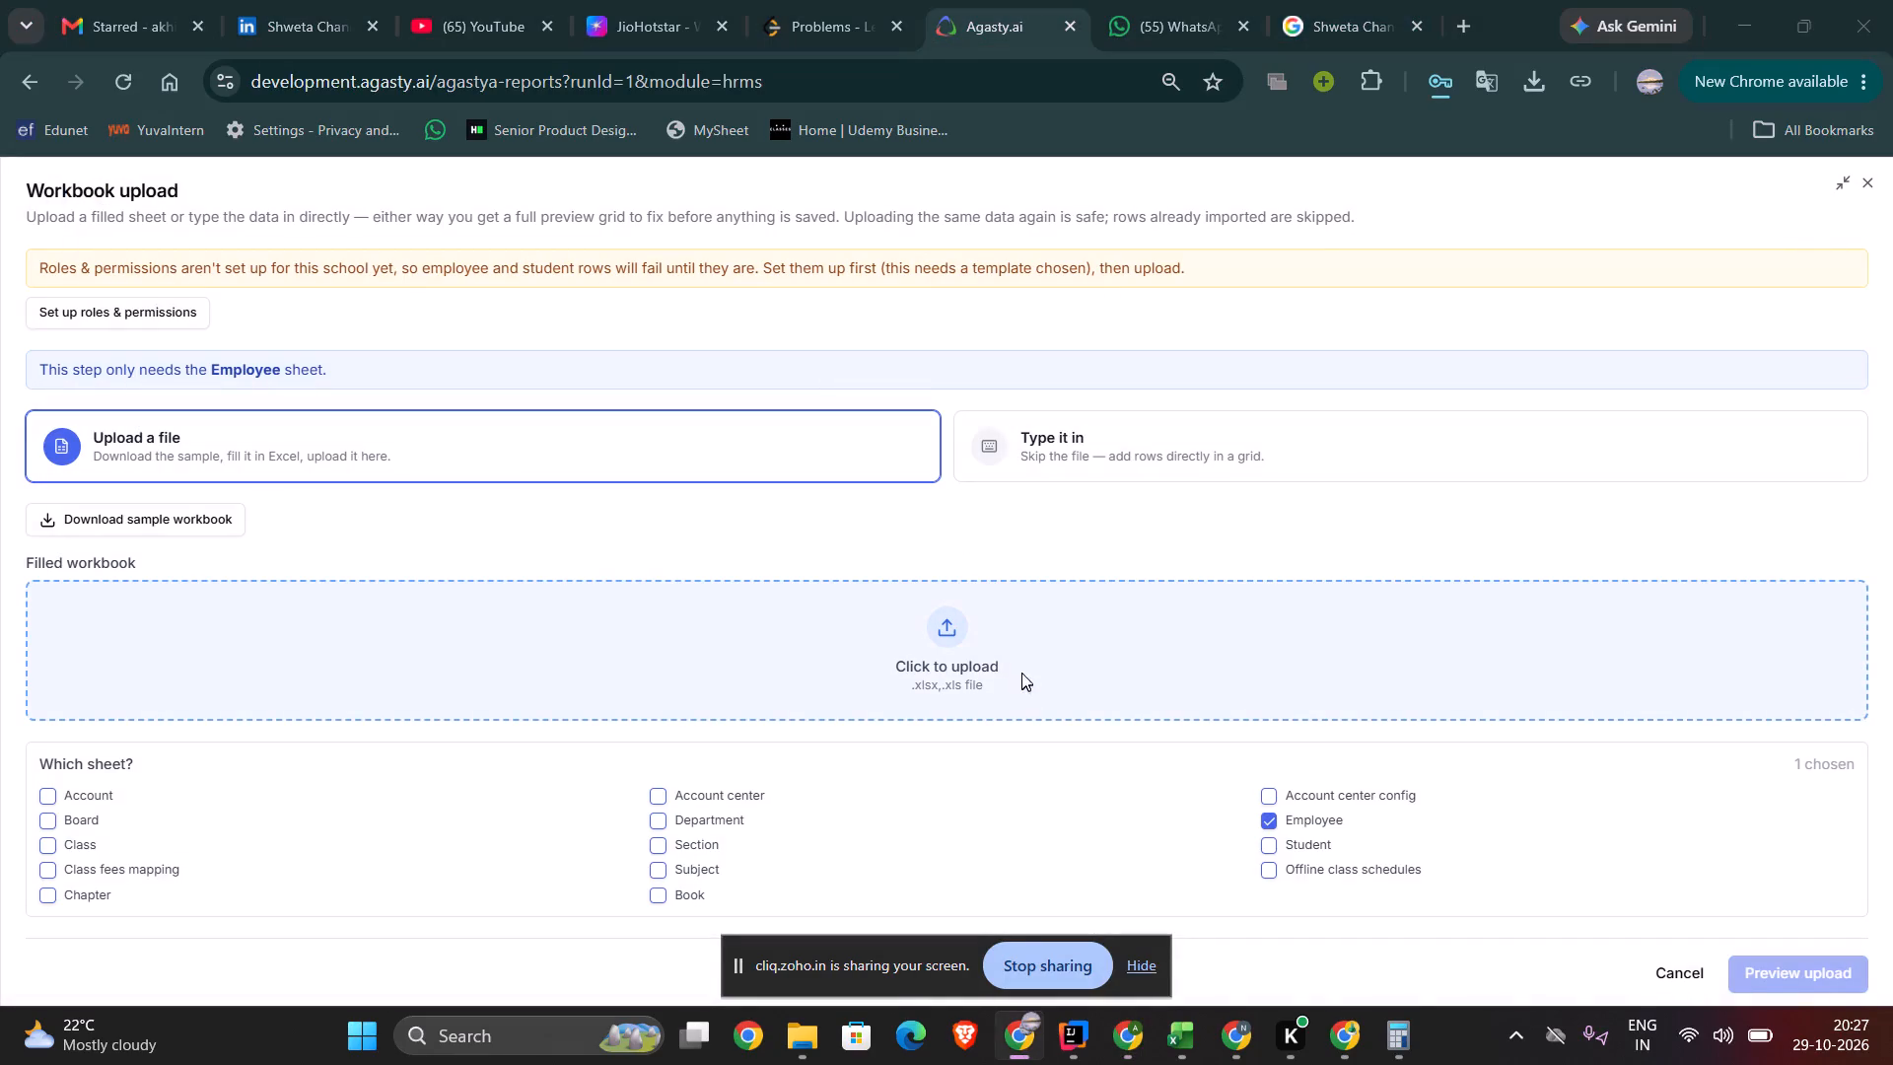
left_click(268, 235)
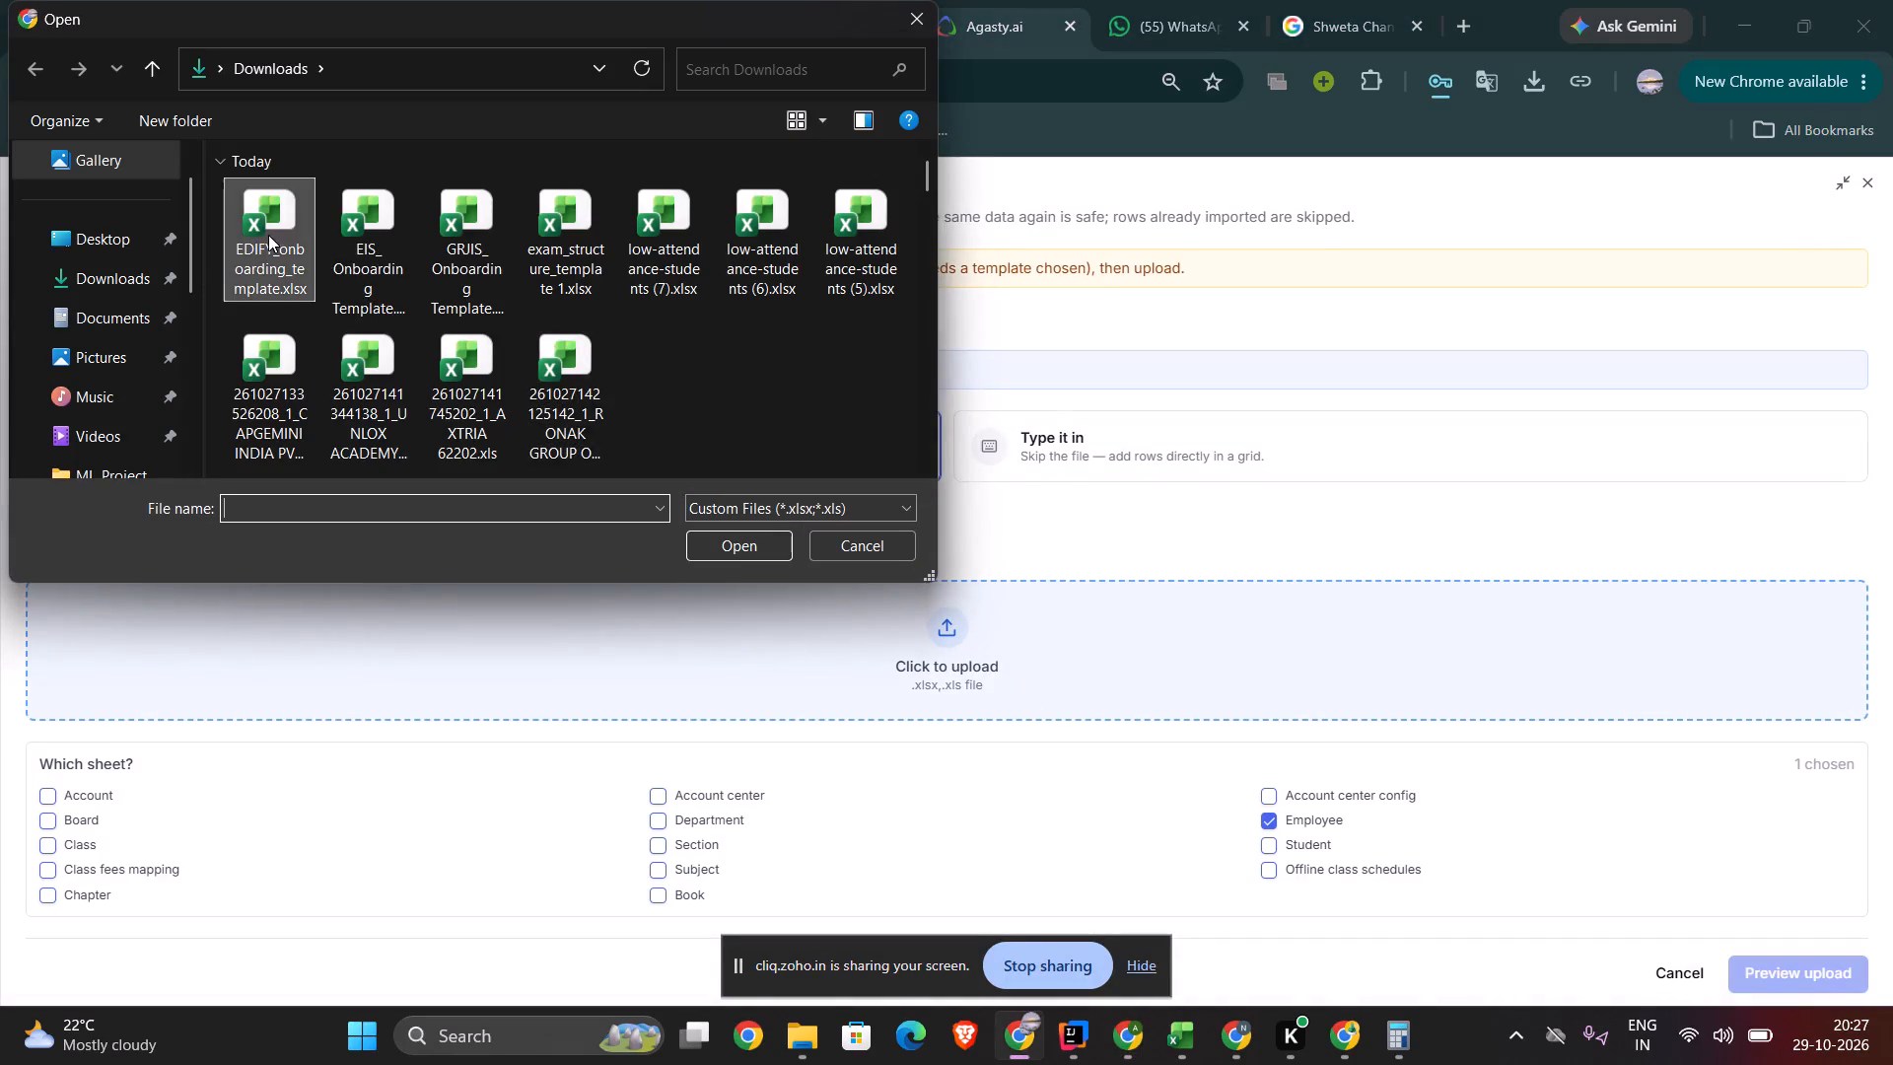
left_click(780, 545)
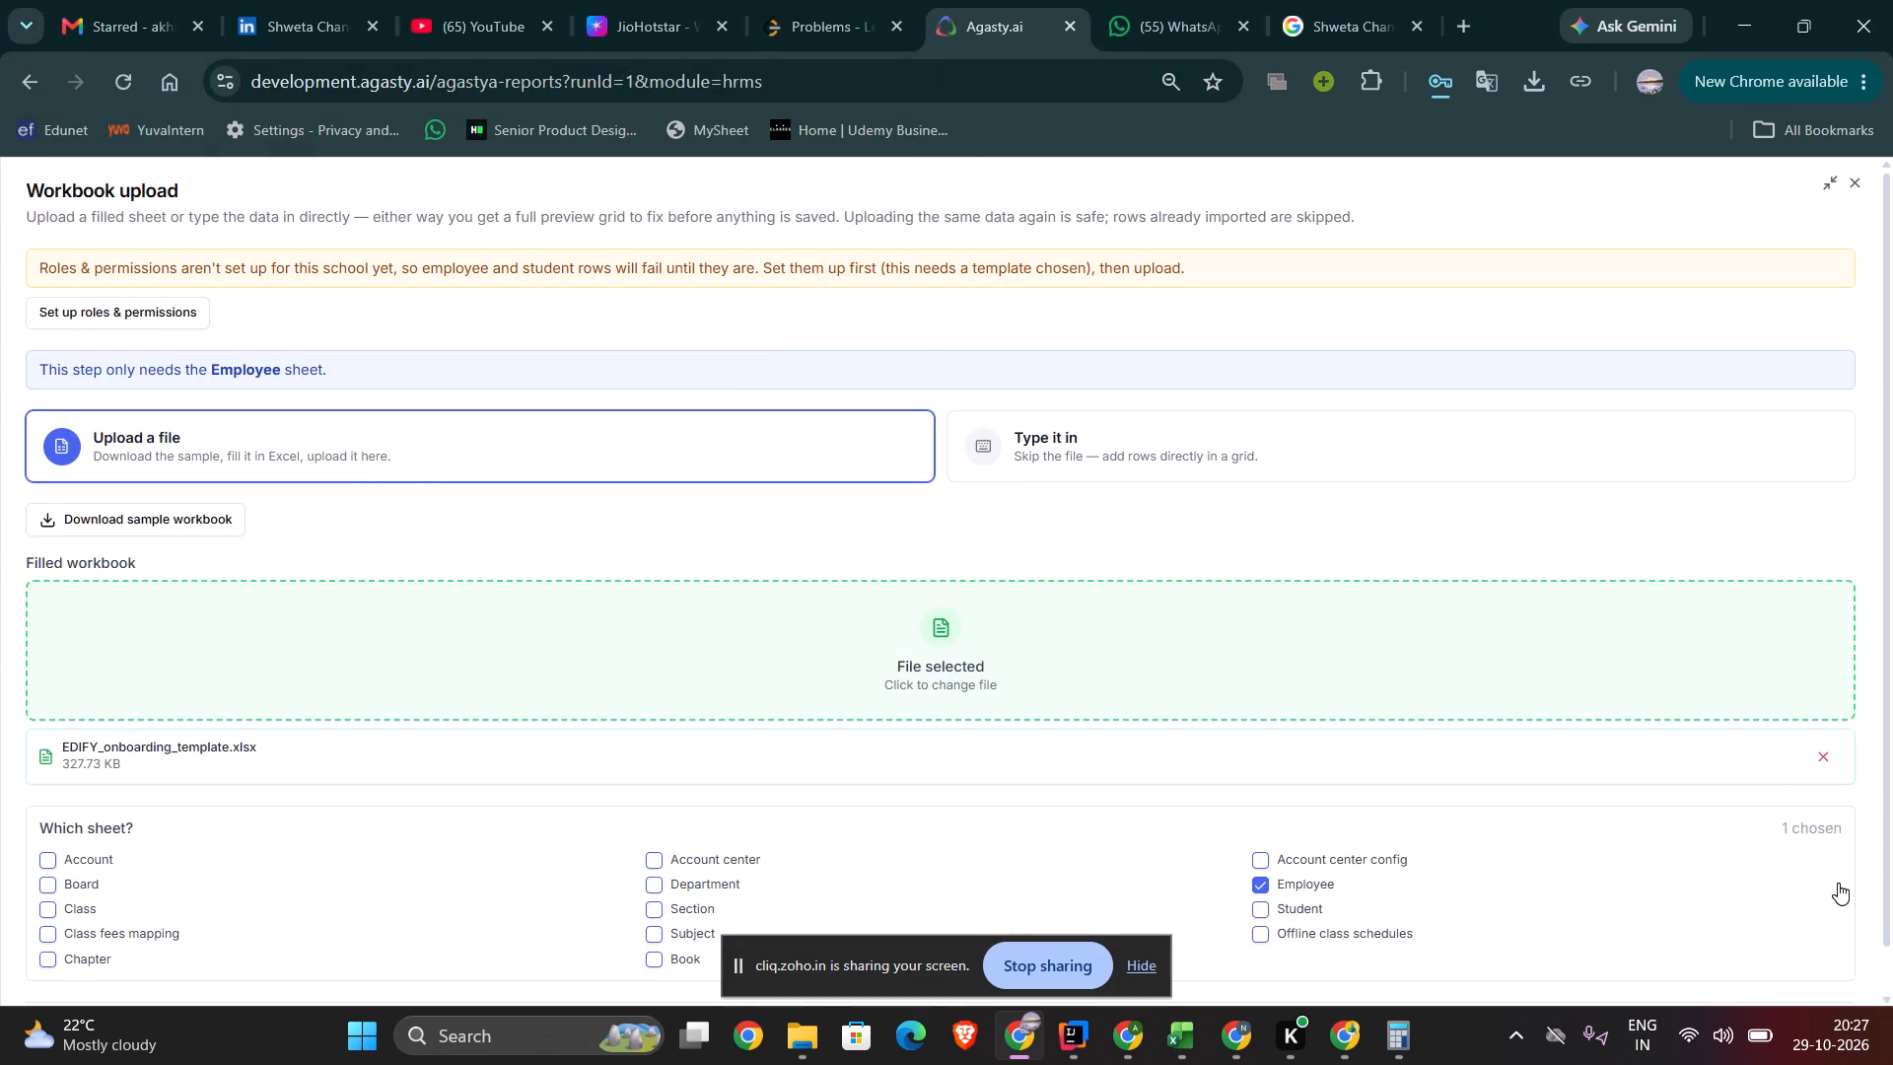
Generate the upload preview for the workbook's Employee sheet and hide the screen-sharing notice.
scroll(1425, 457, "down", 4)
left_click(1817, 997)
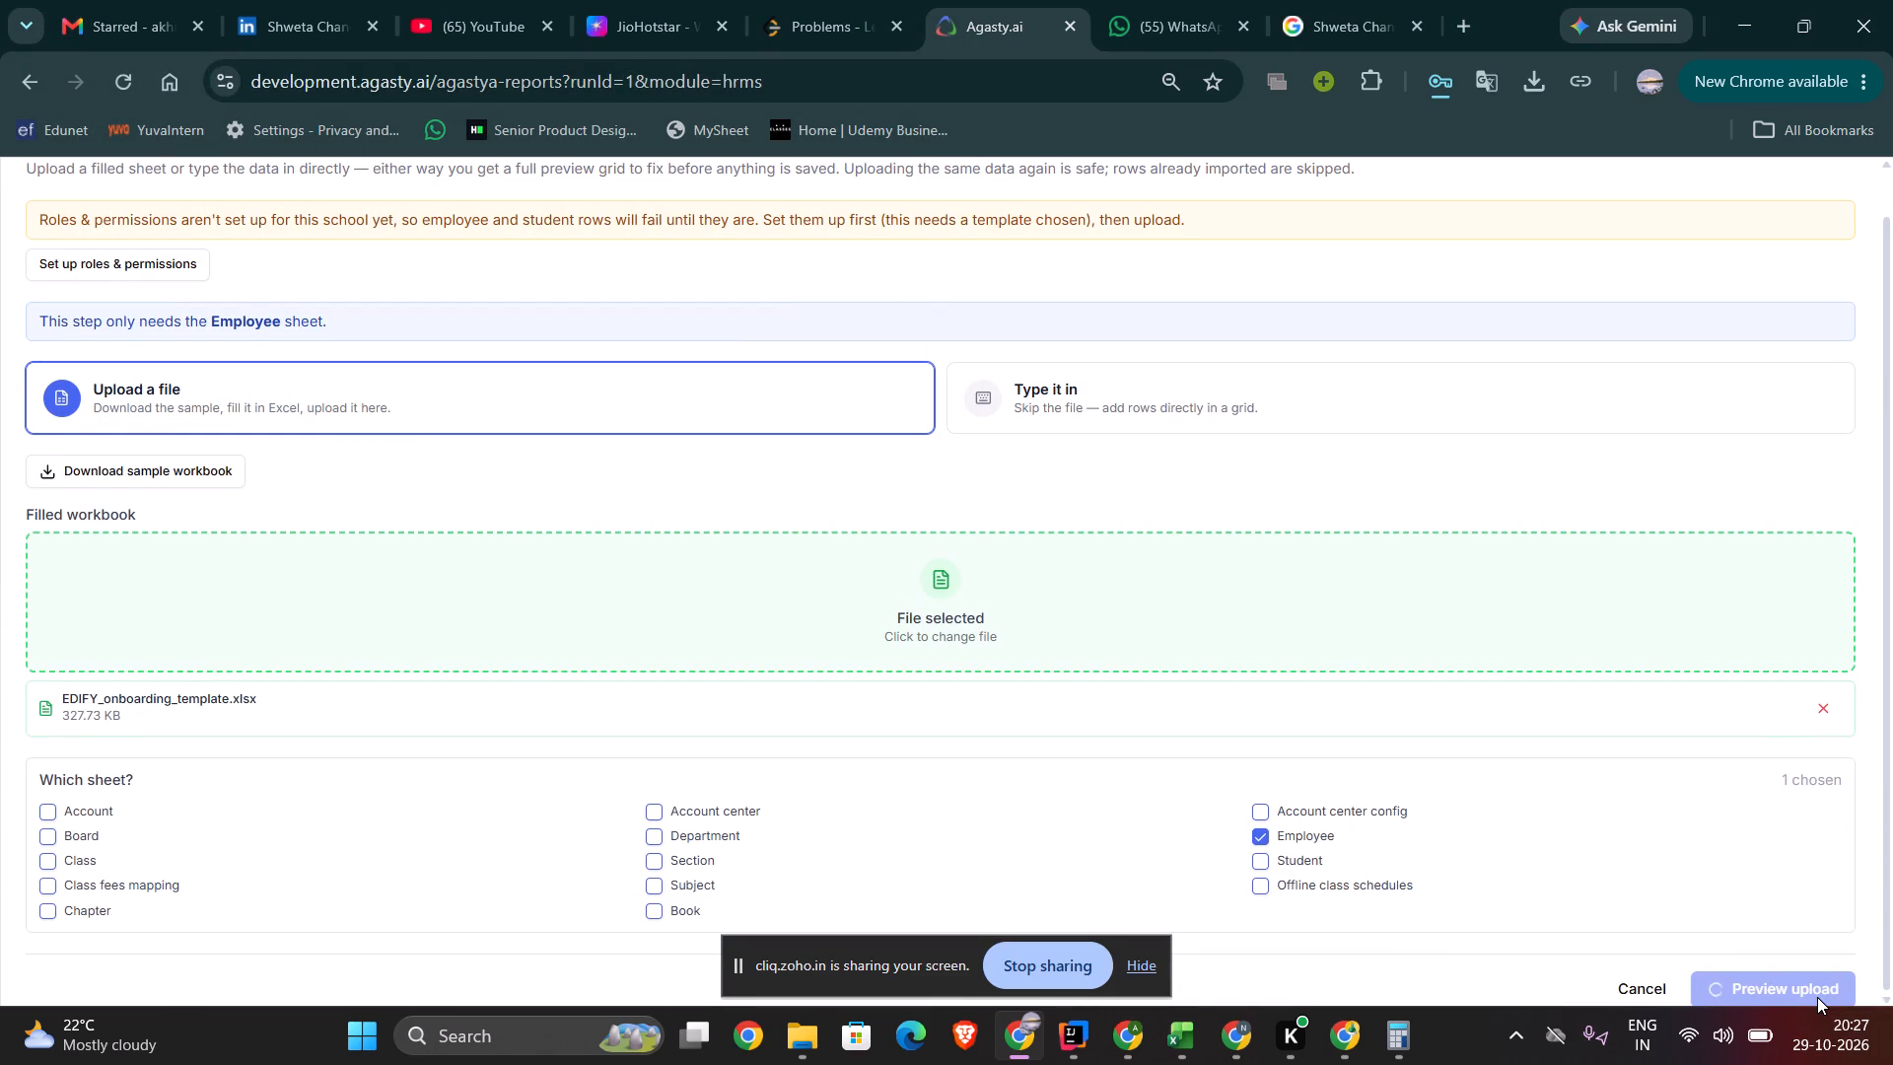
left_click(1154, 951)
scroll(1566, 802, "down", 1)
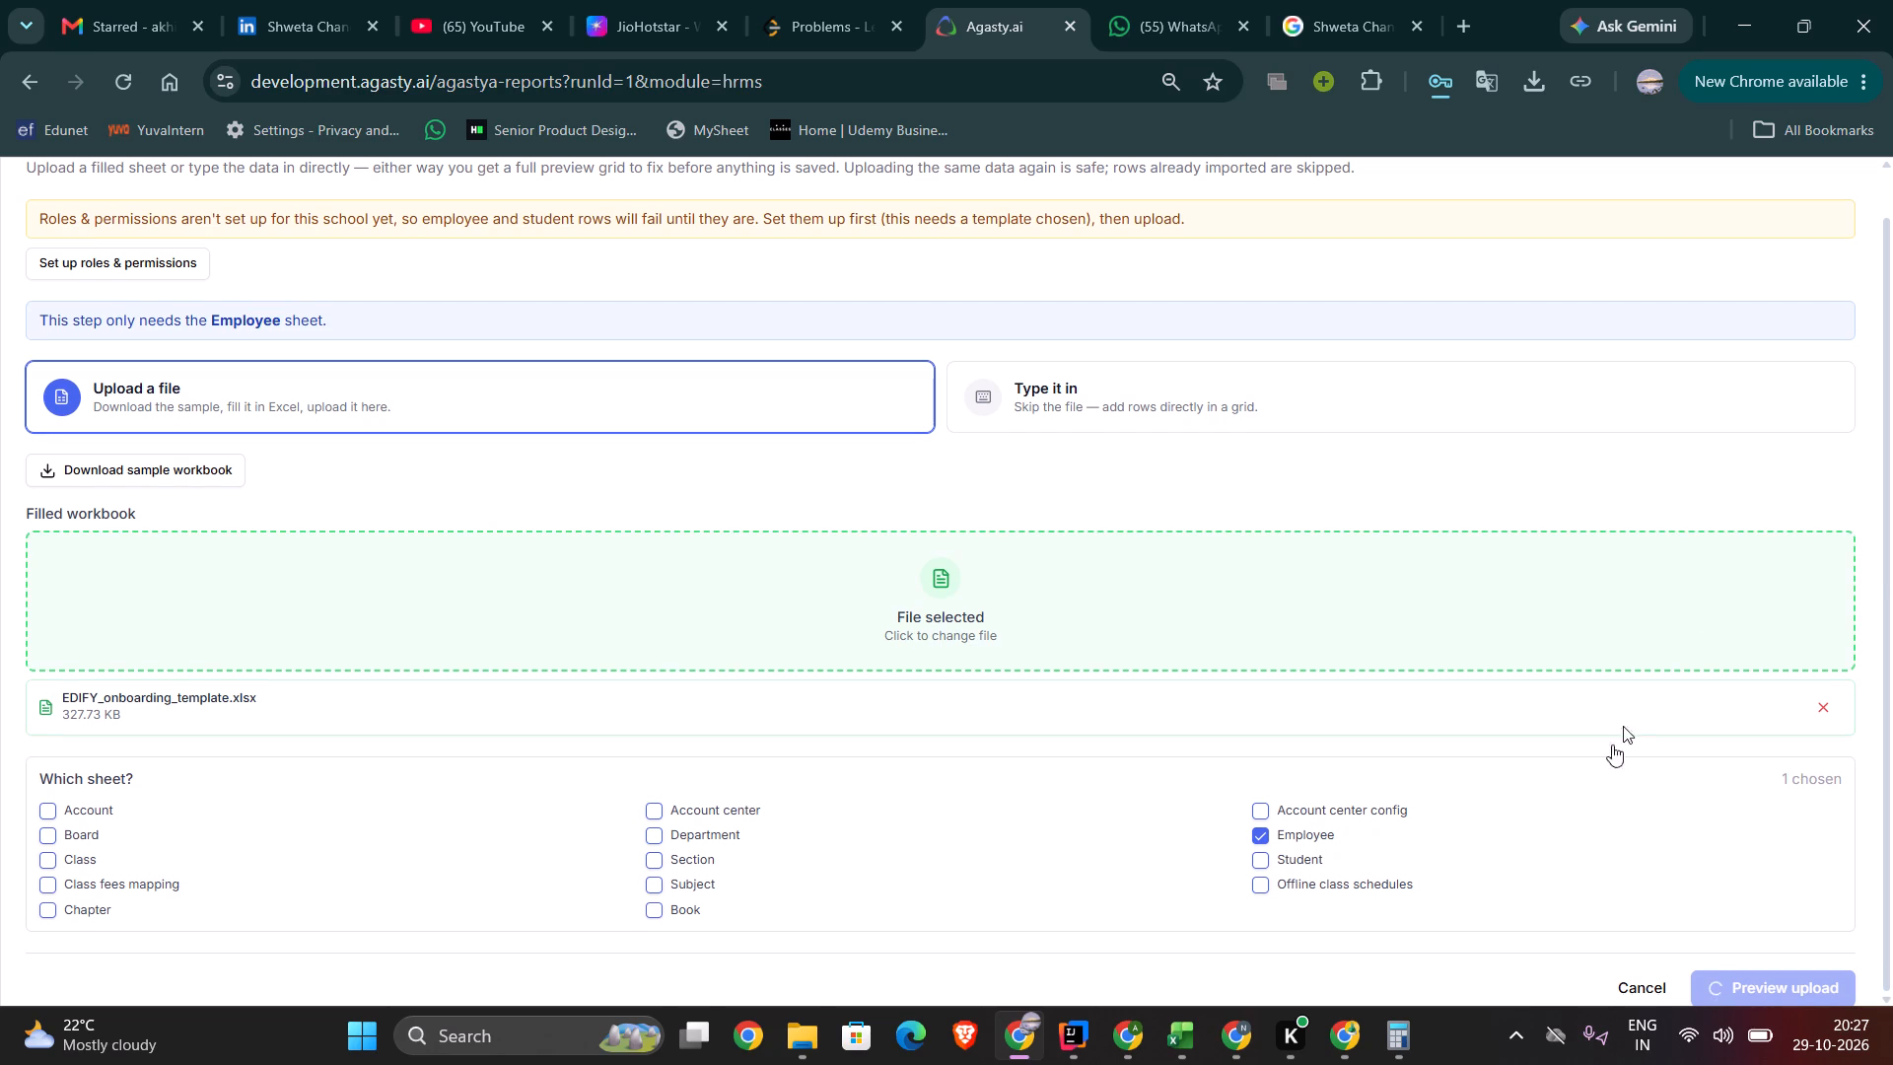
scroll(1740, 694, "down", 1)
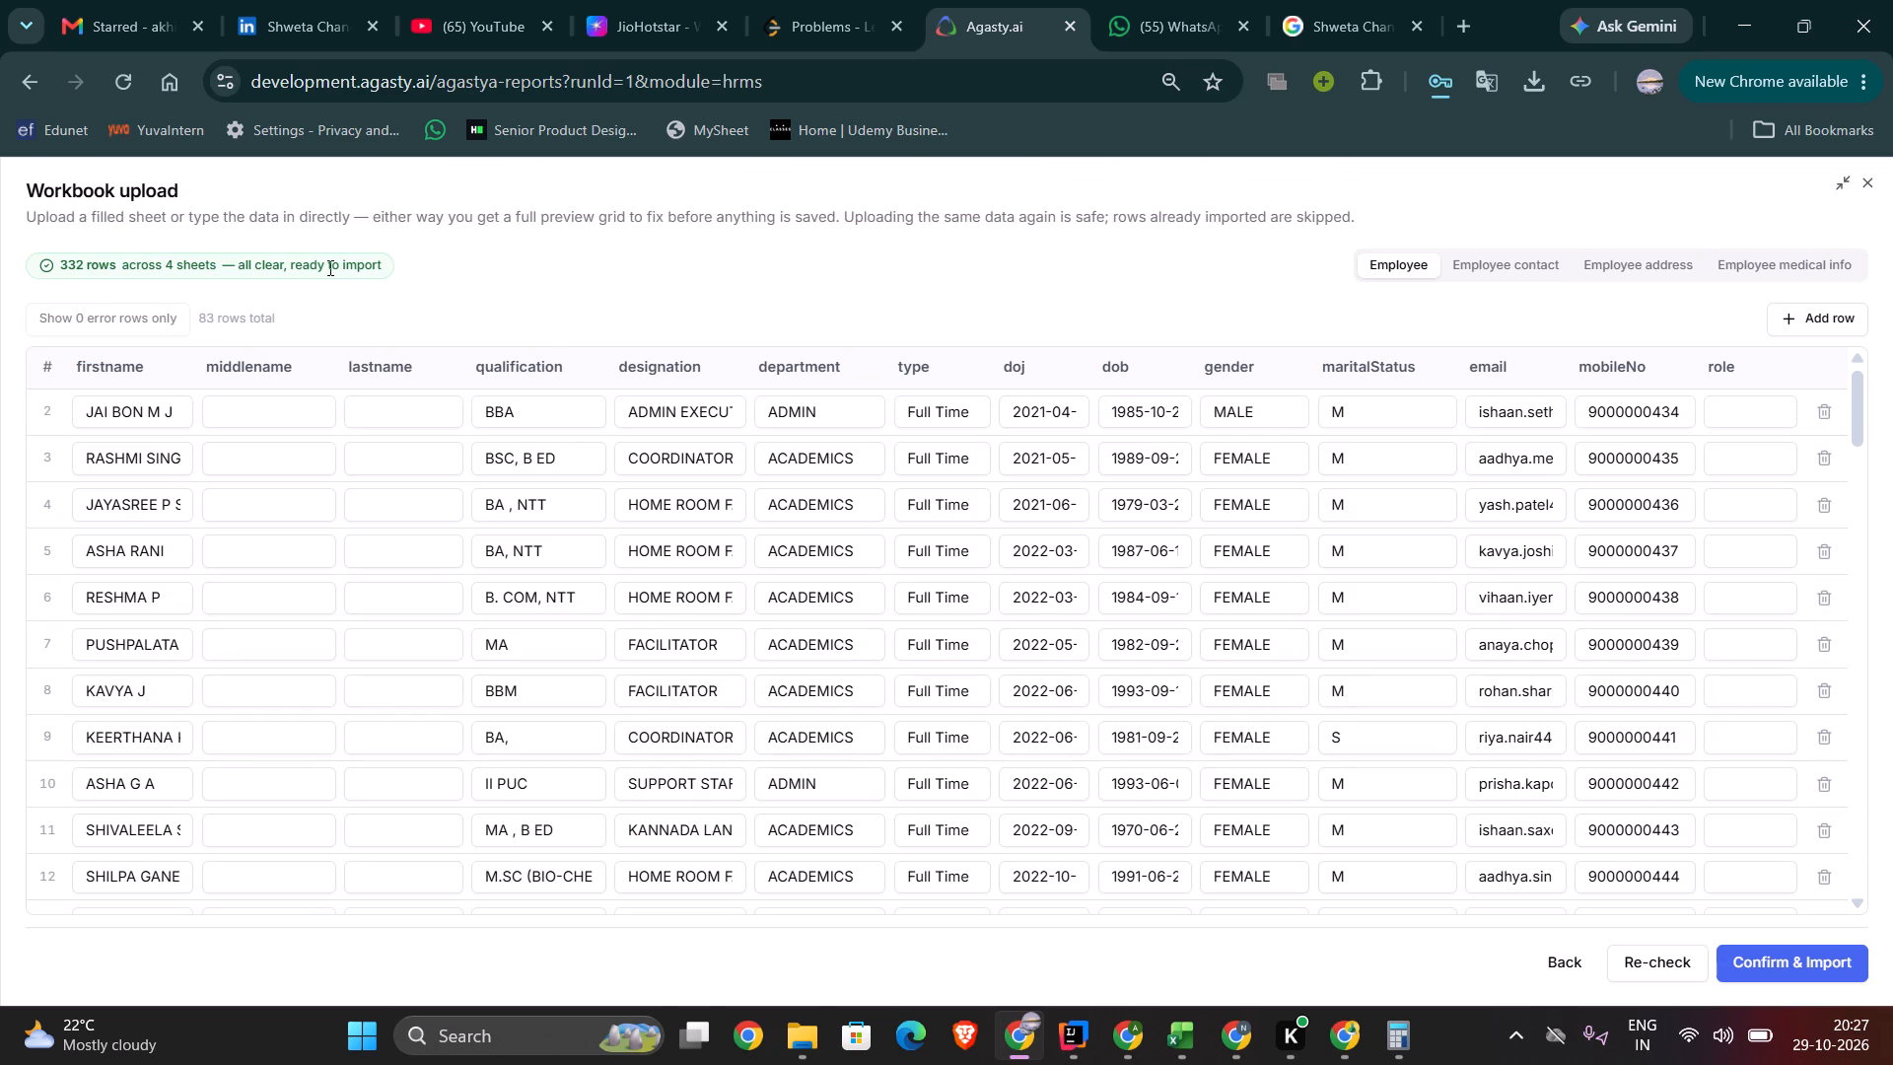
Confirm and import the previewed employee data, then close the workbook upload and the HRMS module.
left_click(1811, 969)
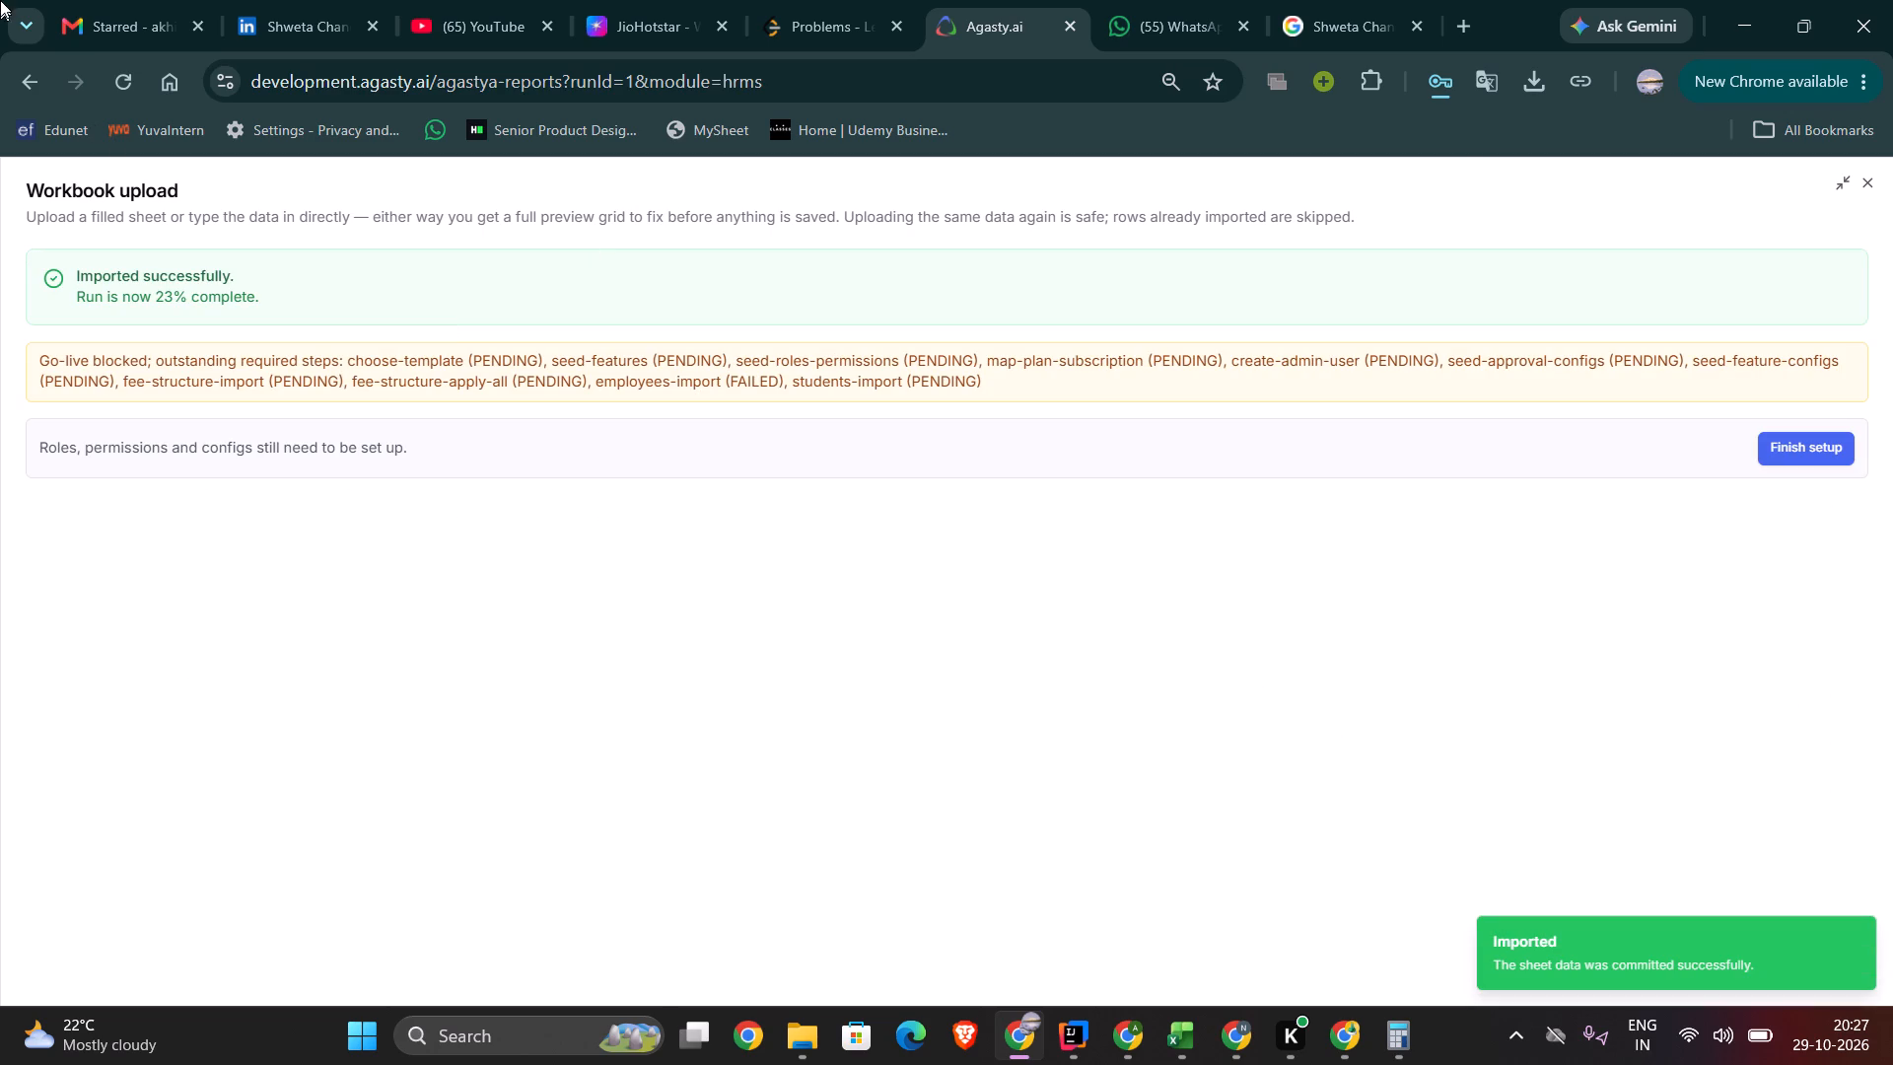
left_click(1877, 188)
left_click(1865, 178)
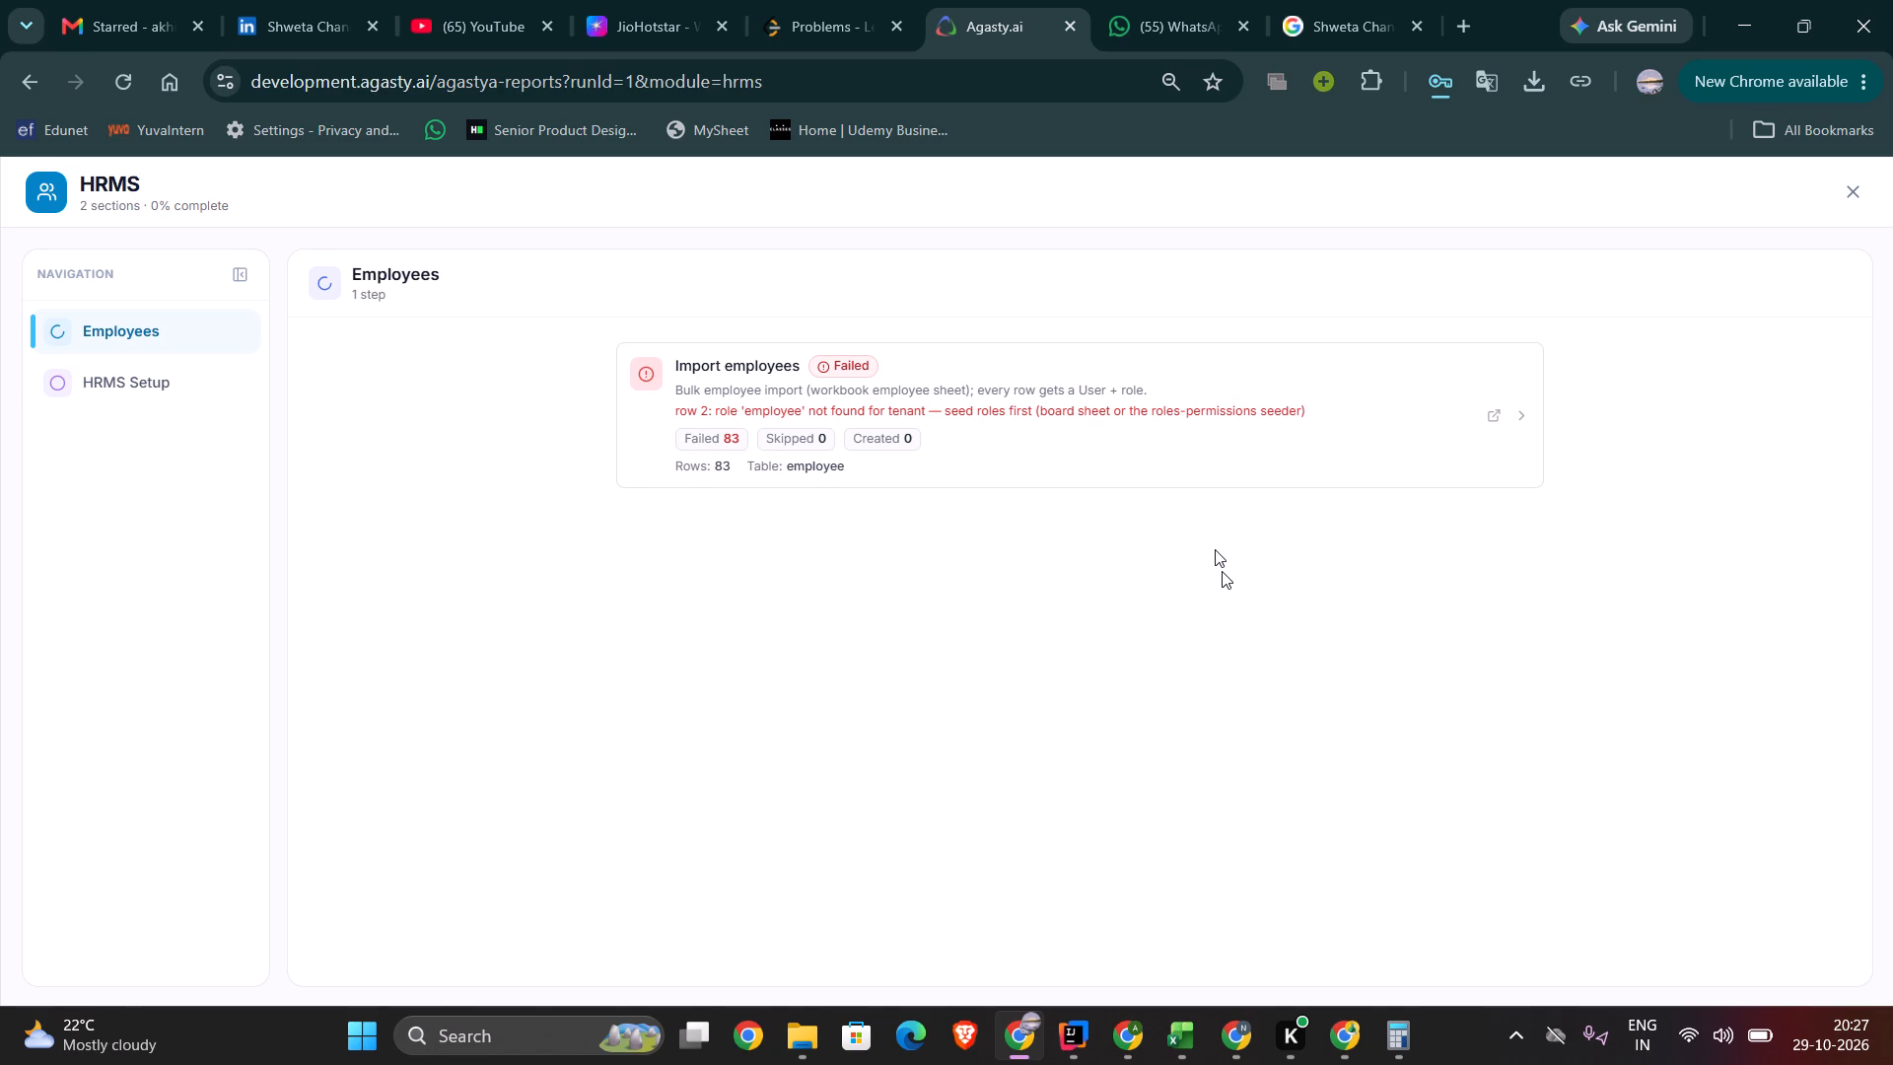
left_click(245, 281)
left_click(1866, 187)
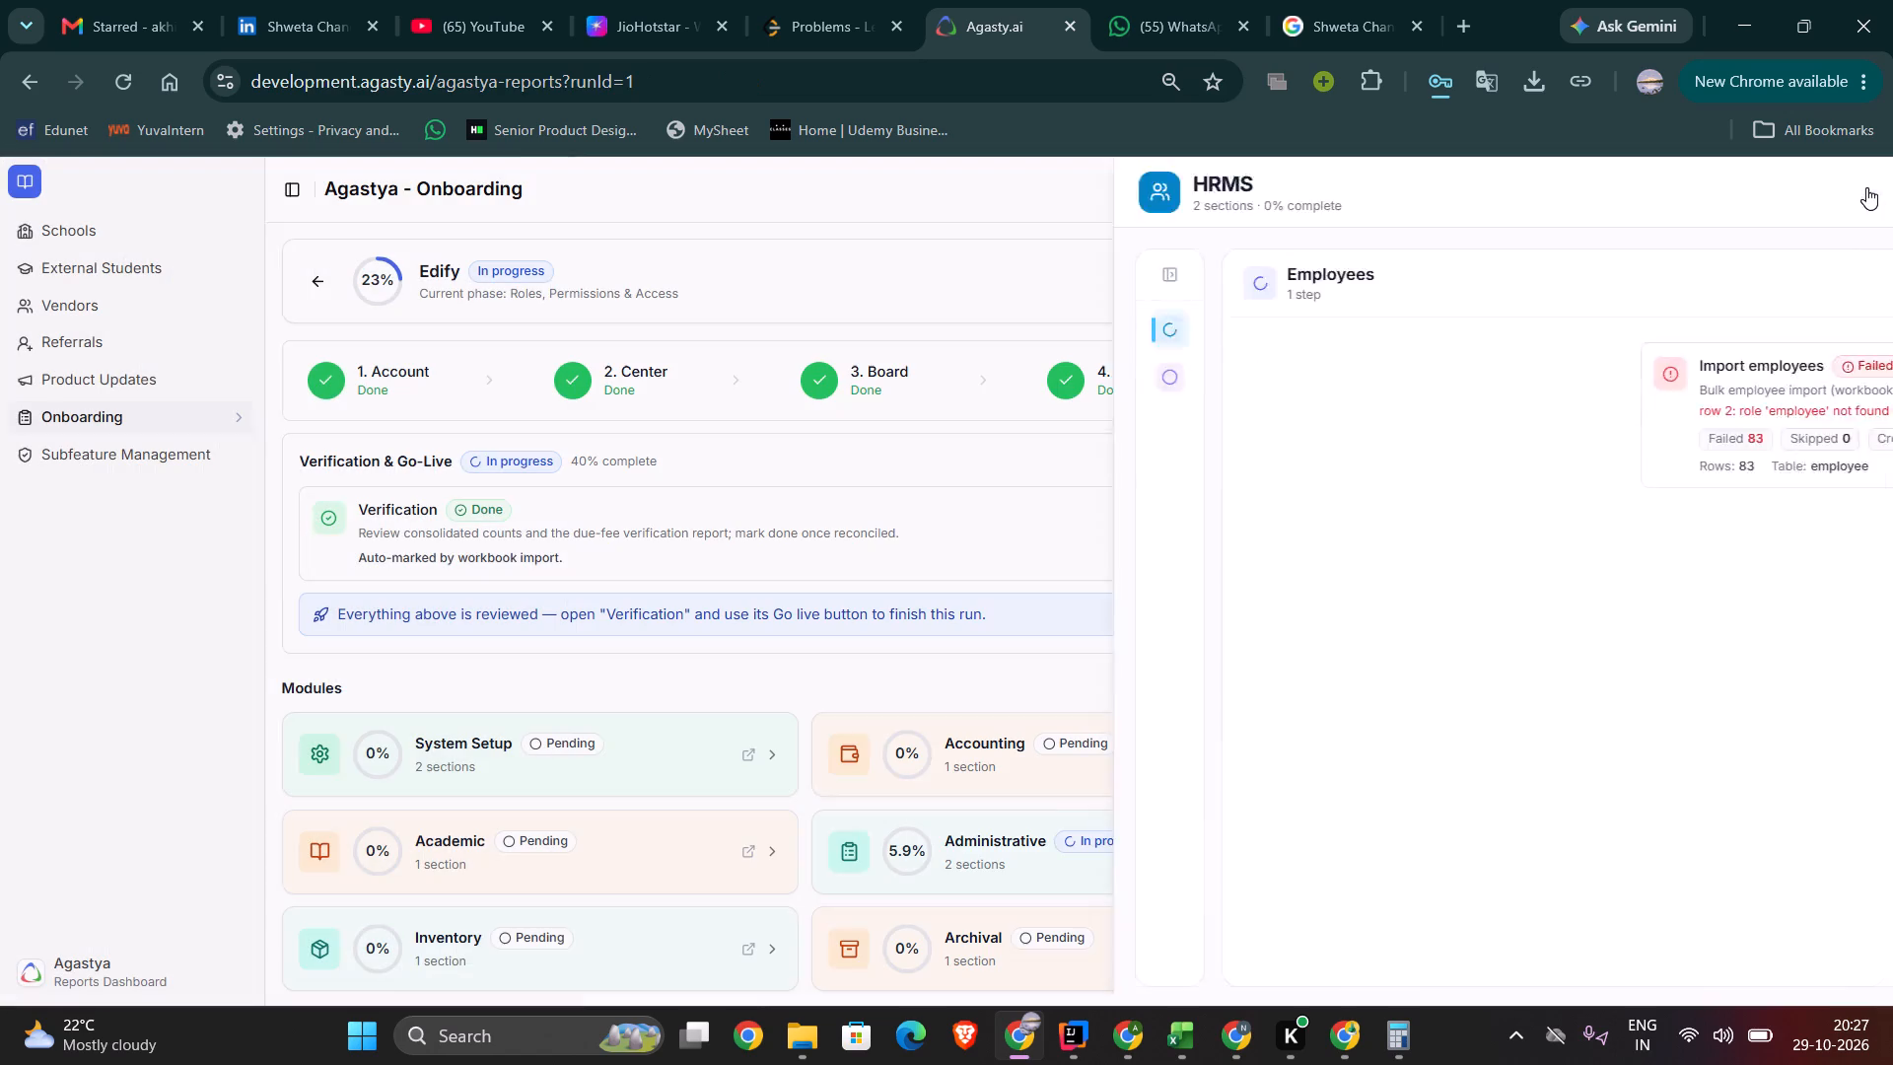
scroll(574, 998, "down", 2)
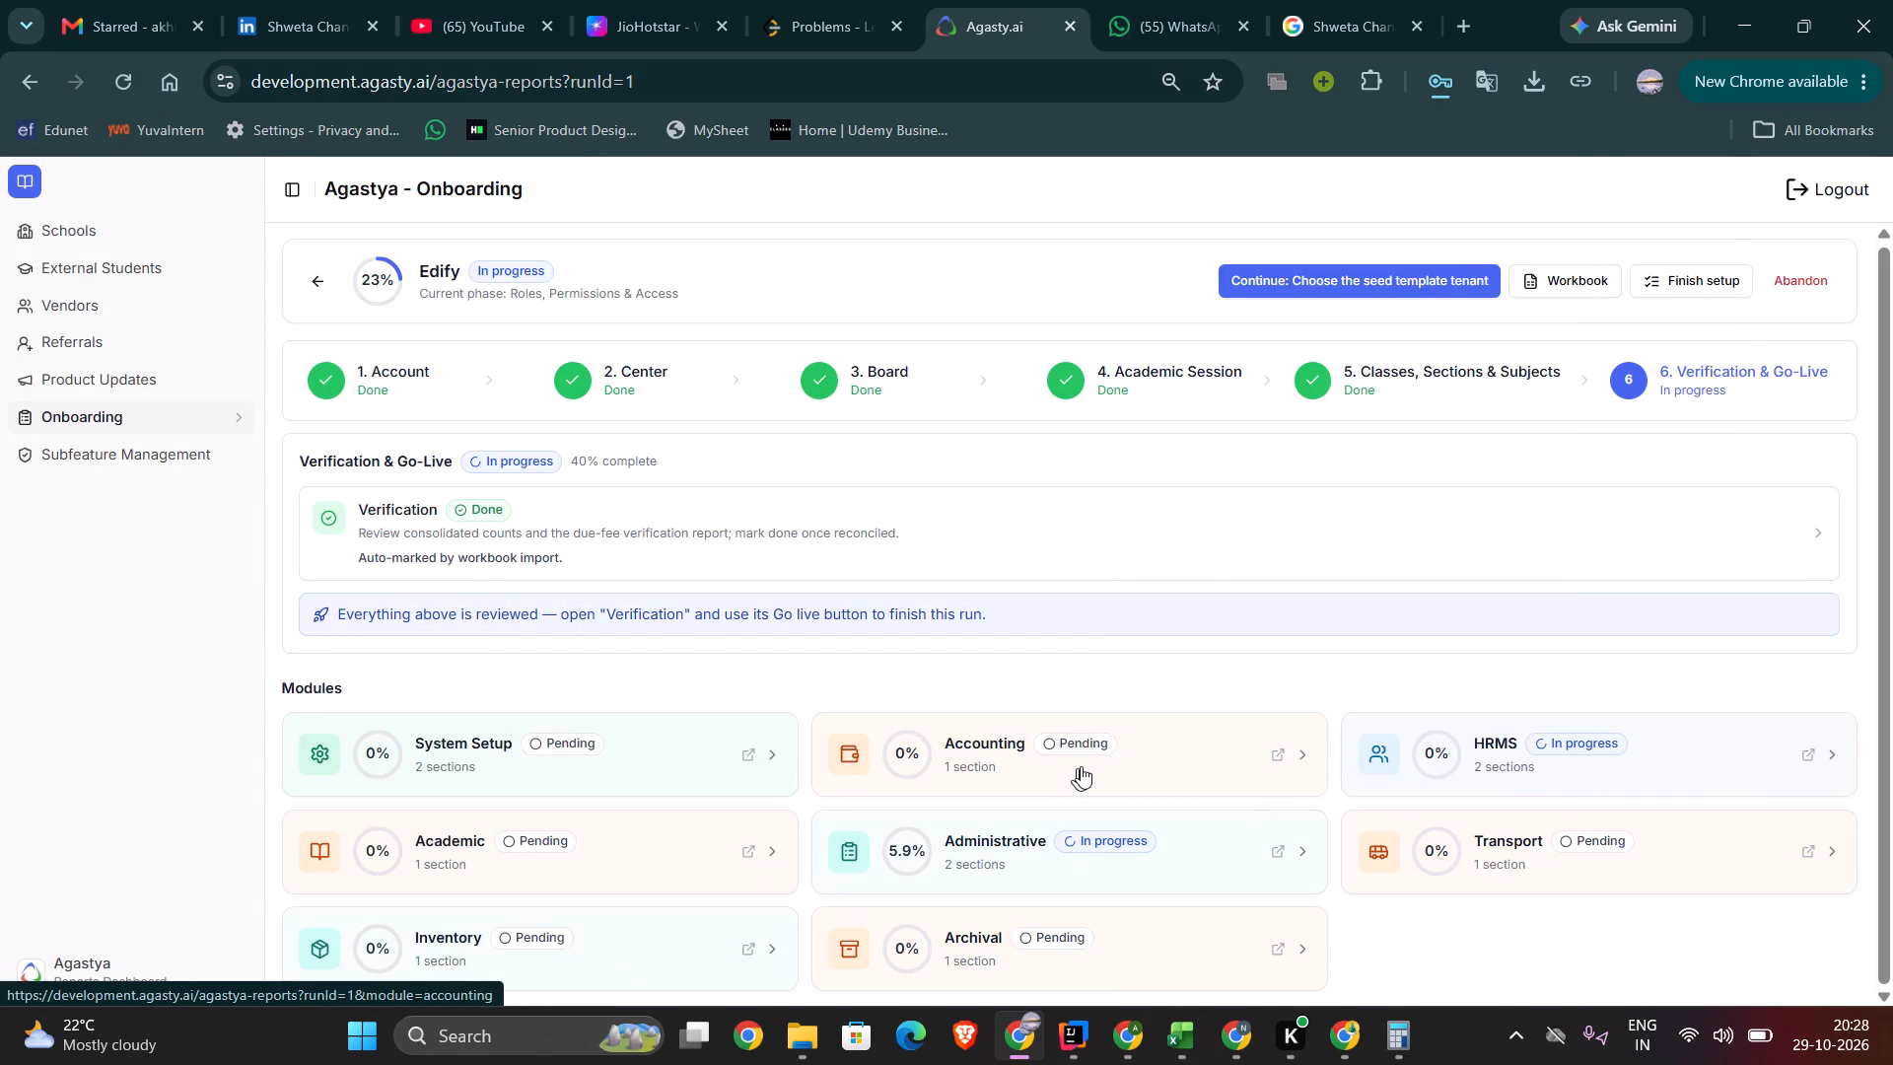
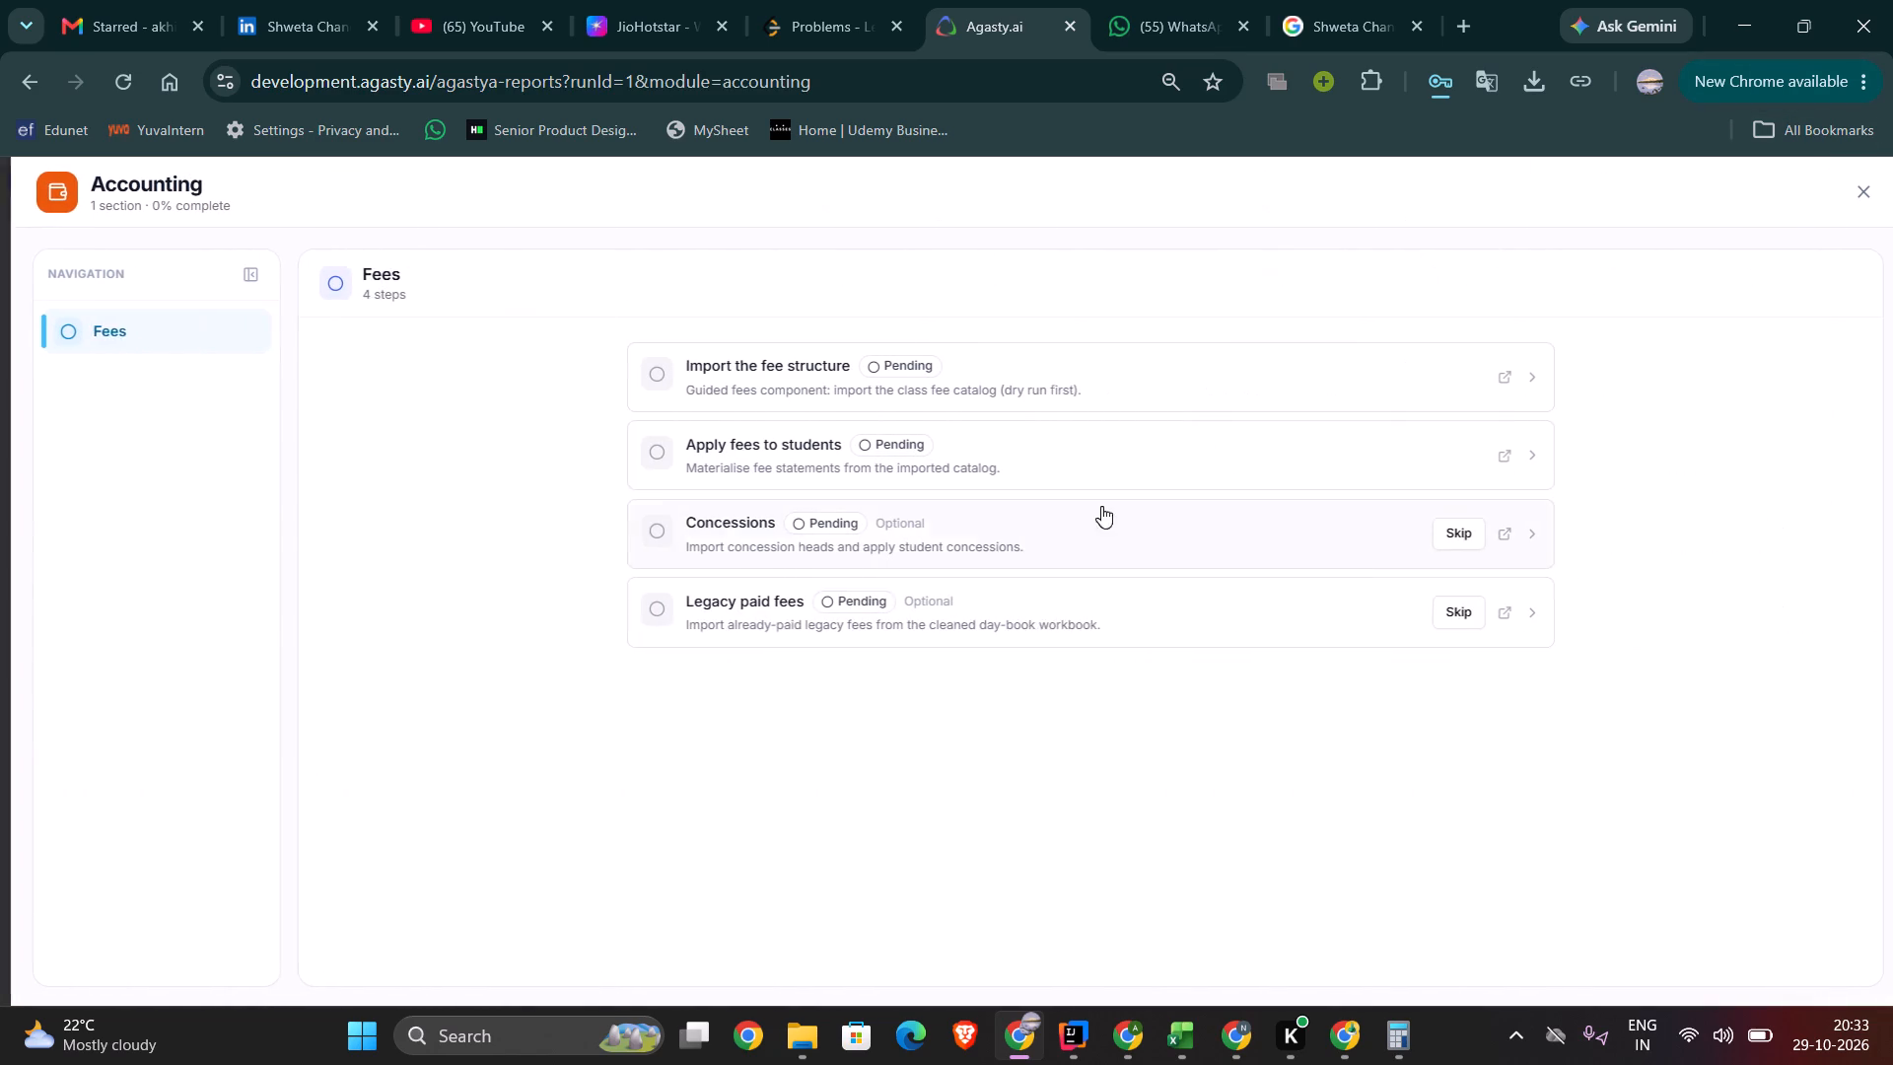
left_click(776, 458)
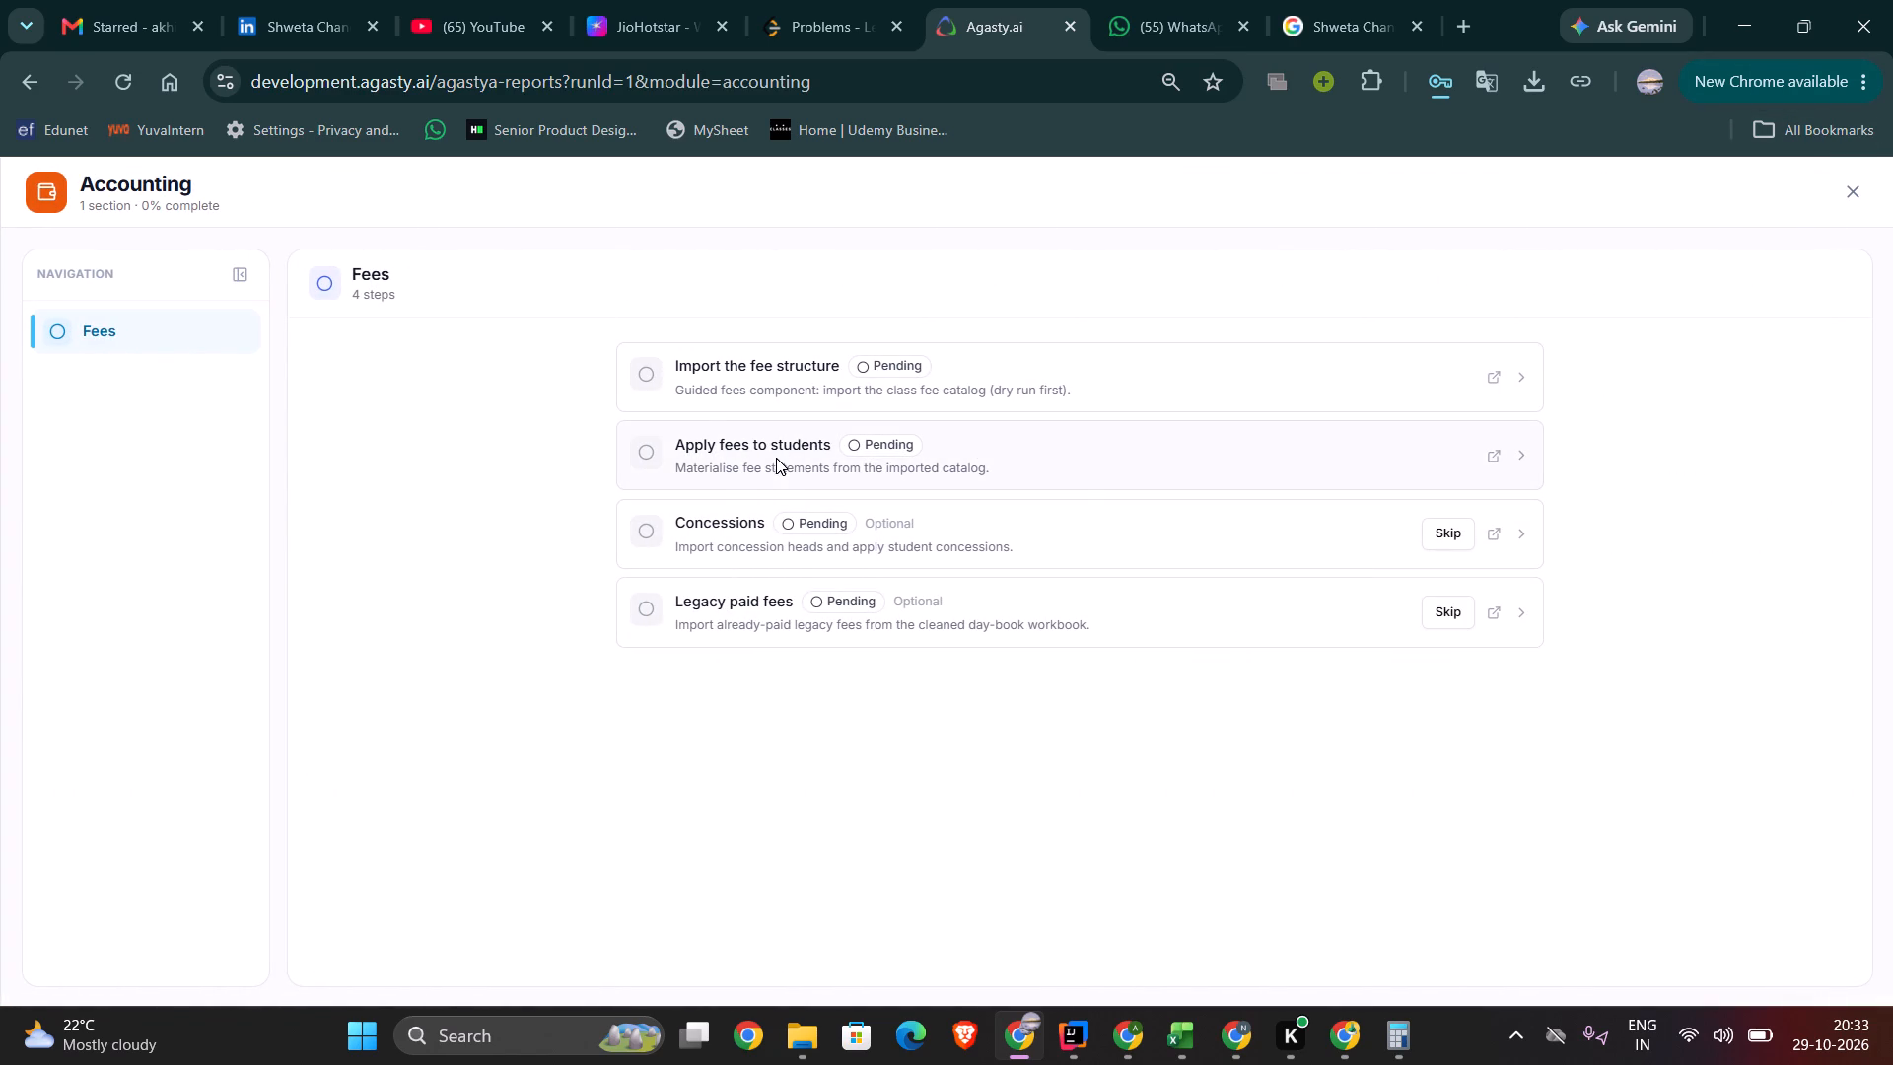
scroll(911, 581, "down", 1)
scroll(986, 606, "down", 1)
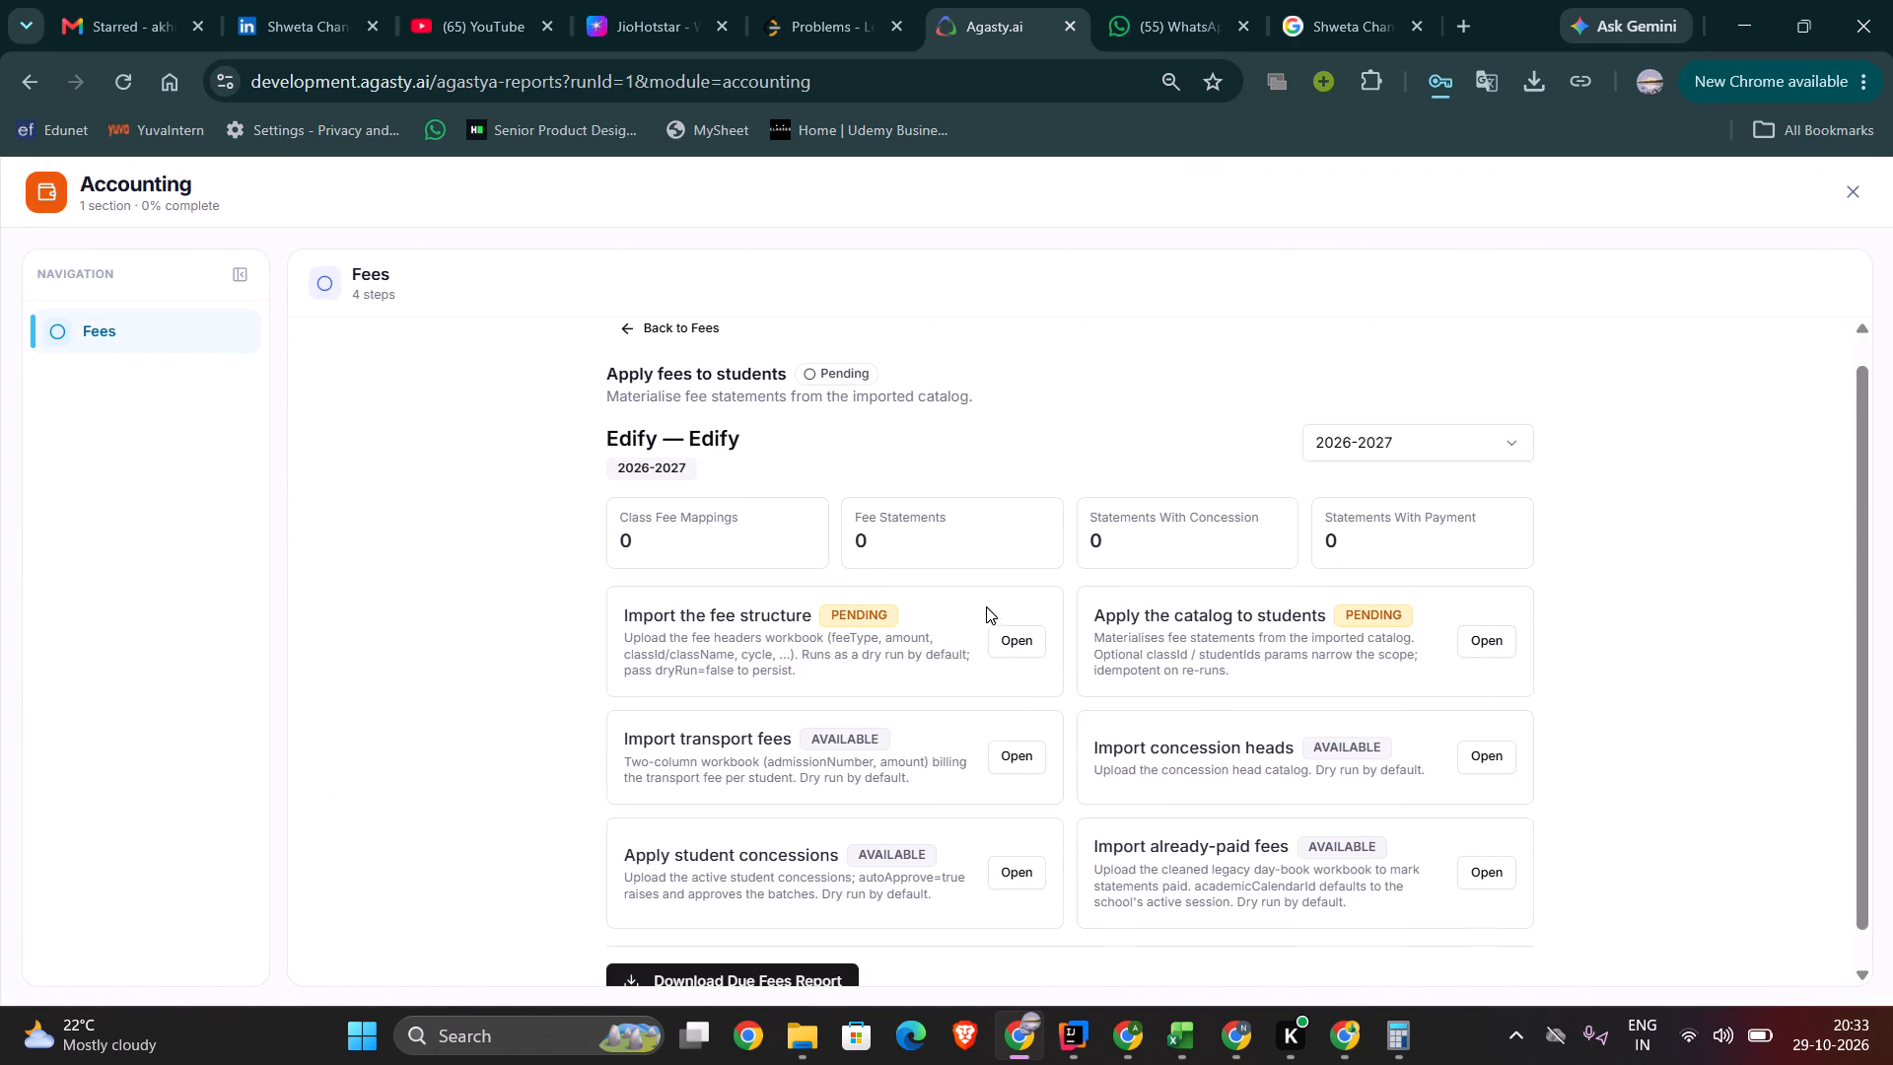
scroll(986, 606, "down", 1)
left_click(1021, 600)
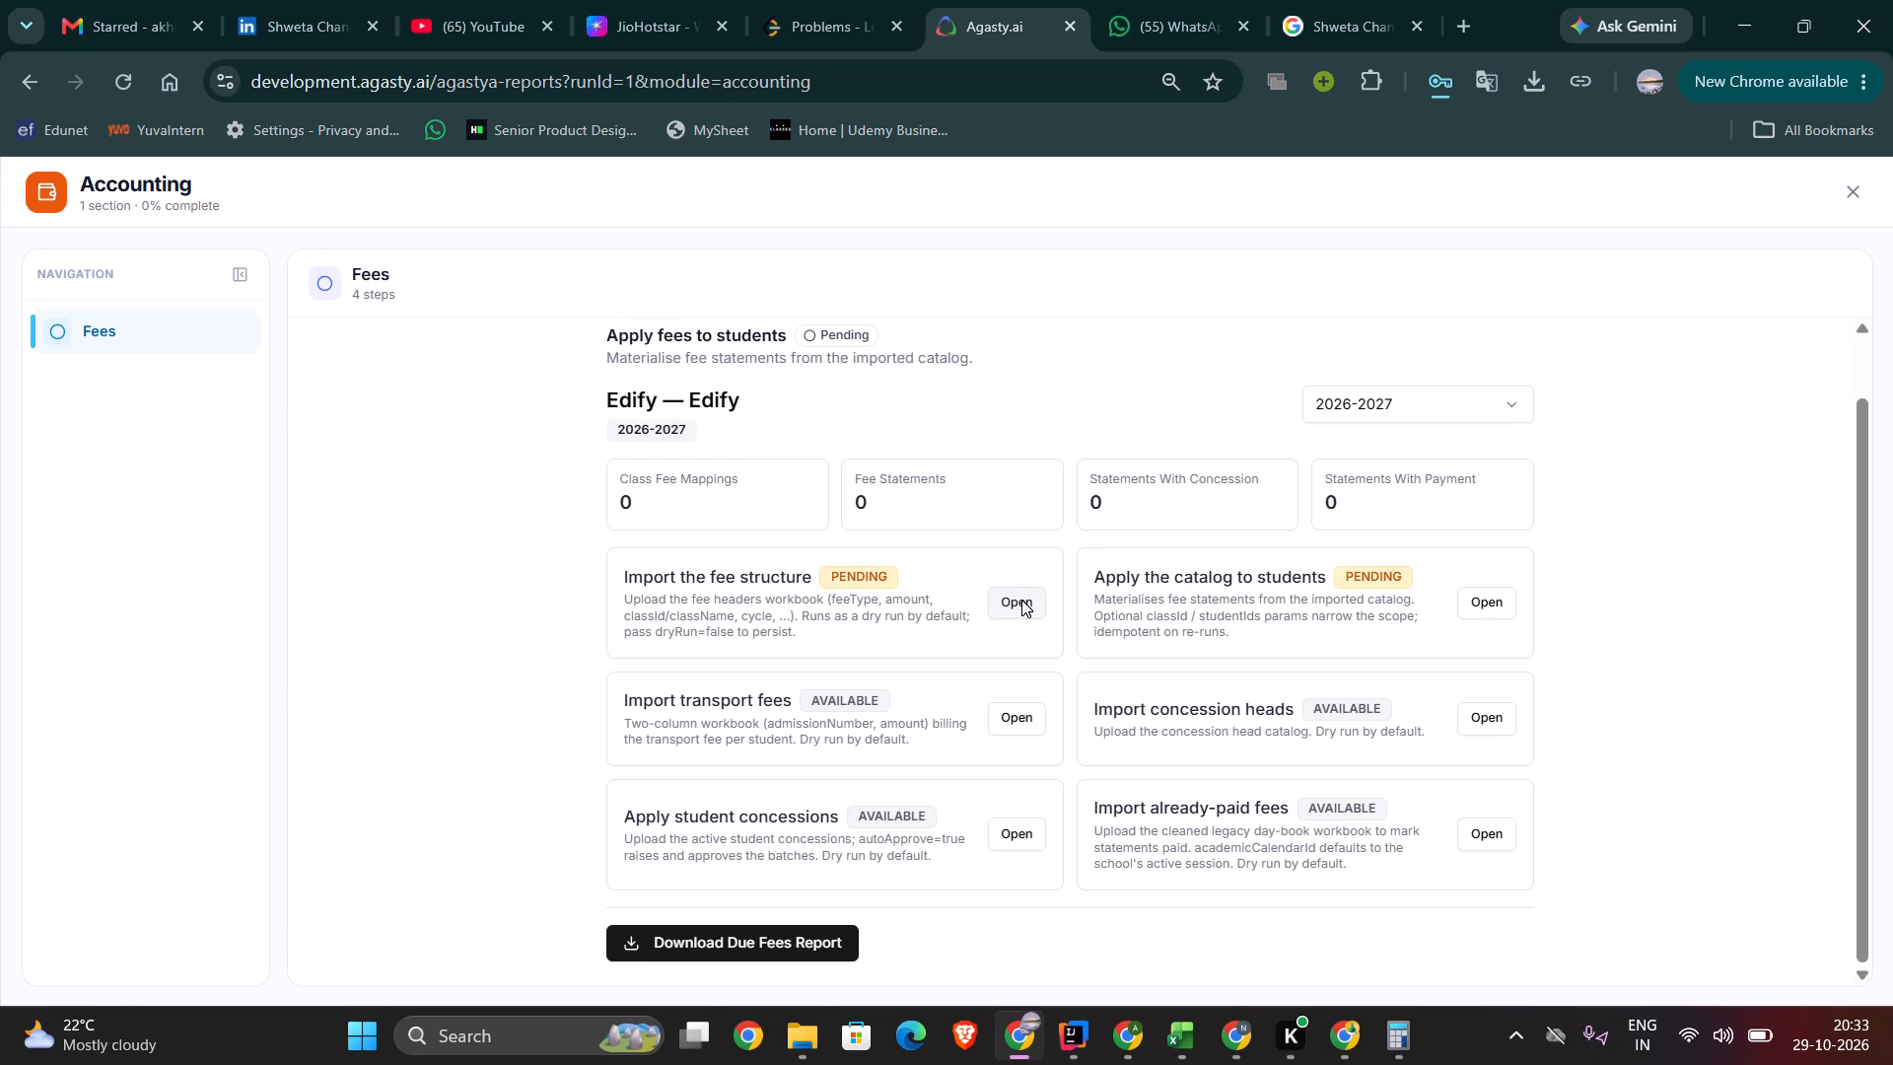
left_click(659, 351)
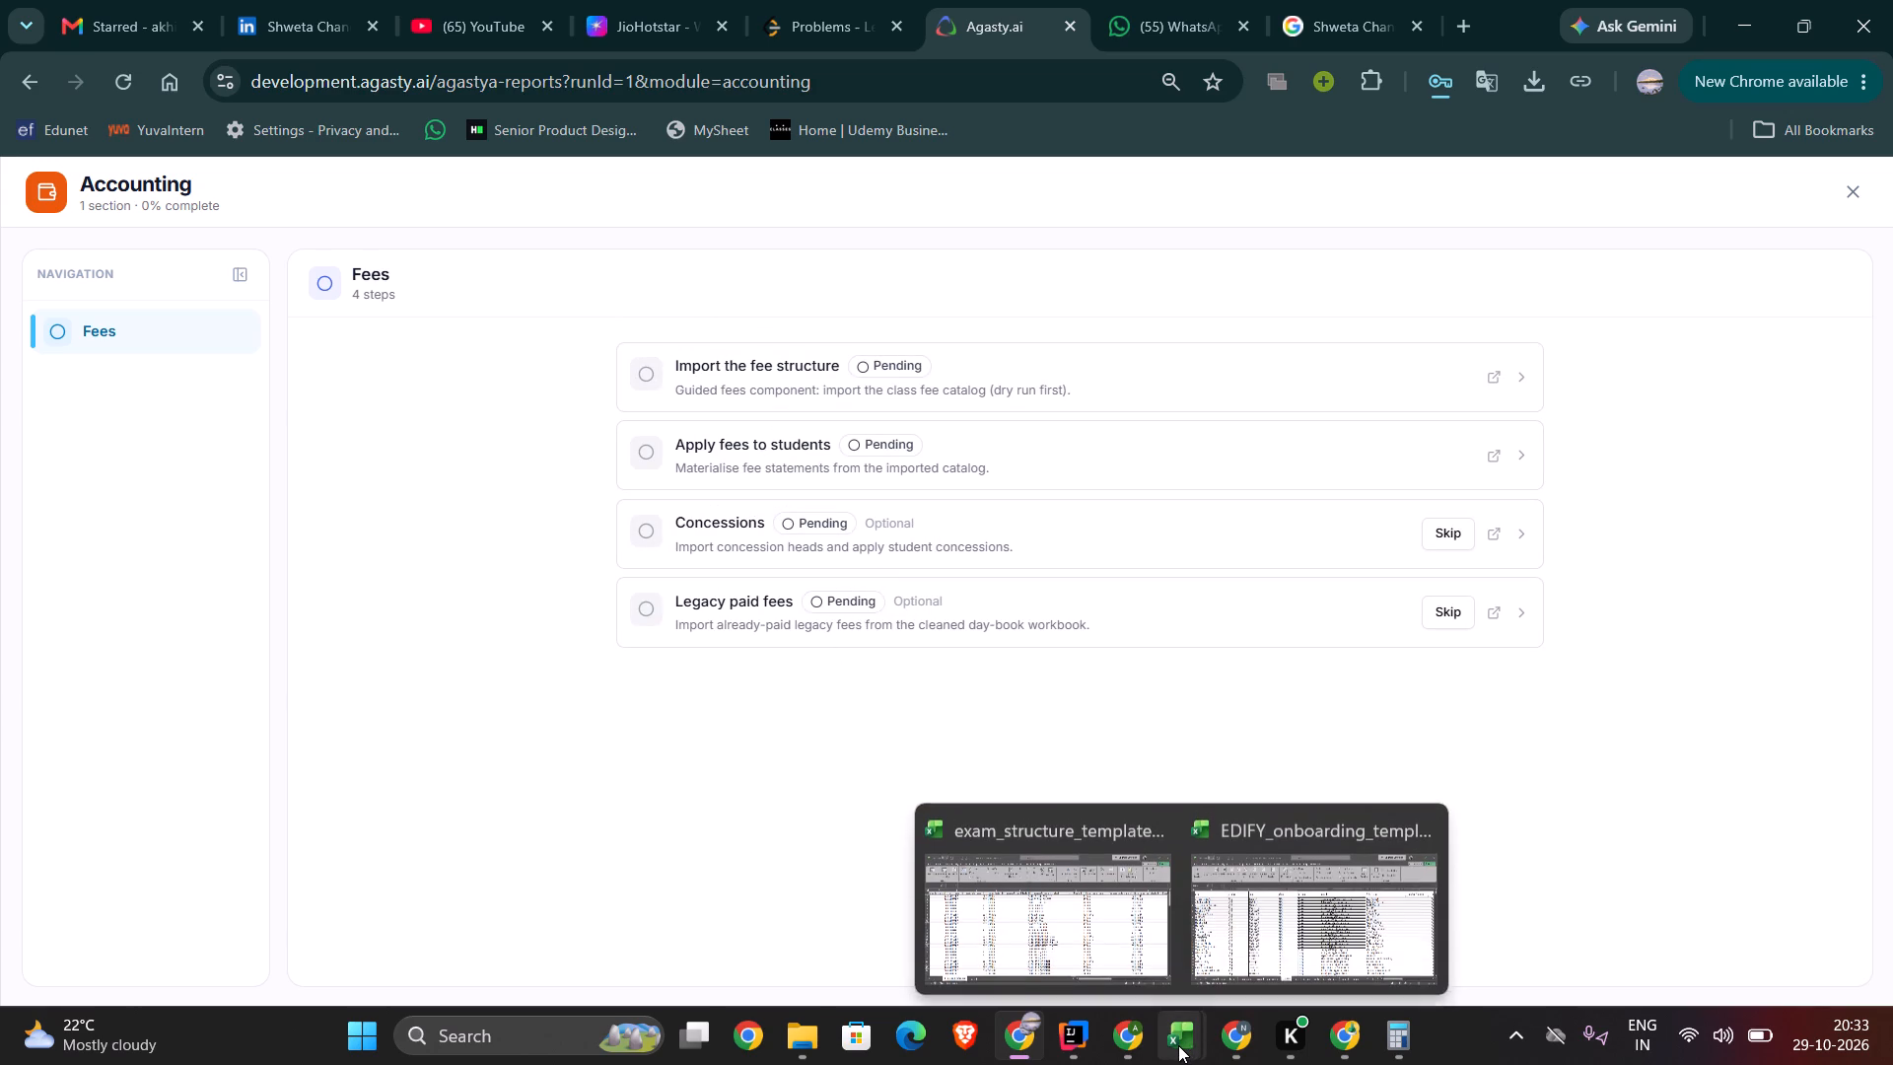
Switch to the EDIFY onboarding template workbook in Excel and examine its sheets, including account_center, board, department, student, class and class_schedules.
left_click(1209, 896)
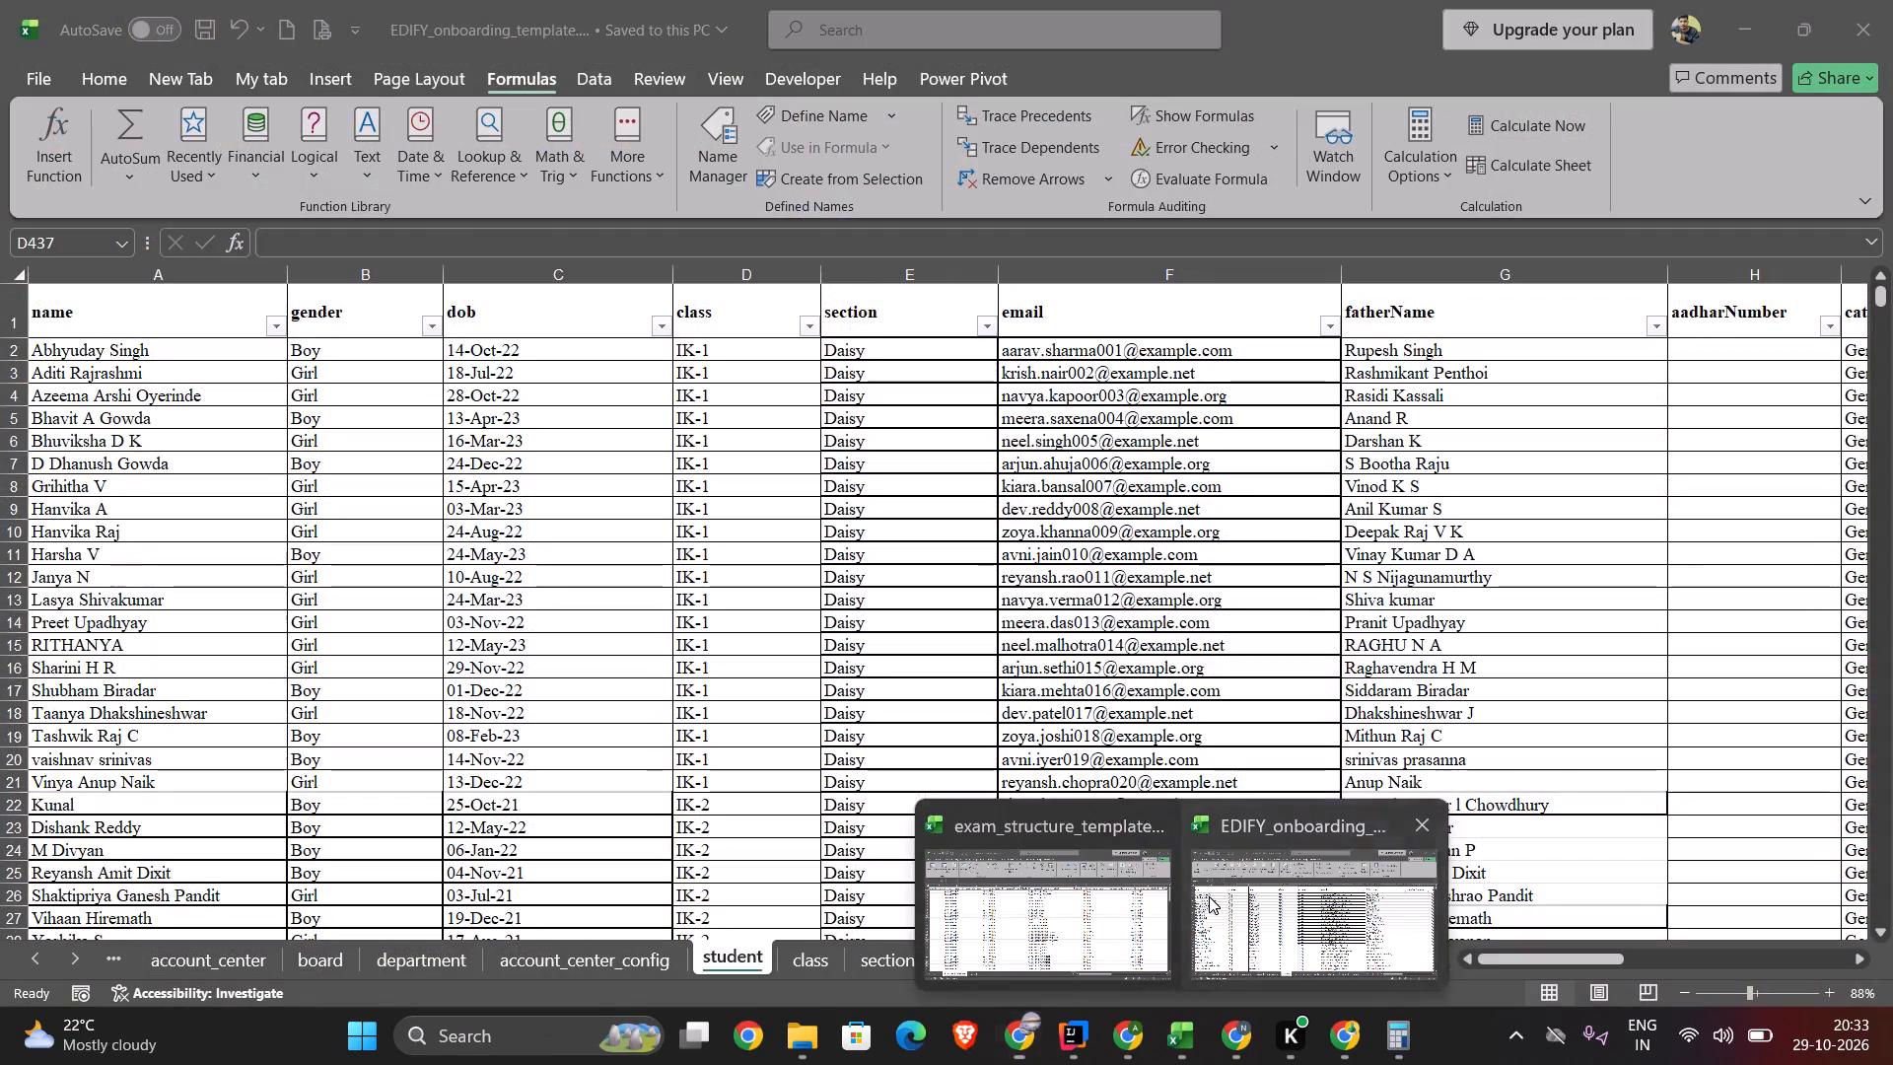
scroll(932, 679, "down", 3)
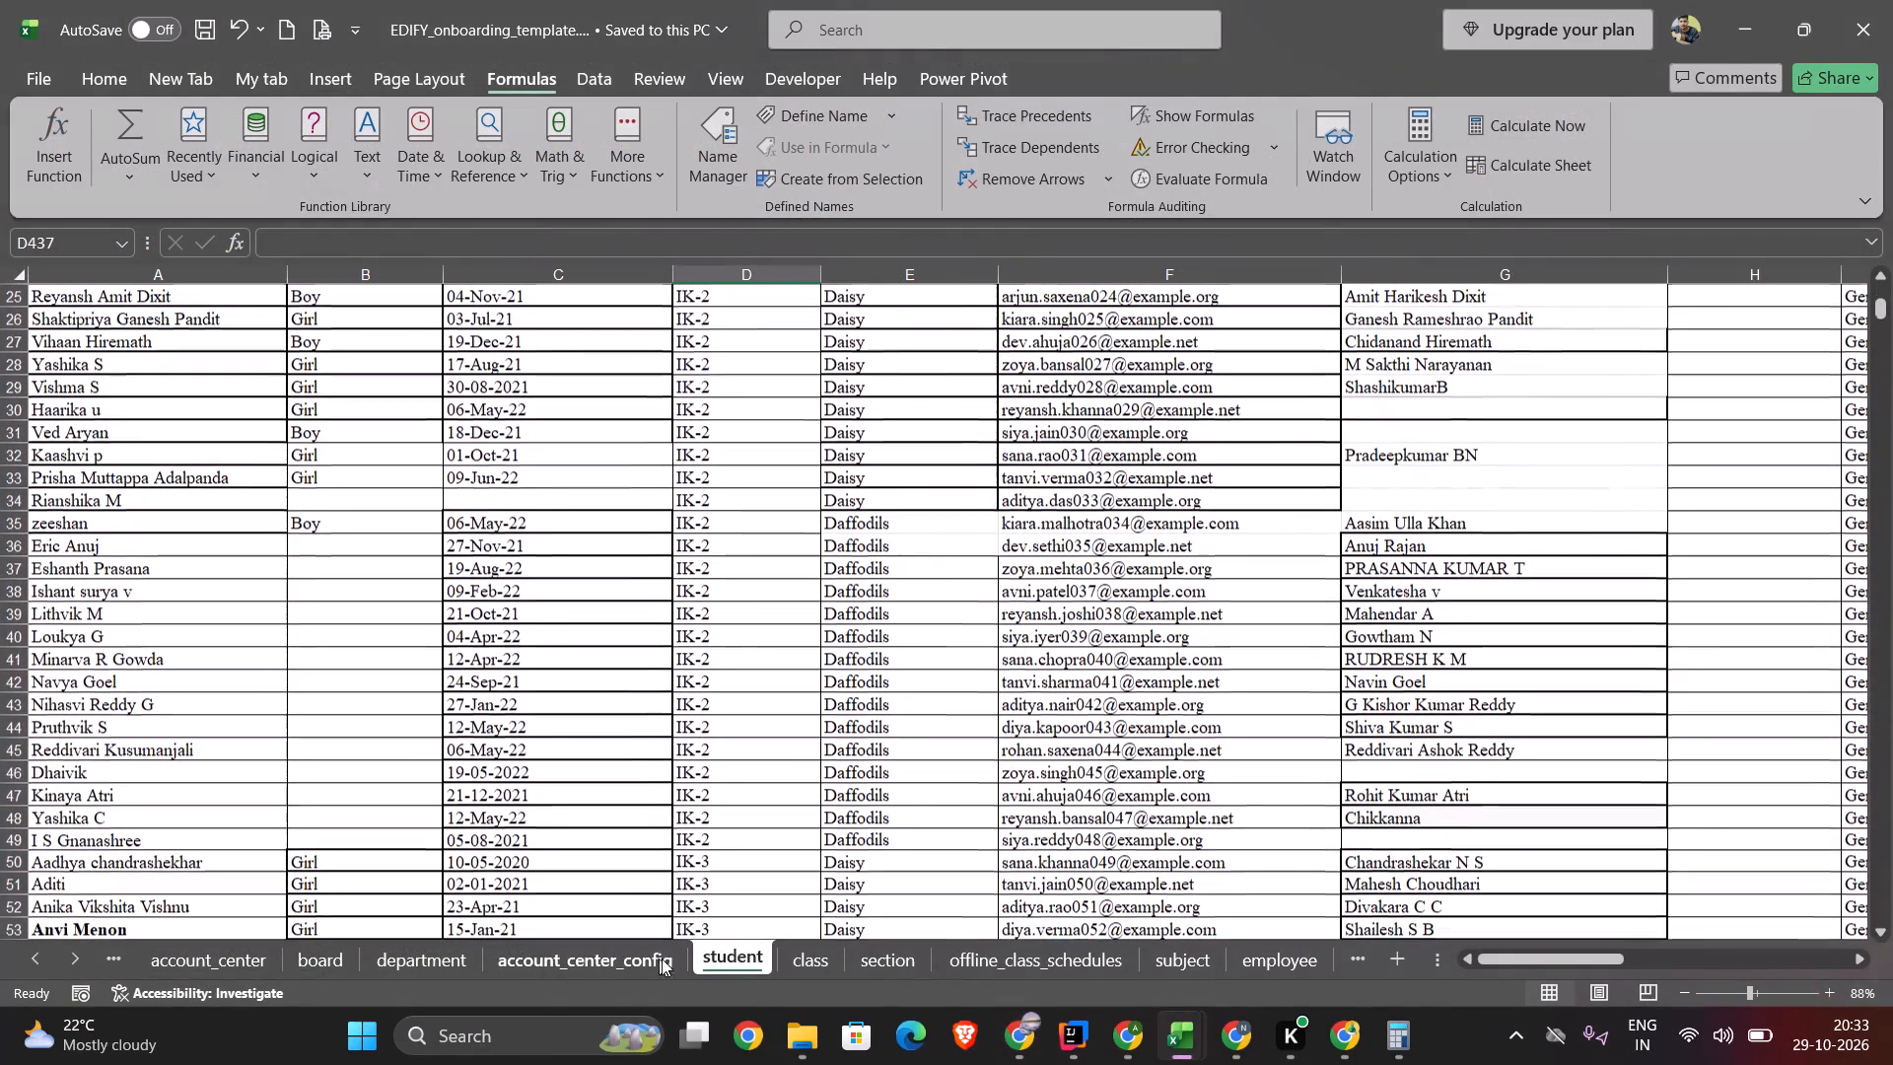
left_click(1349, 958)
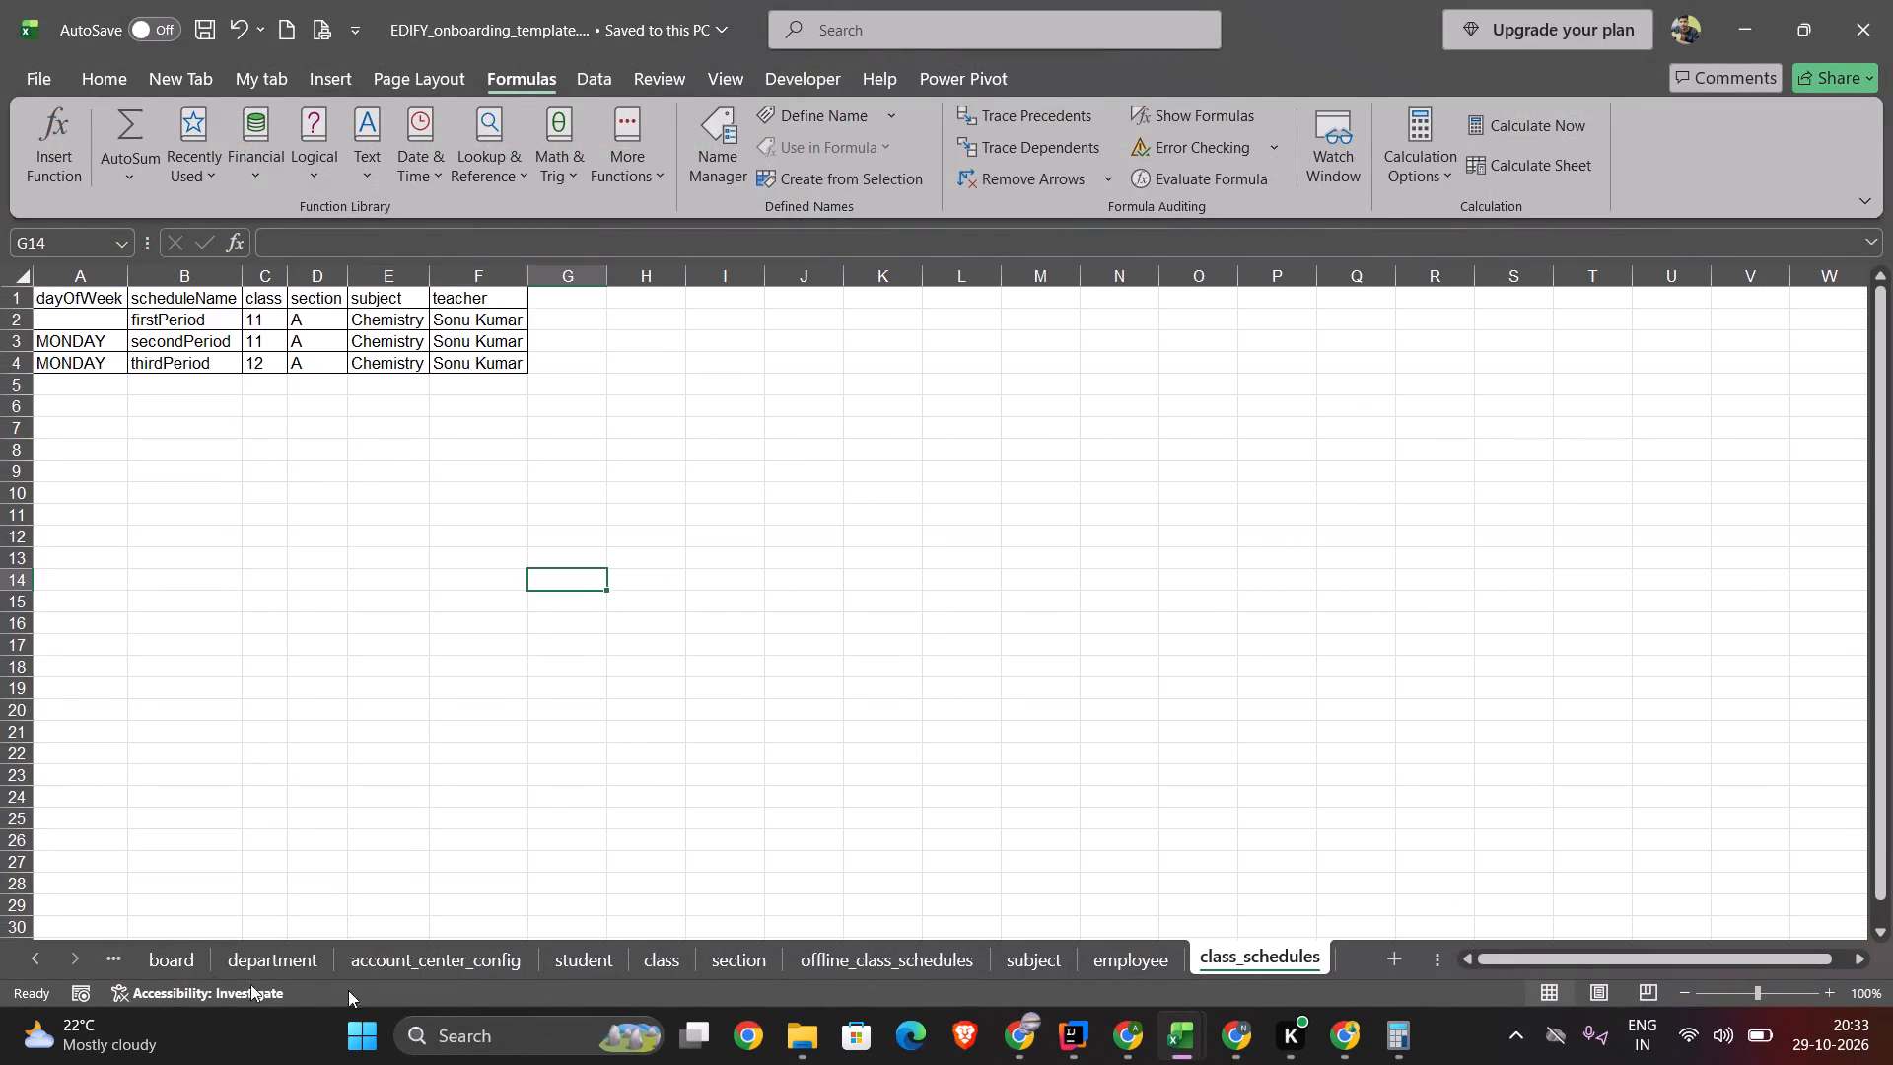
left_click(107, 957)
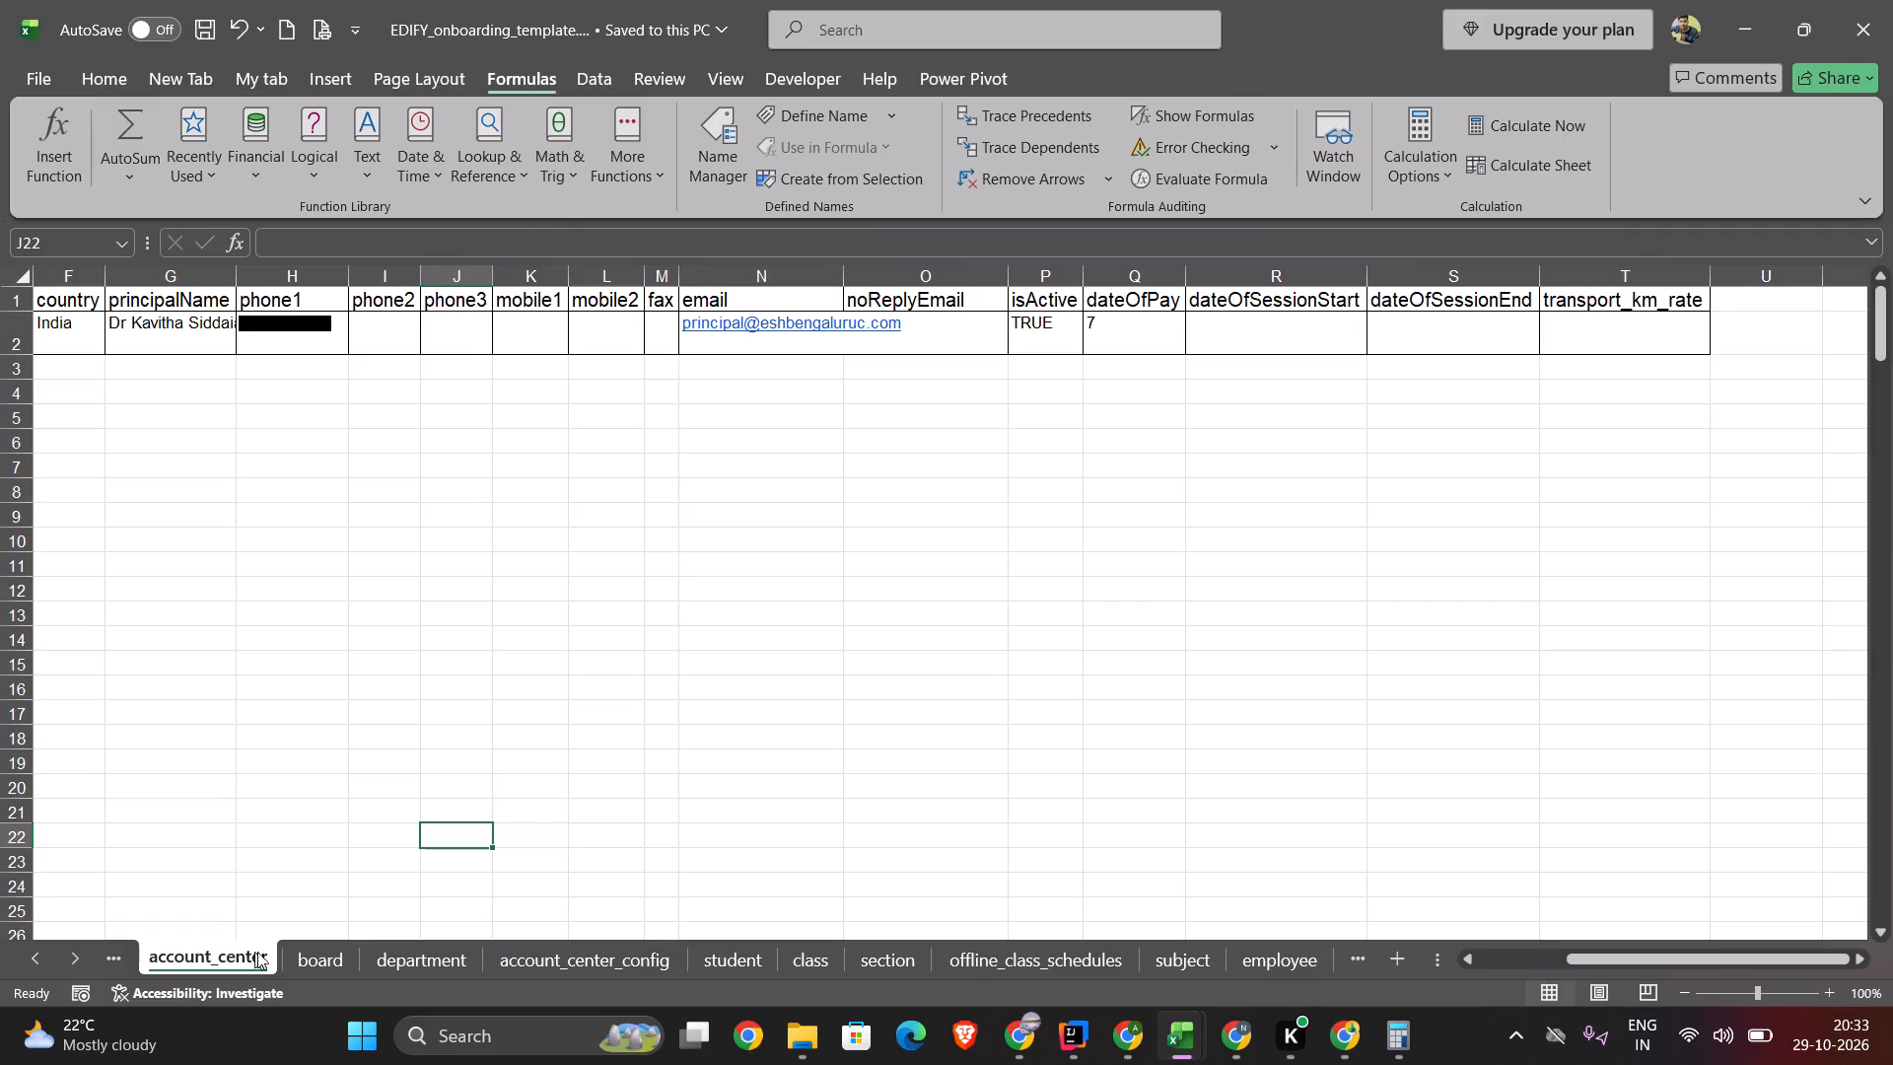
scroll(676, 625, "up", 1)
scroll(676, 625, "right", 4)
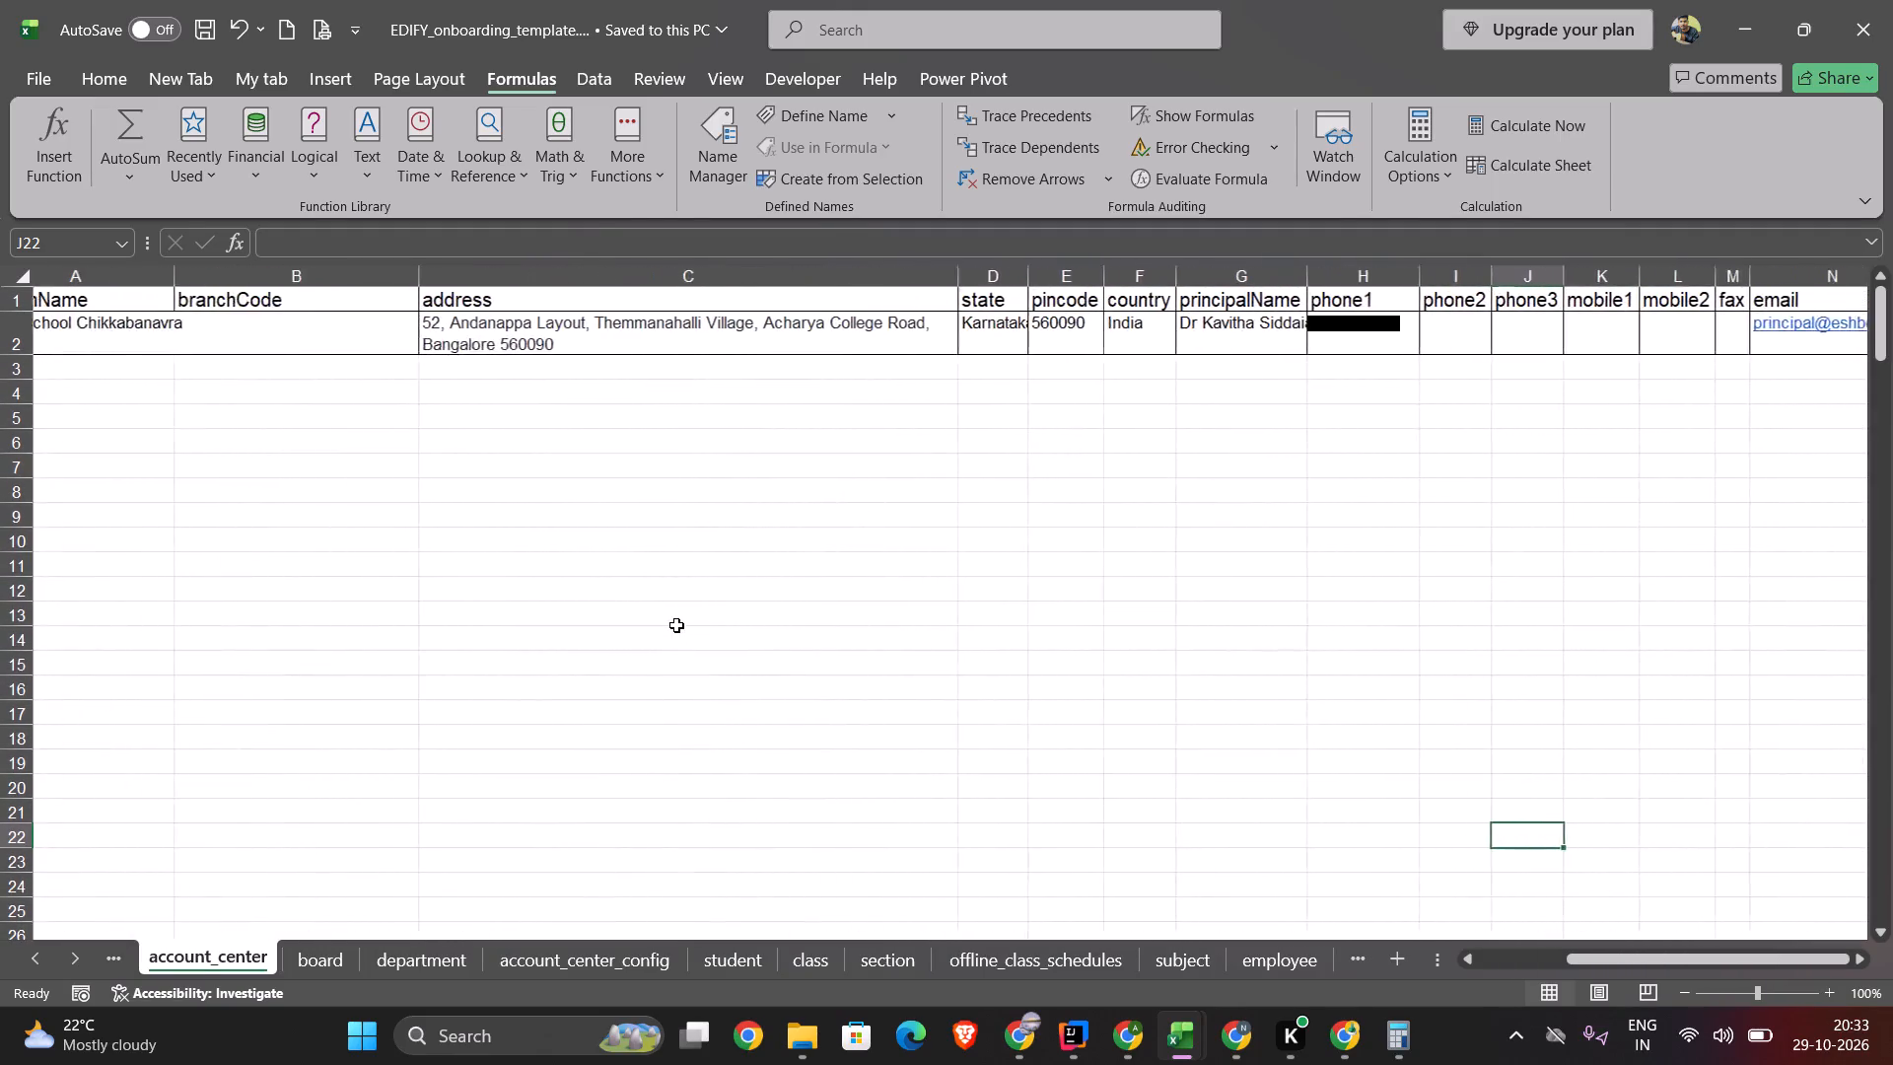
scroll(676, 625, "right", 4)
left_click(309, 961)
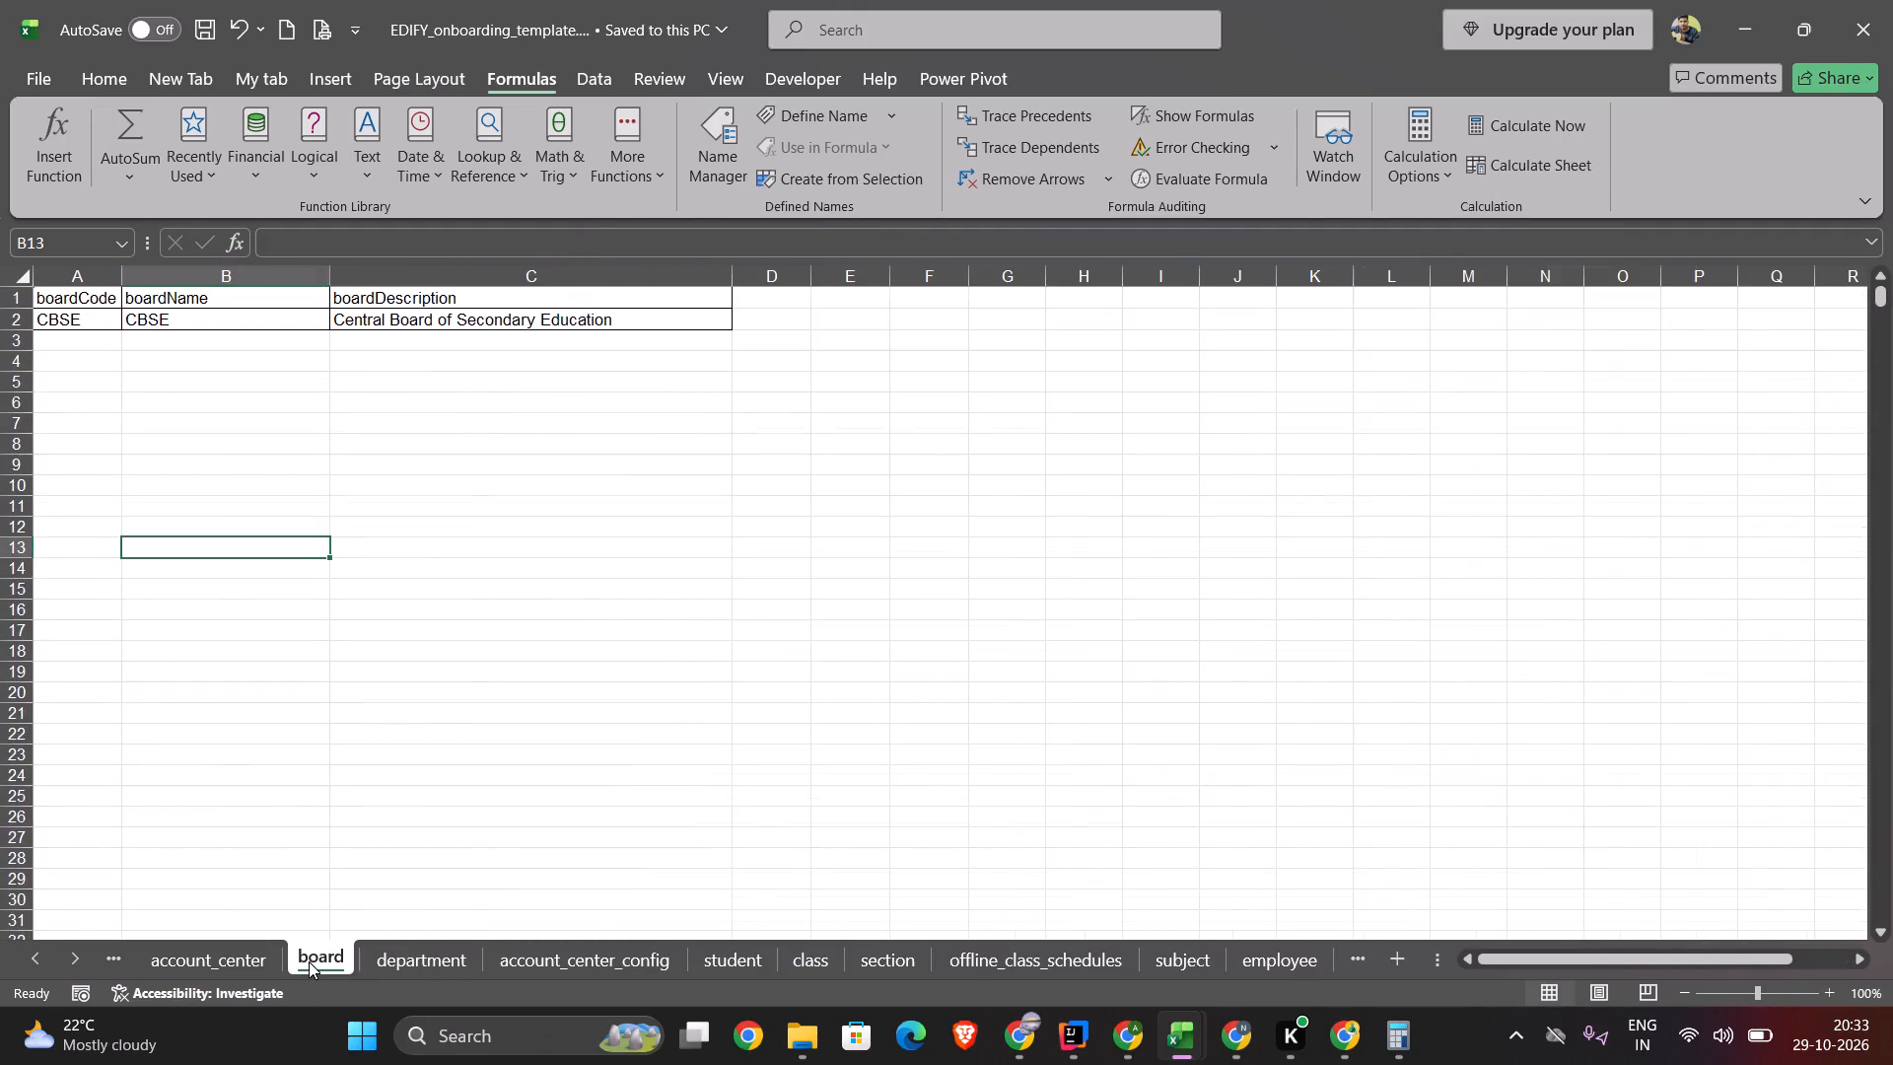
left_click(408, 955)
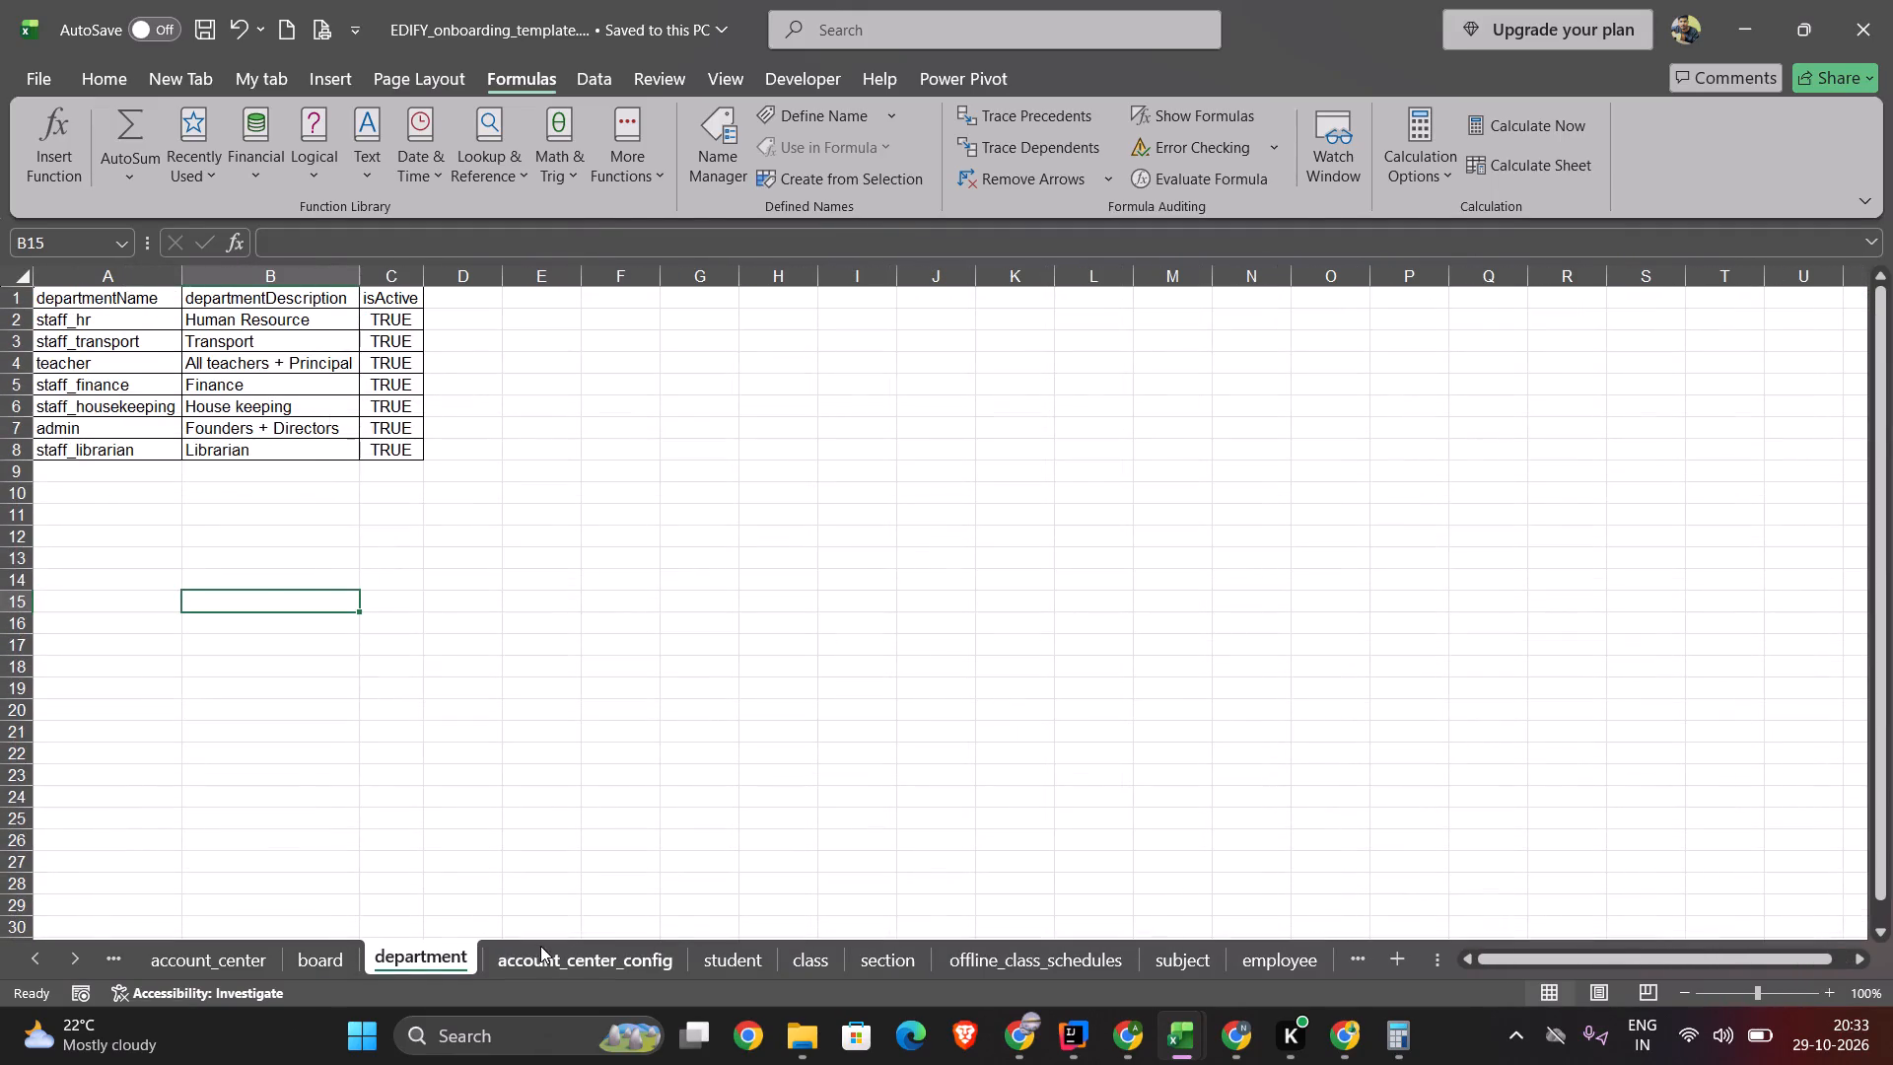
left_click(510, 955)
left_click(745, 960)
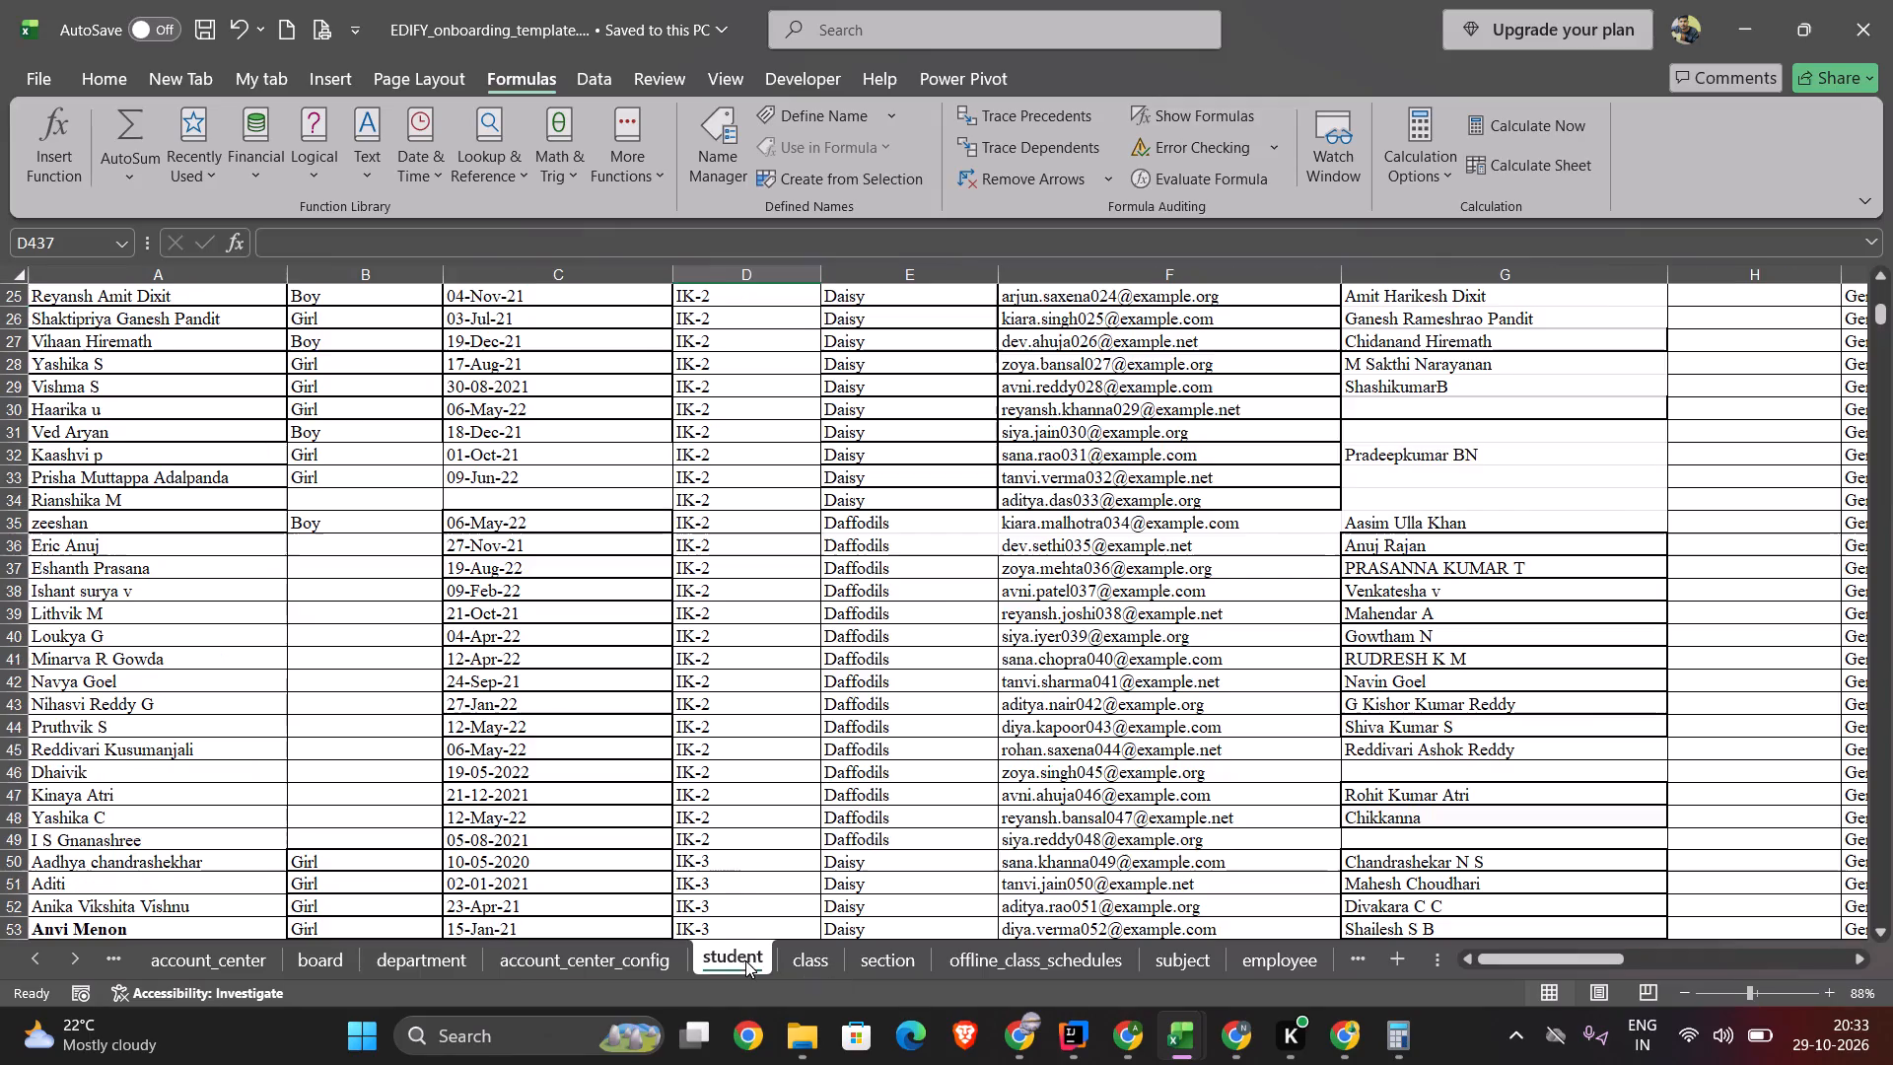
left_click(823, 956)
left_click(871, 954)
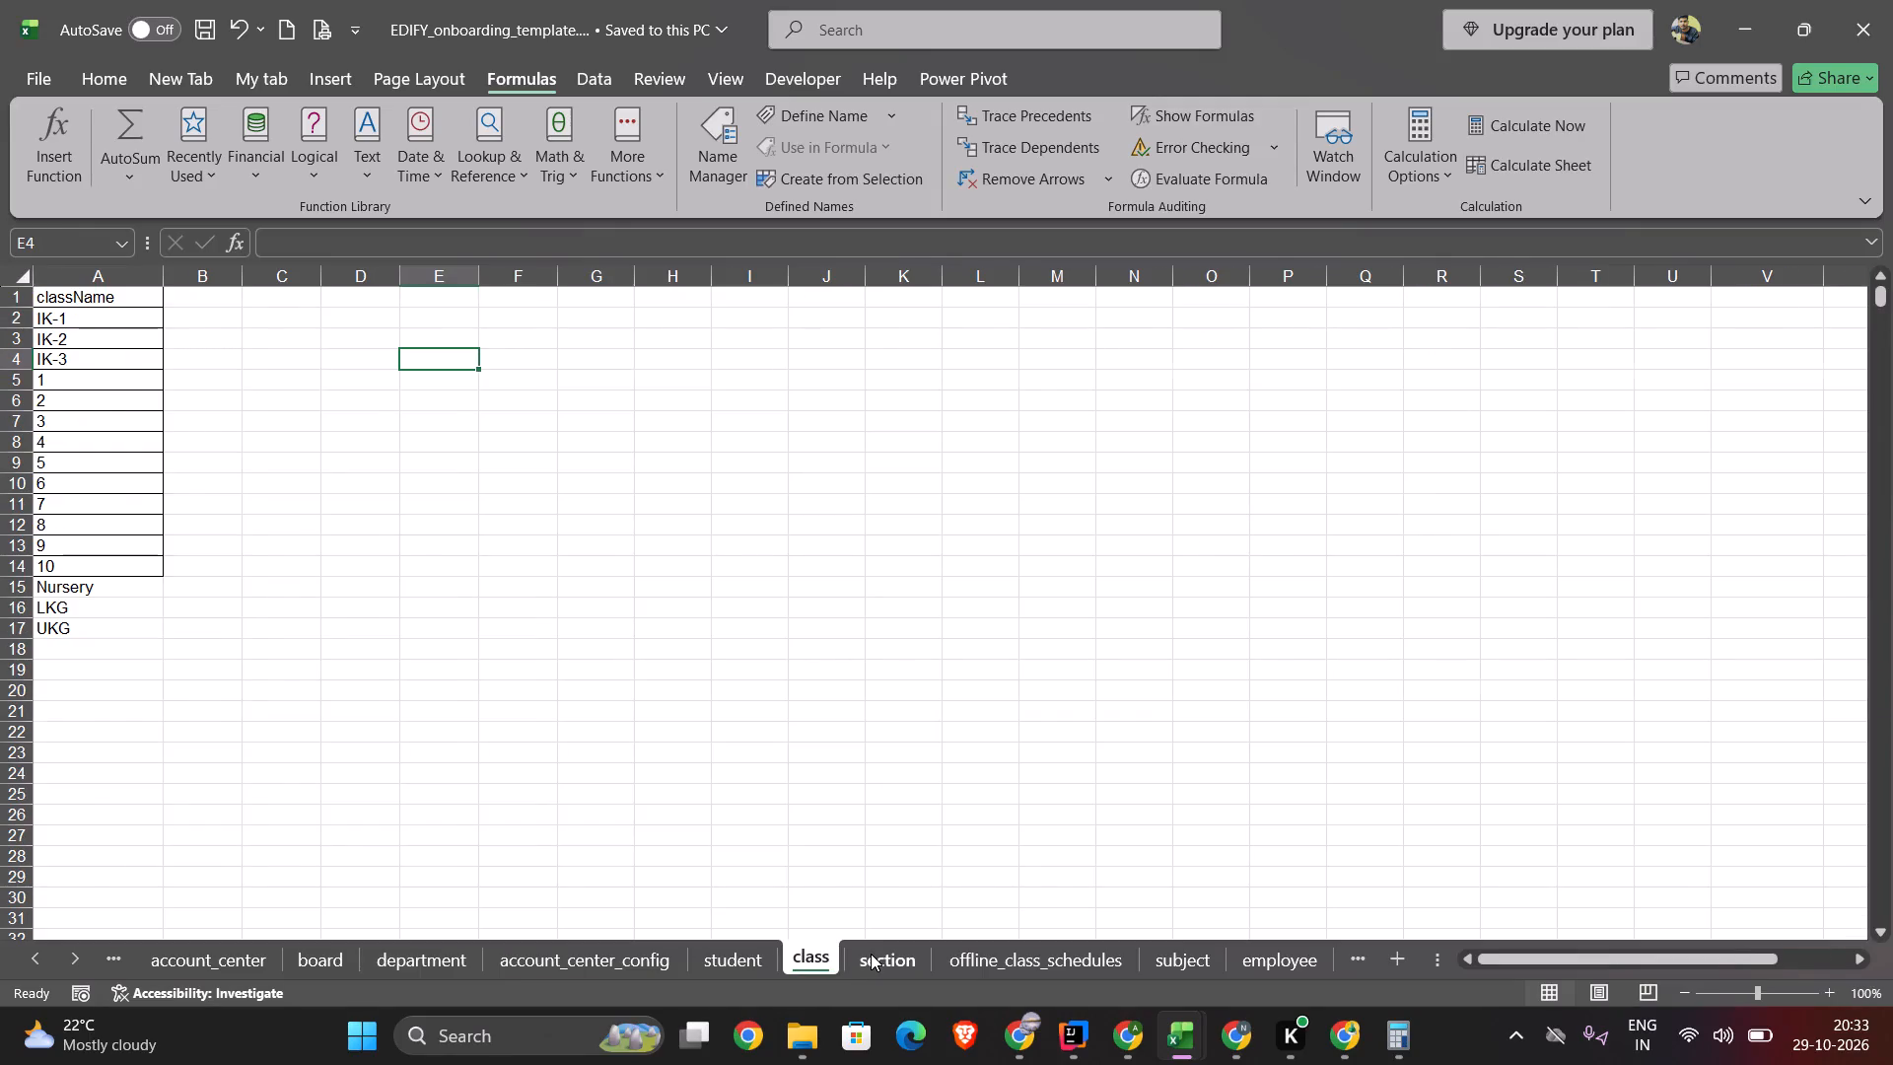
scroll(1028, 968, "left", 2)
left_click(1353, 958)
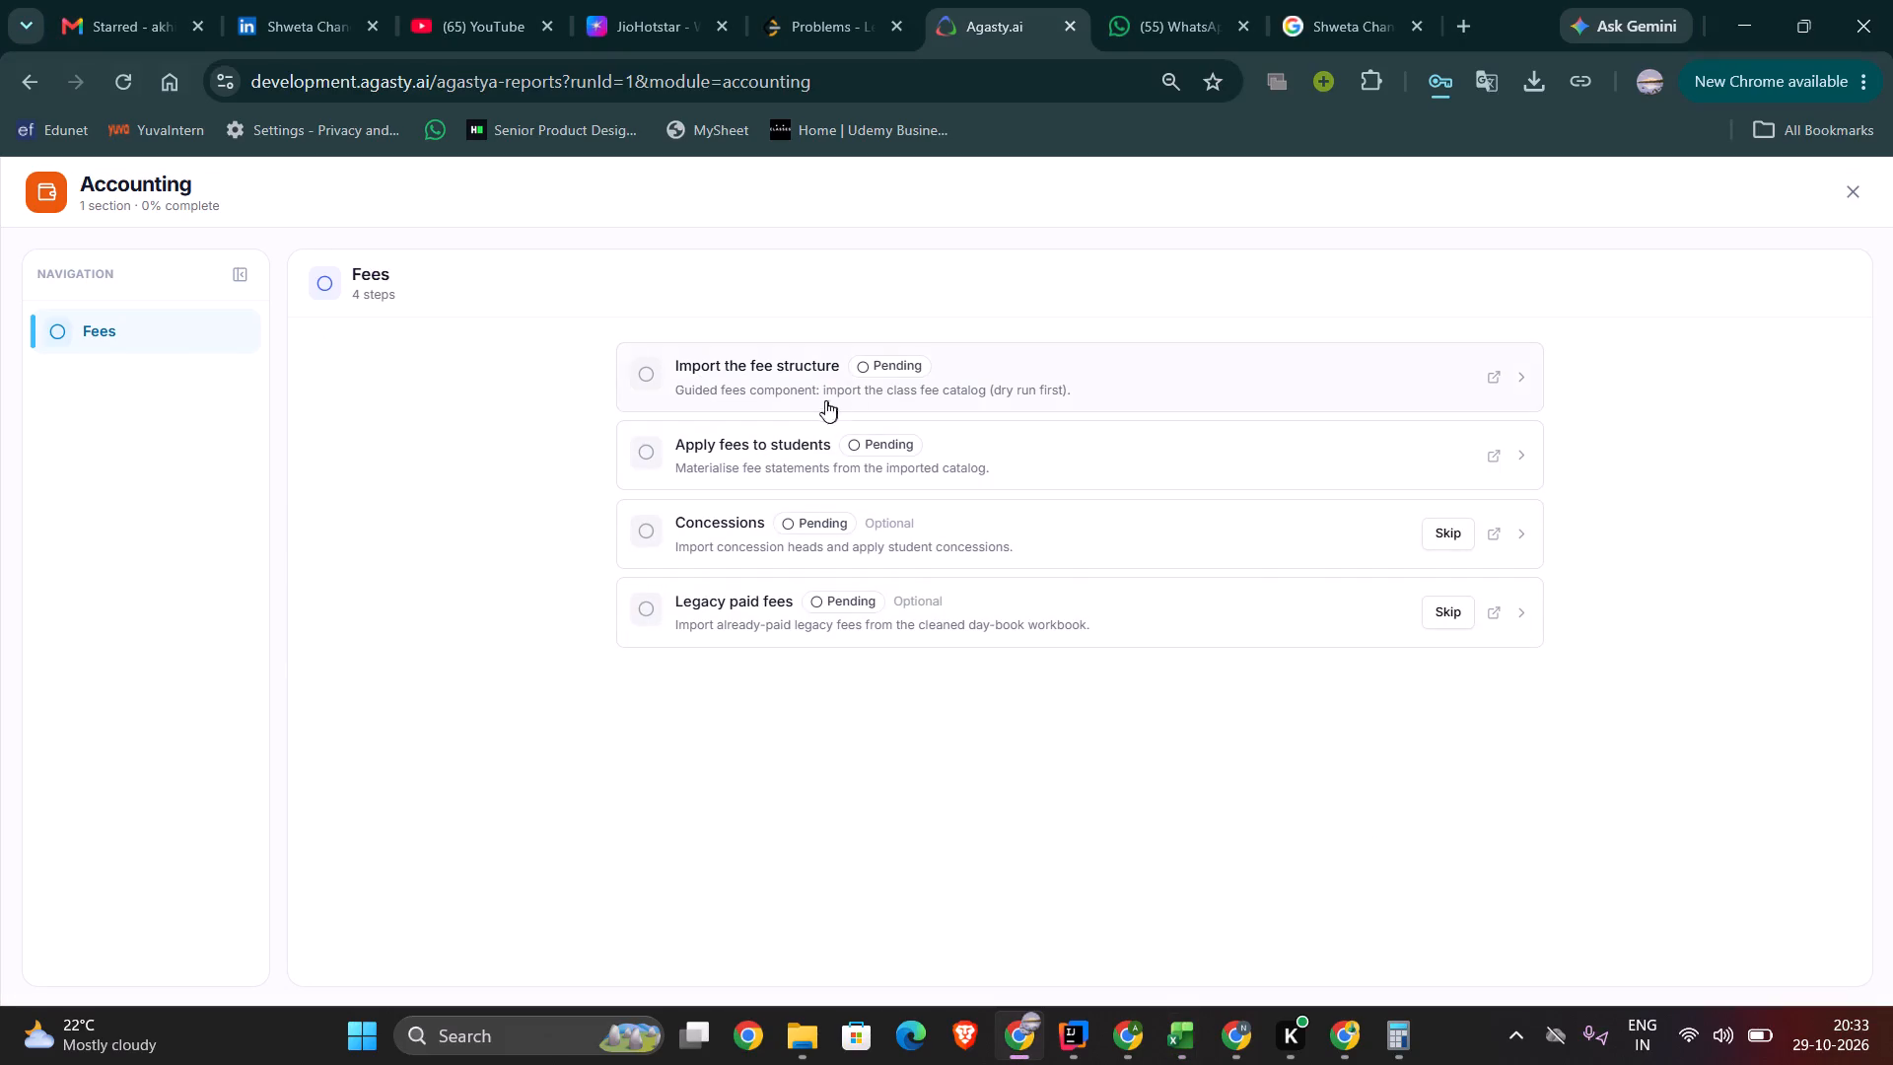
Back in Agasty.ai, examine the Import transport fees form under Apply fees to students, then return to Fees.
left_click(953, 454)
scroll(934, 603, "down", 1)
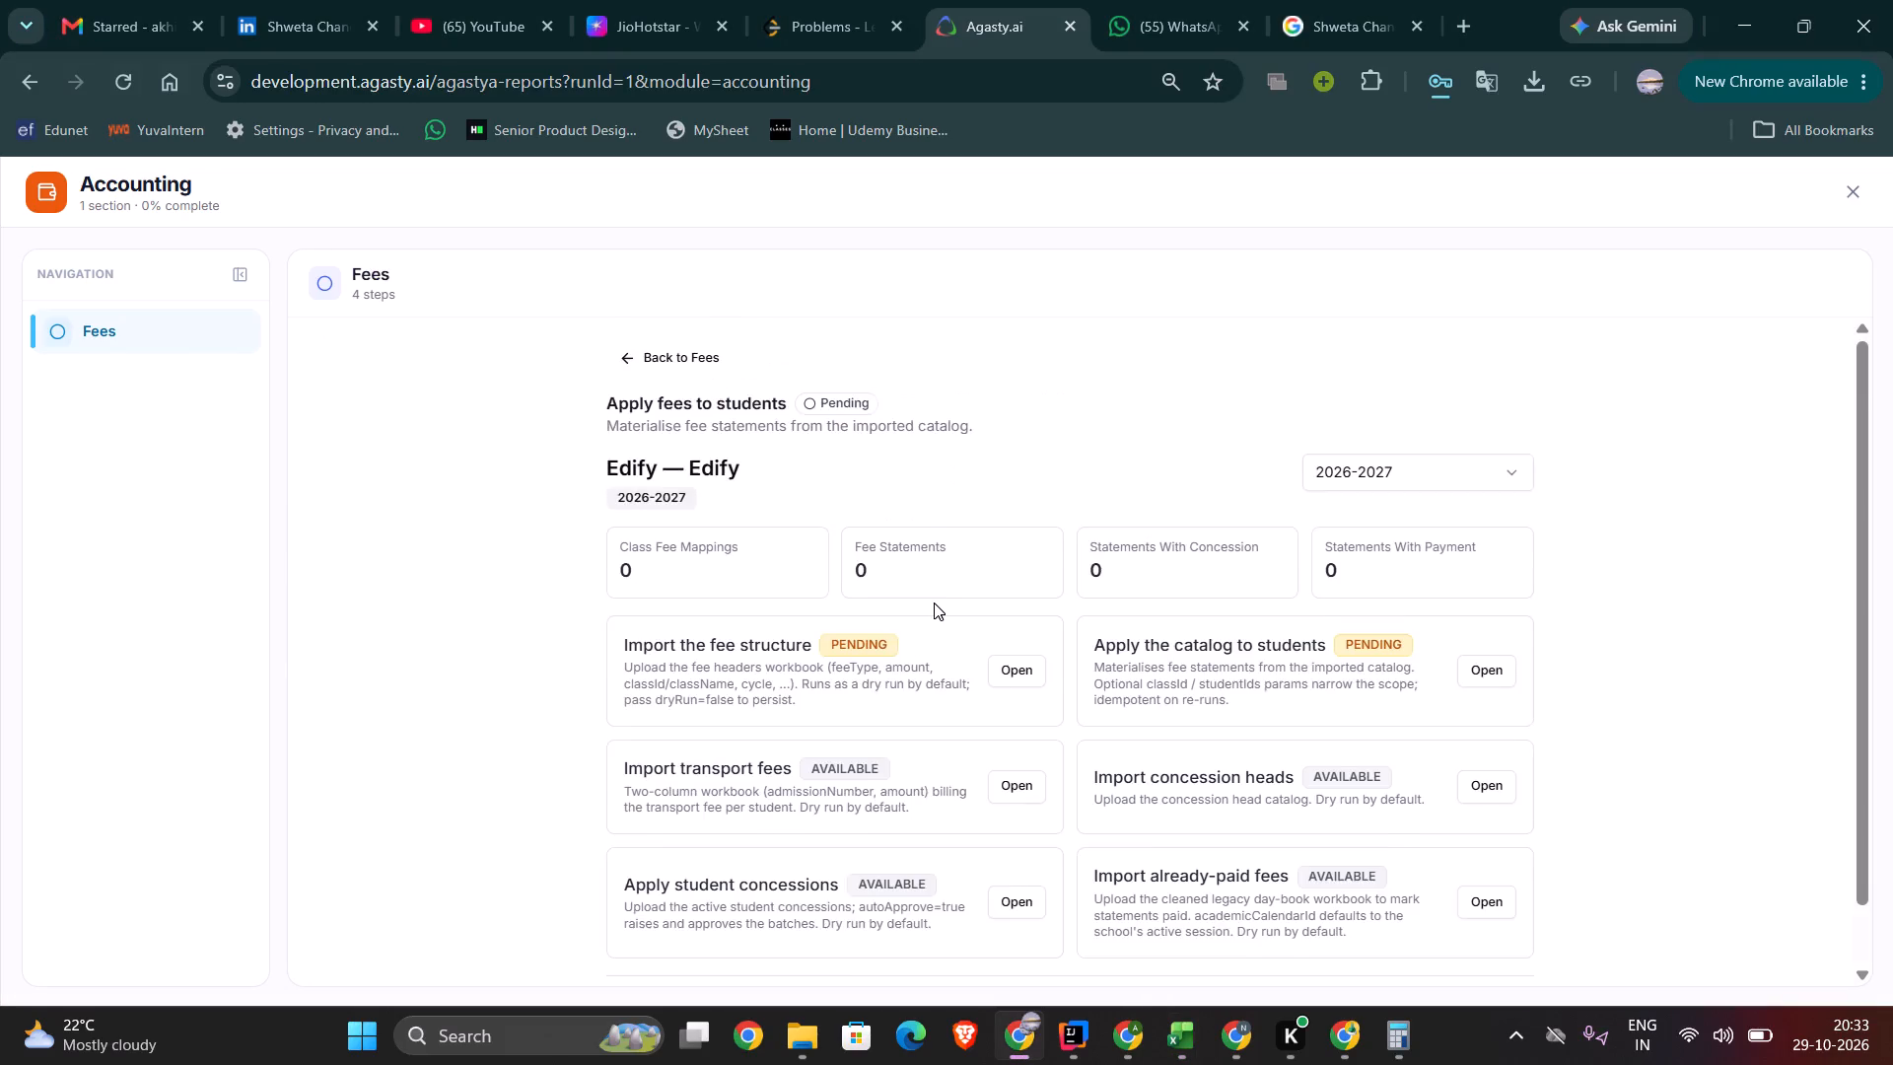
scroll(934, 603, "down", 1)
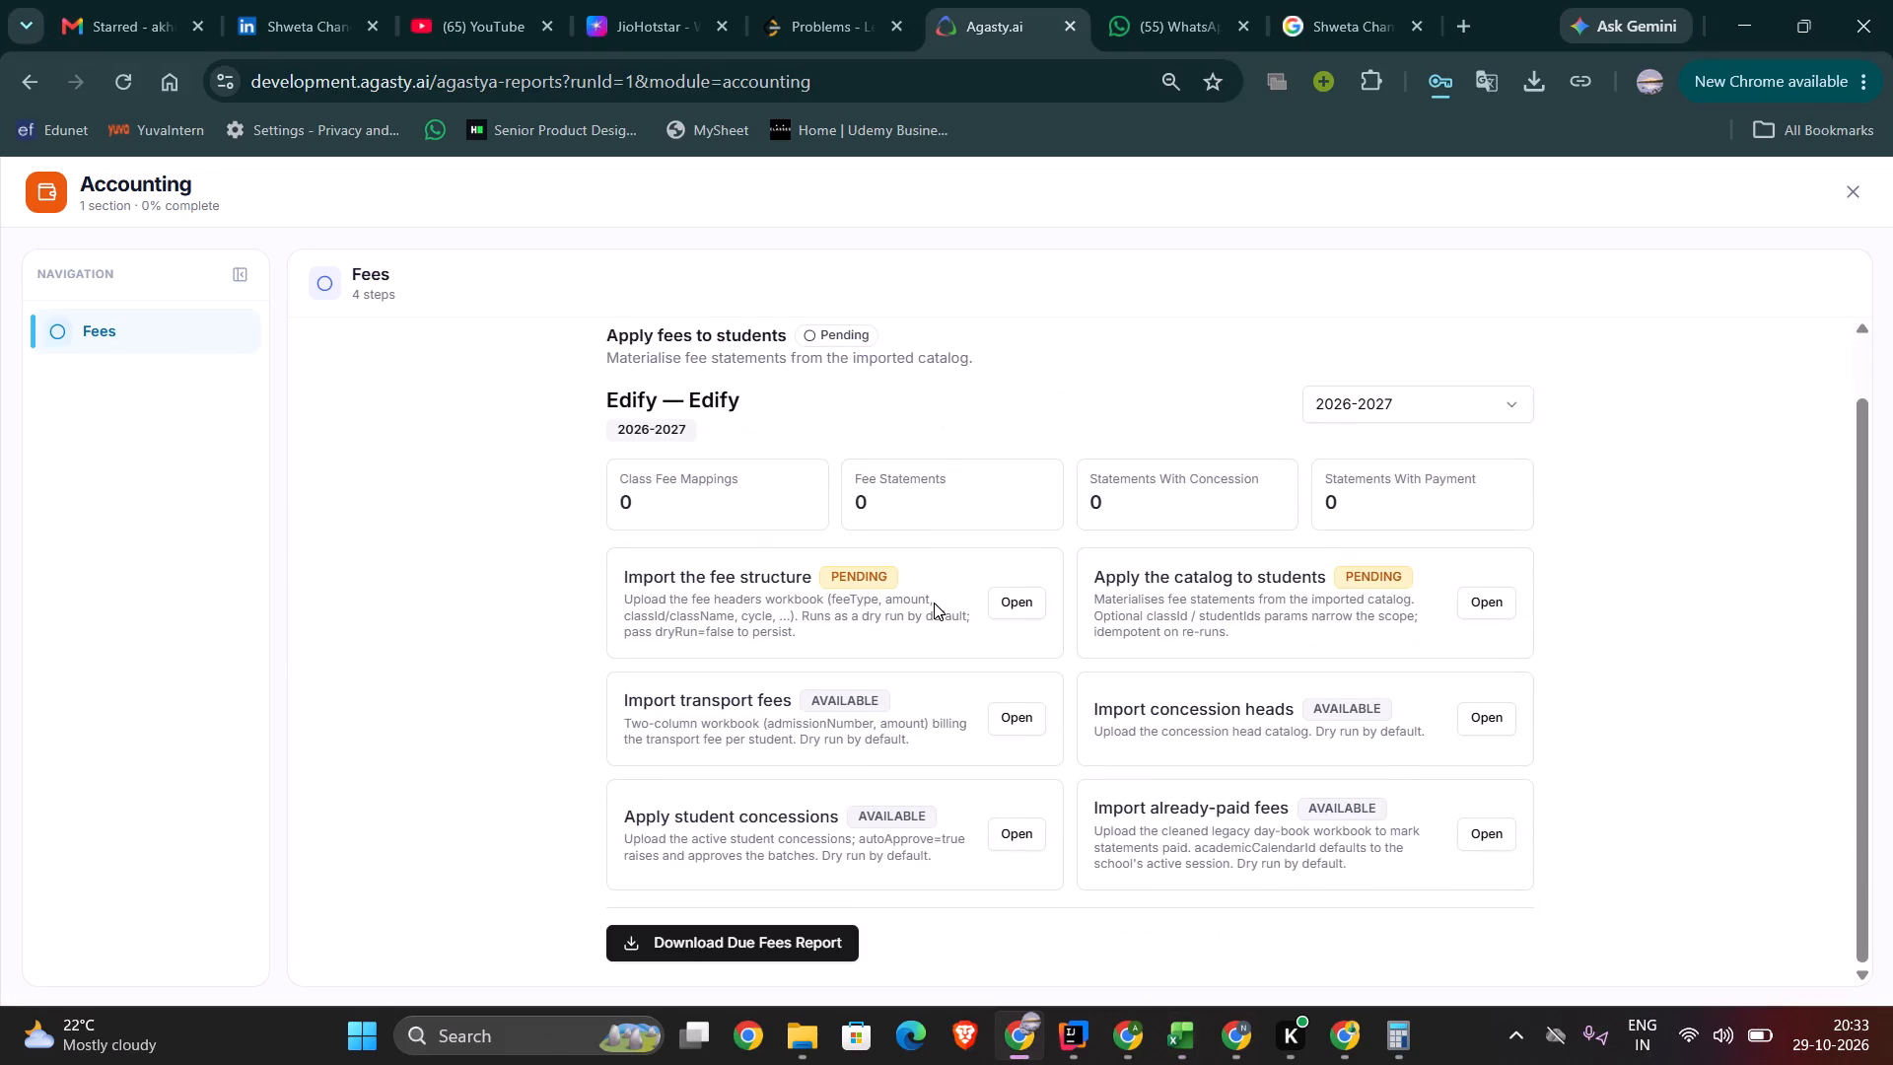
scroll(876, 677, "down", 1)
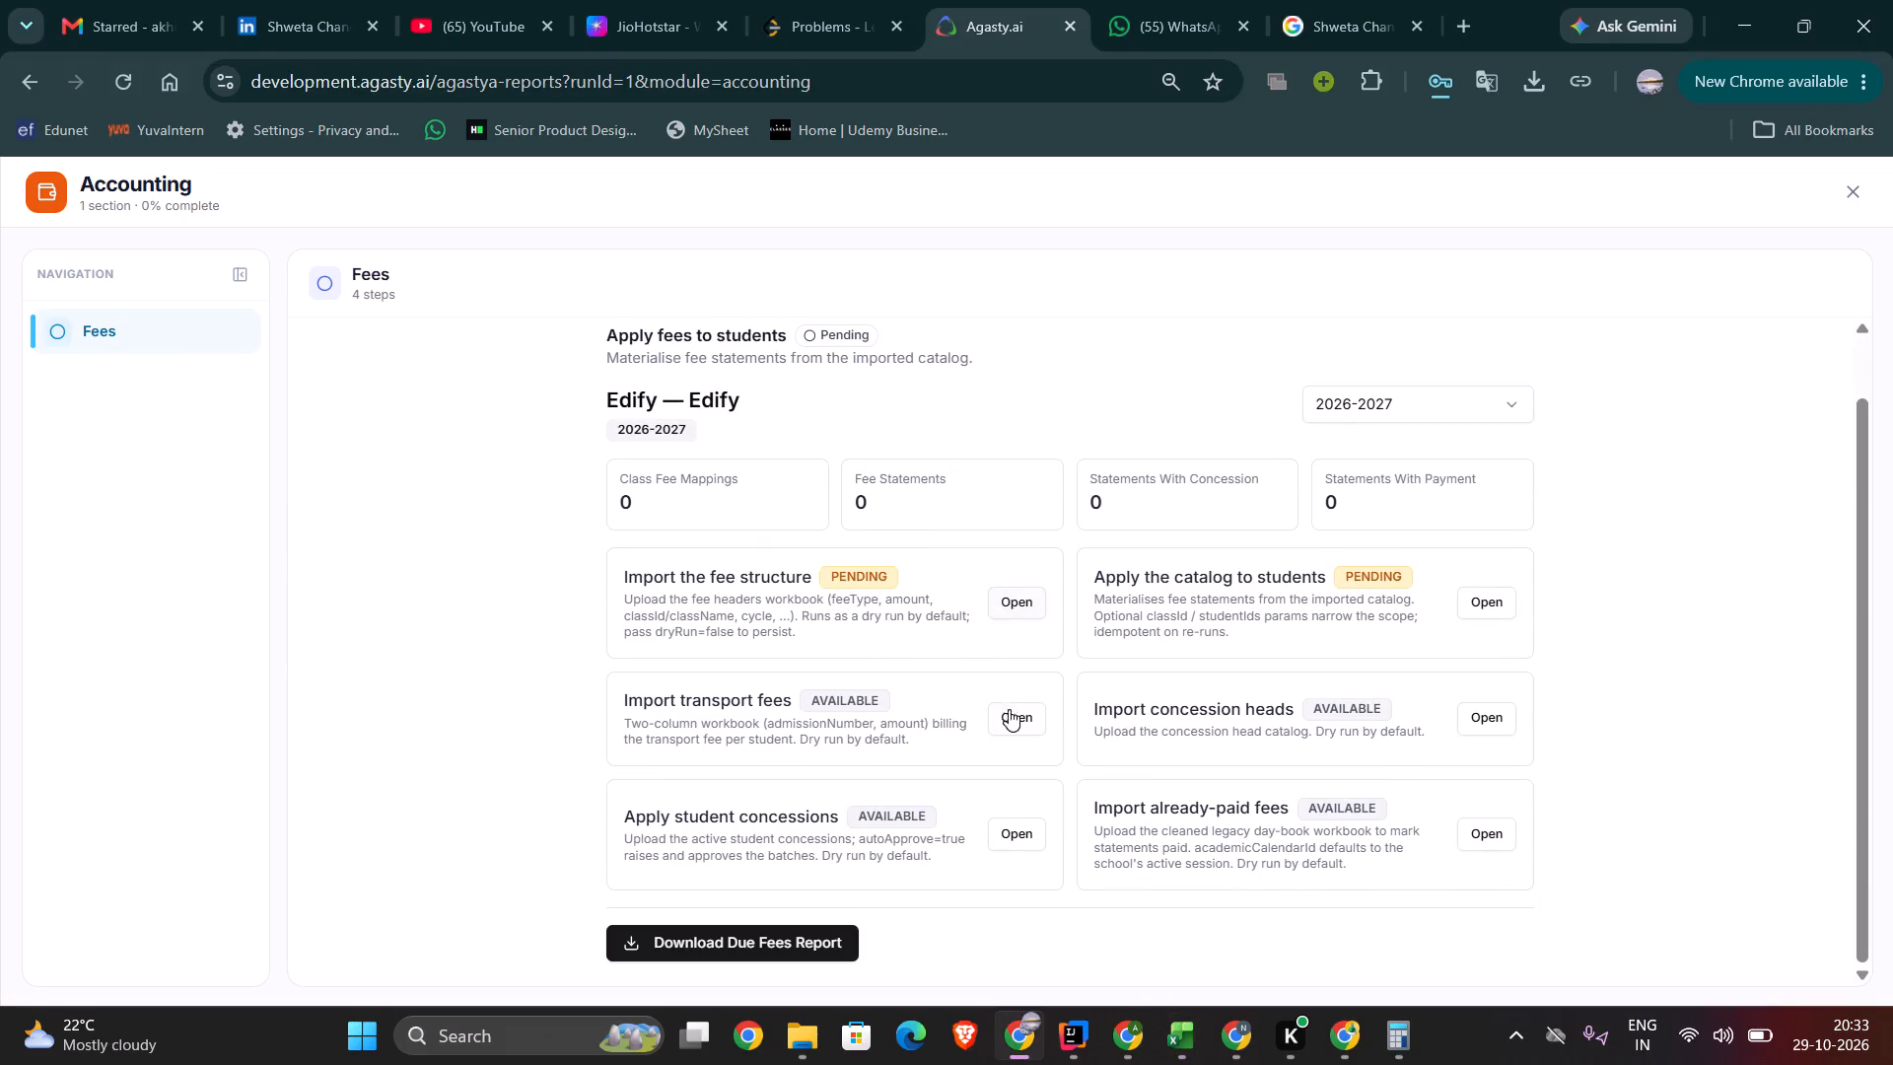
left_click(1013, 713)
scroll(979, 597, "down", 1)
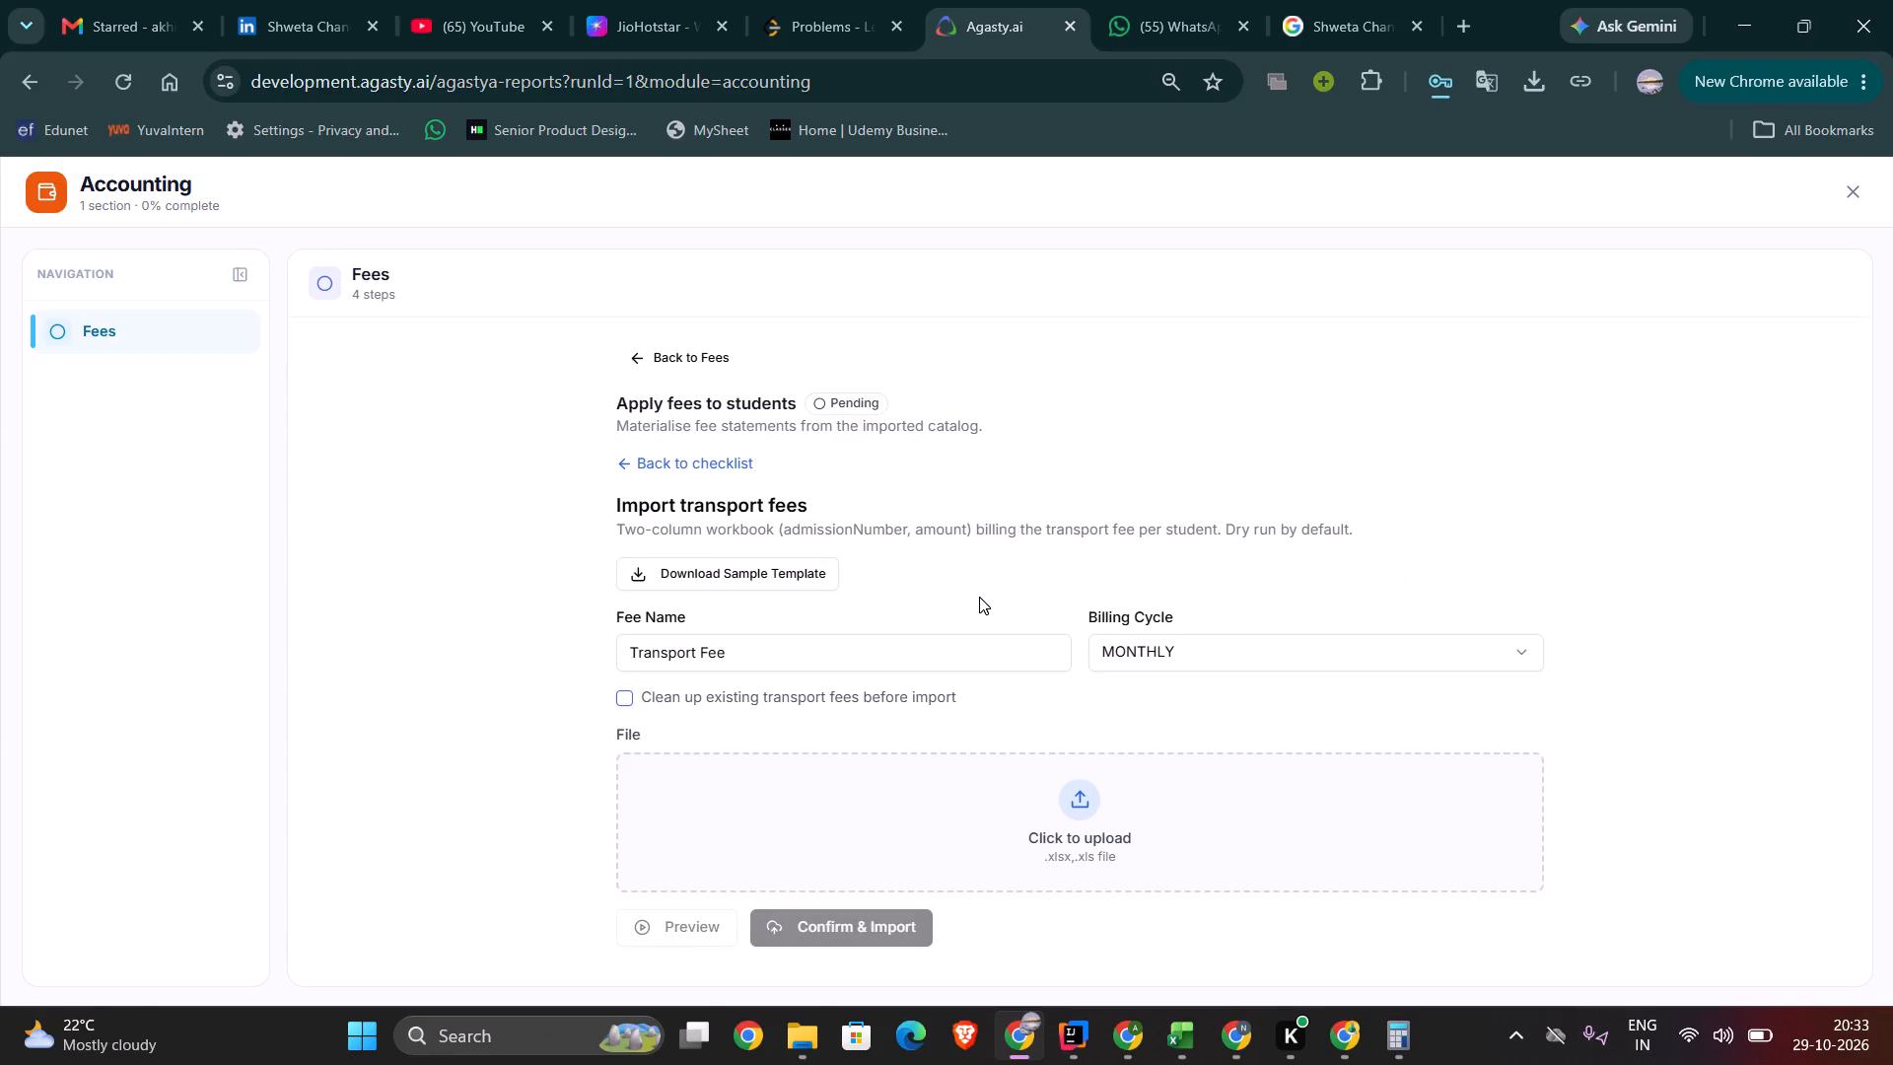
scroll(979, 597, "down", 1)
left_click(665, 370)
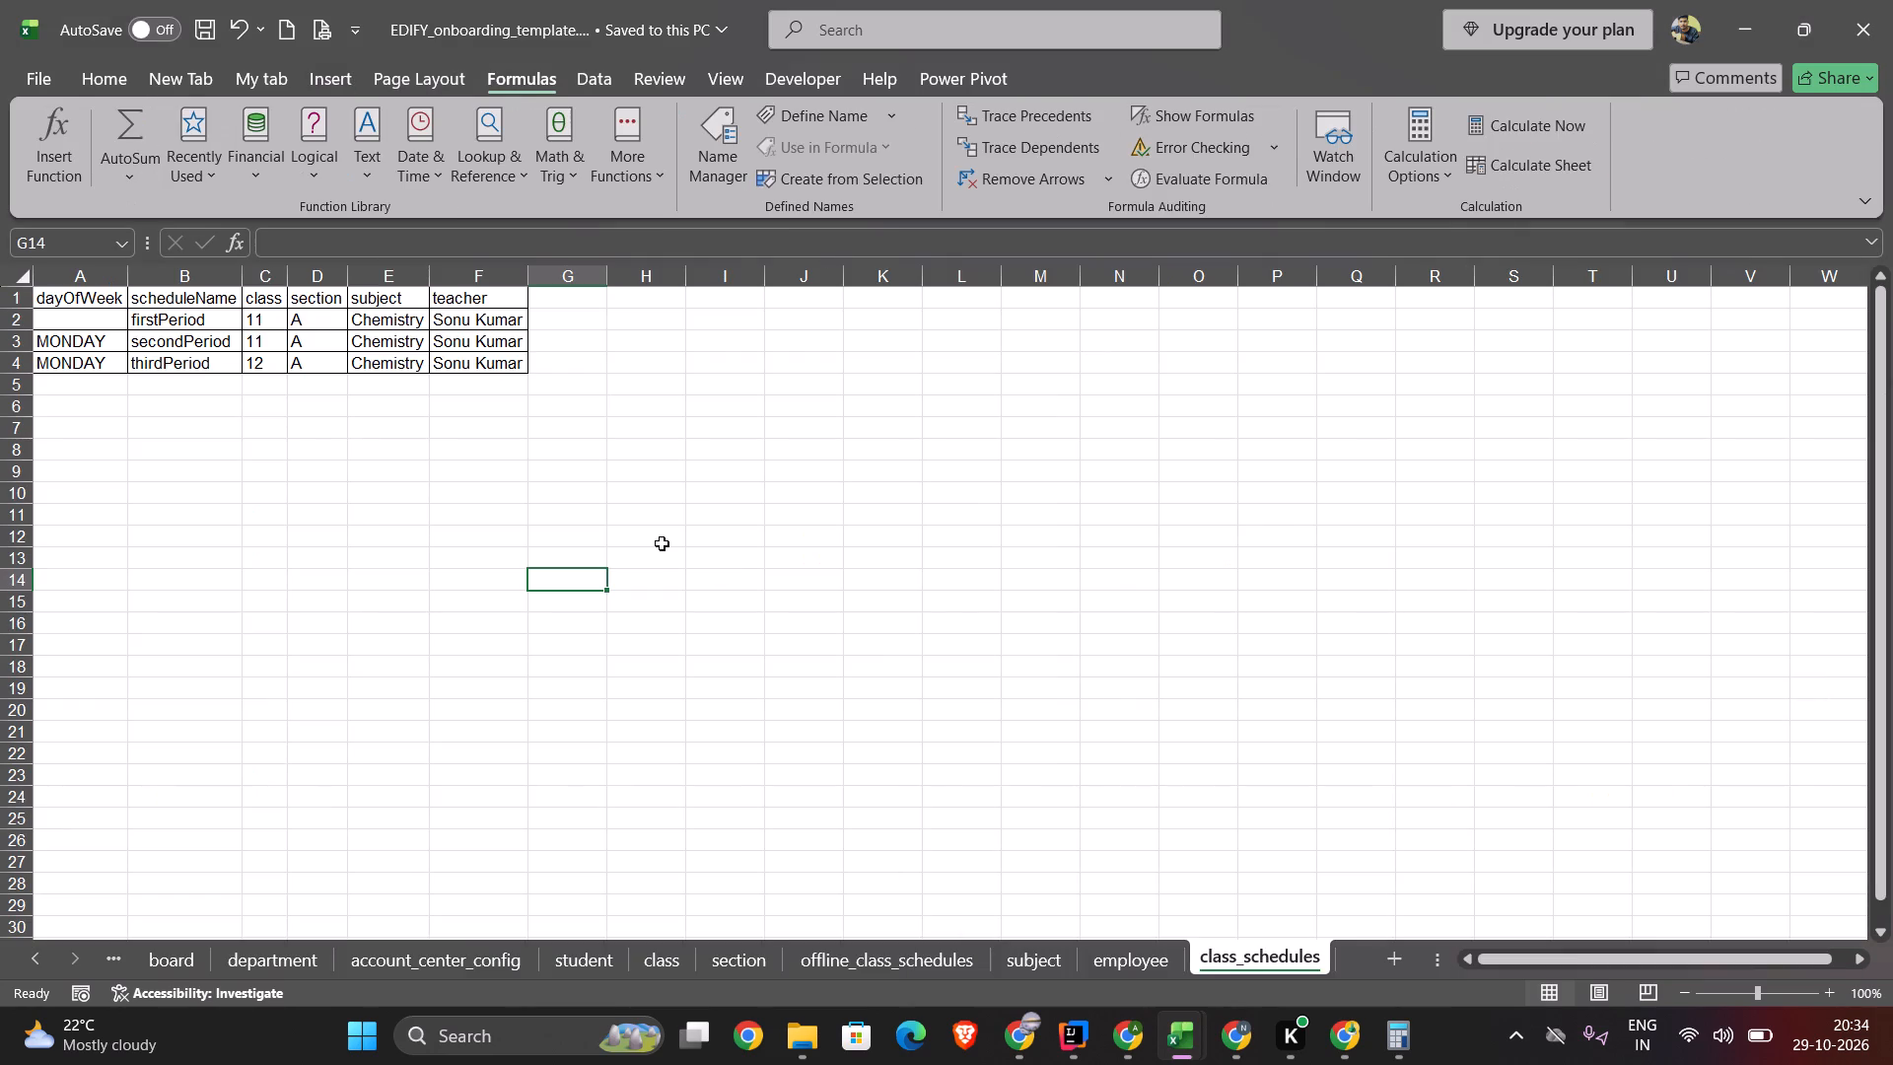
Open the FeeStructure_Sample workbook from the Downloads folder in Excel and enable it for editing.
left_click(810, 1047)
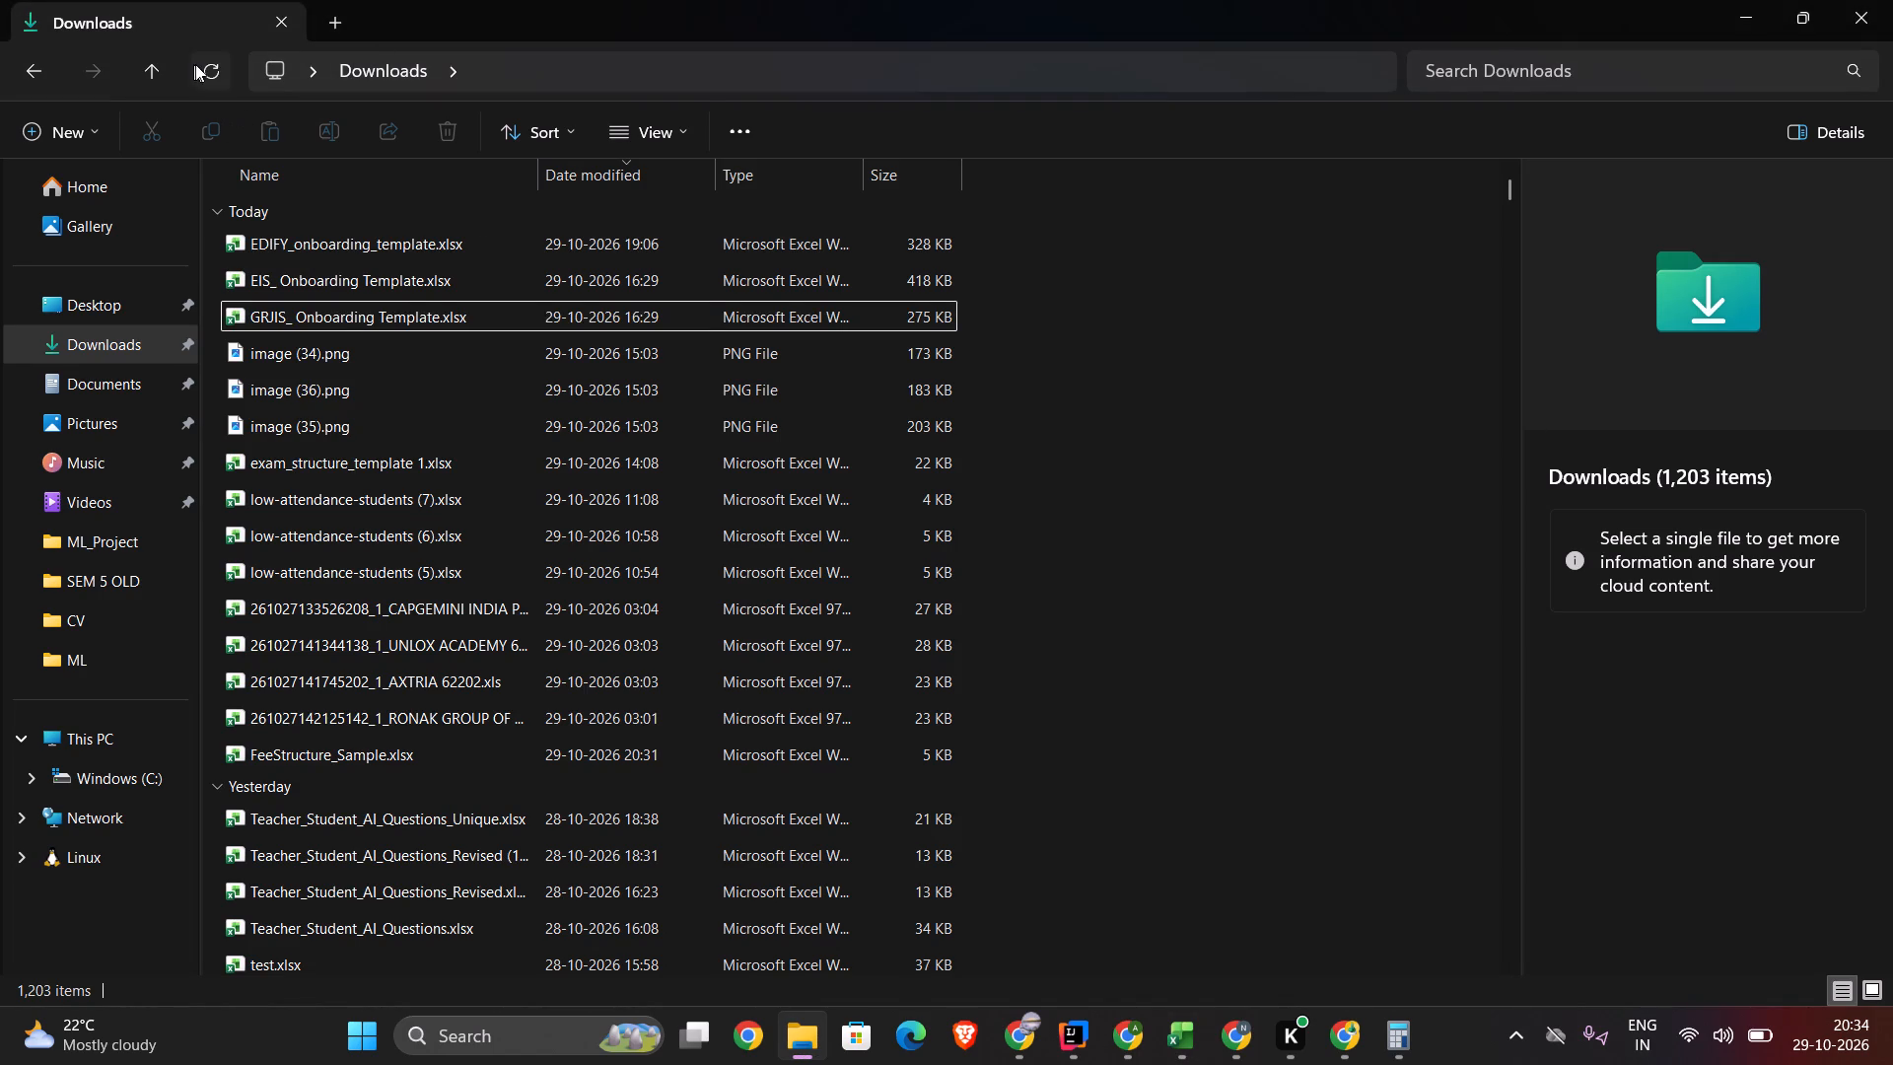
left_click(195, 64)
left_click(308, 242)
triple_click(308, 242)
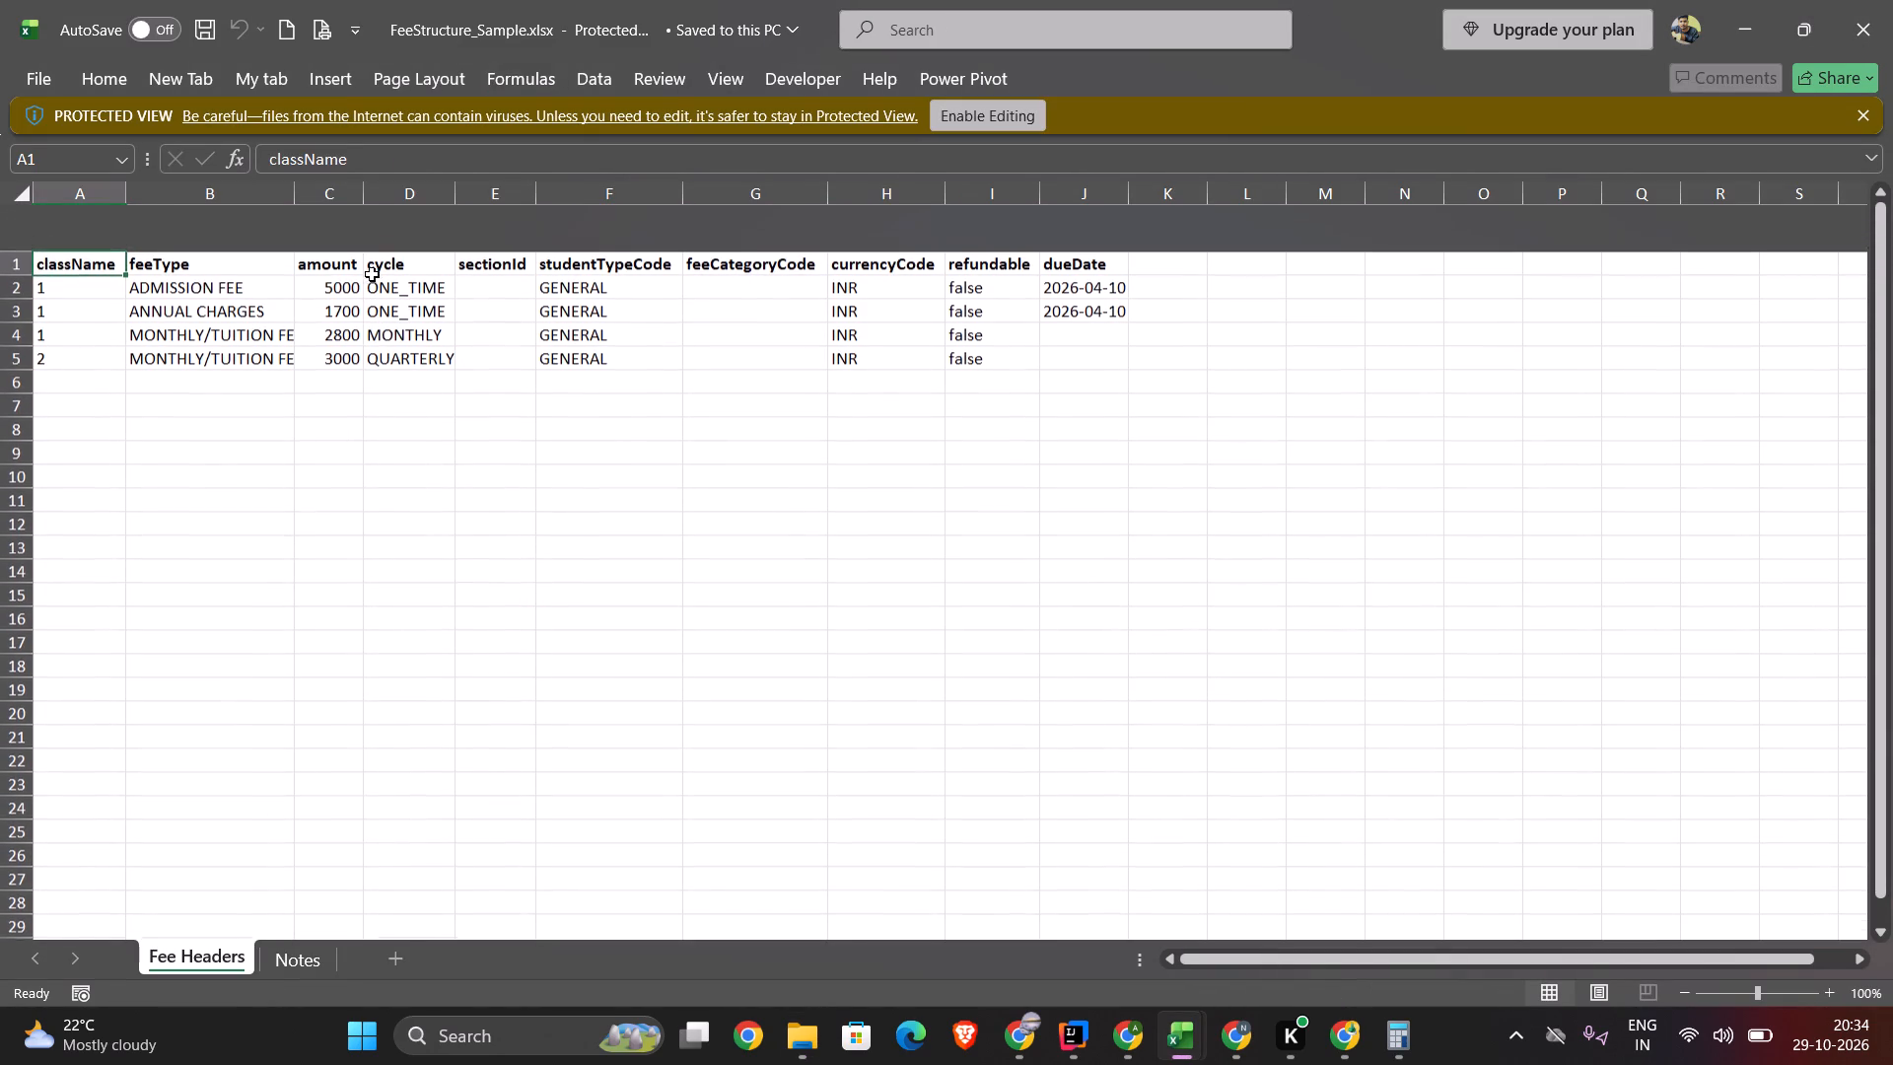
scroll(731, 314, "up", 1)
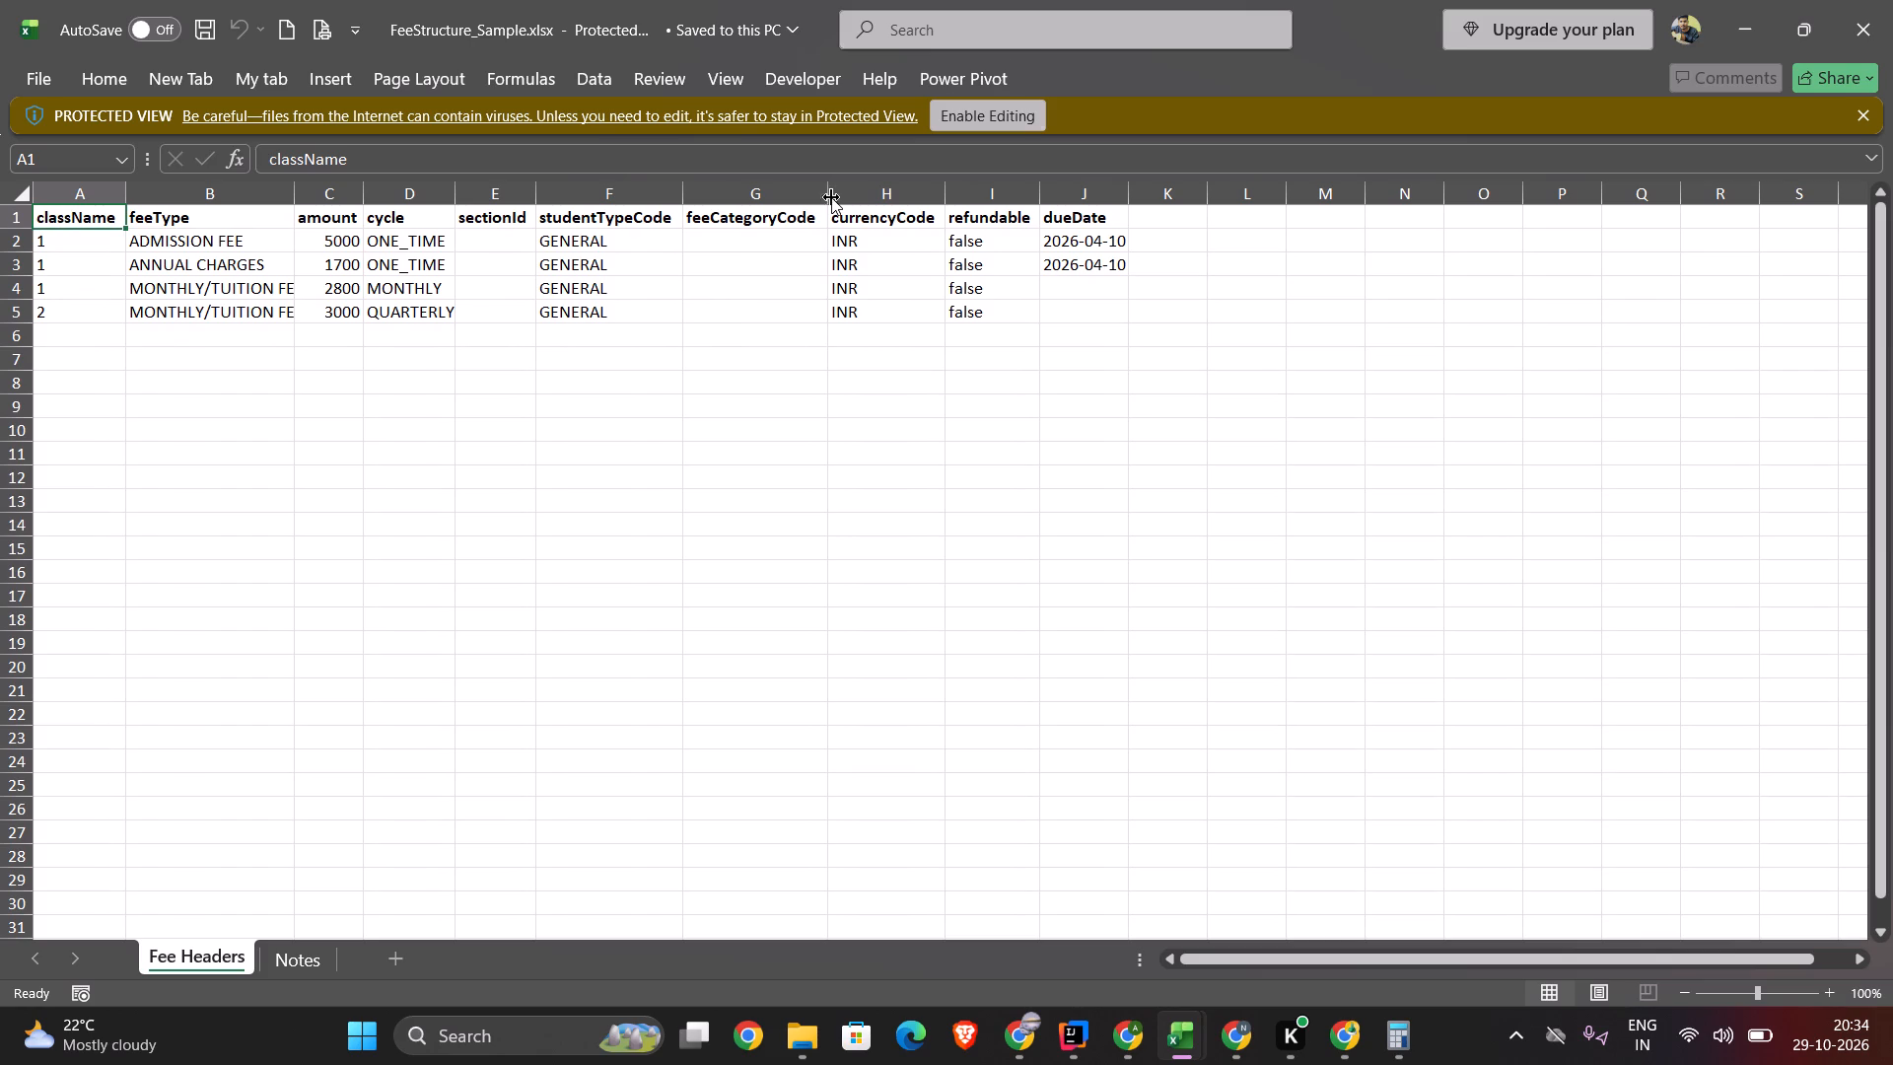
left_click(986, 115)
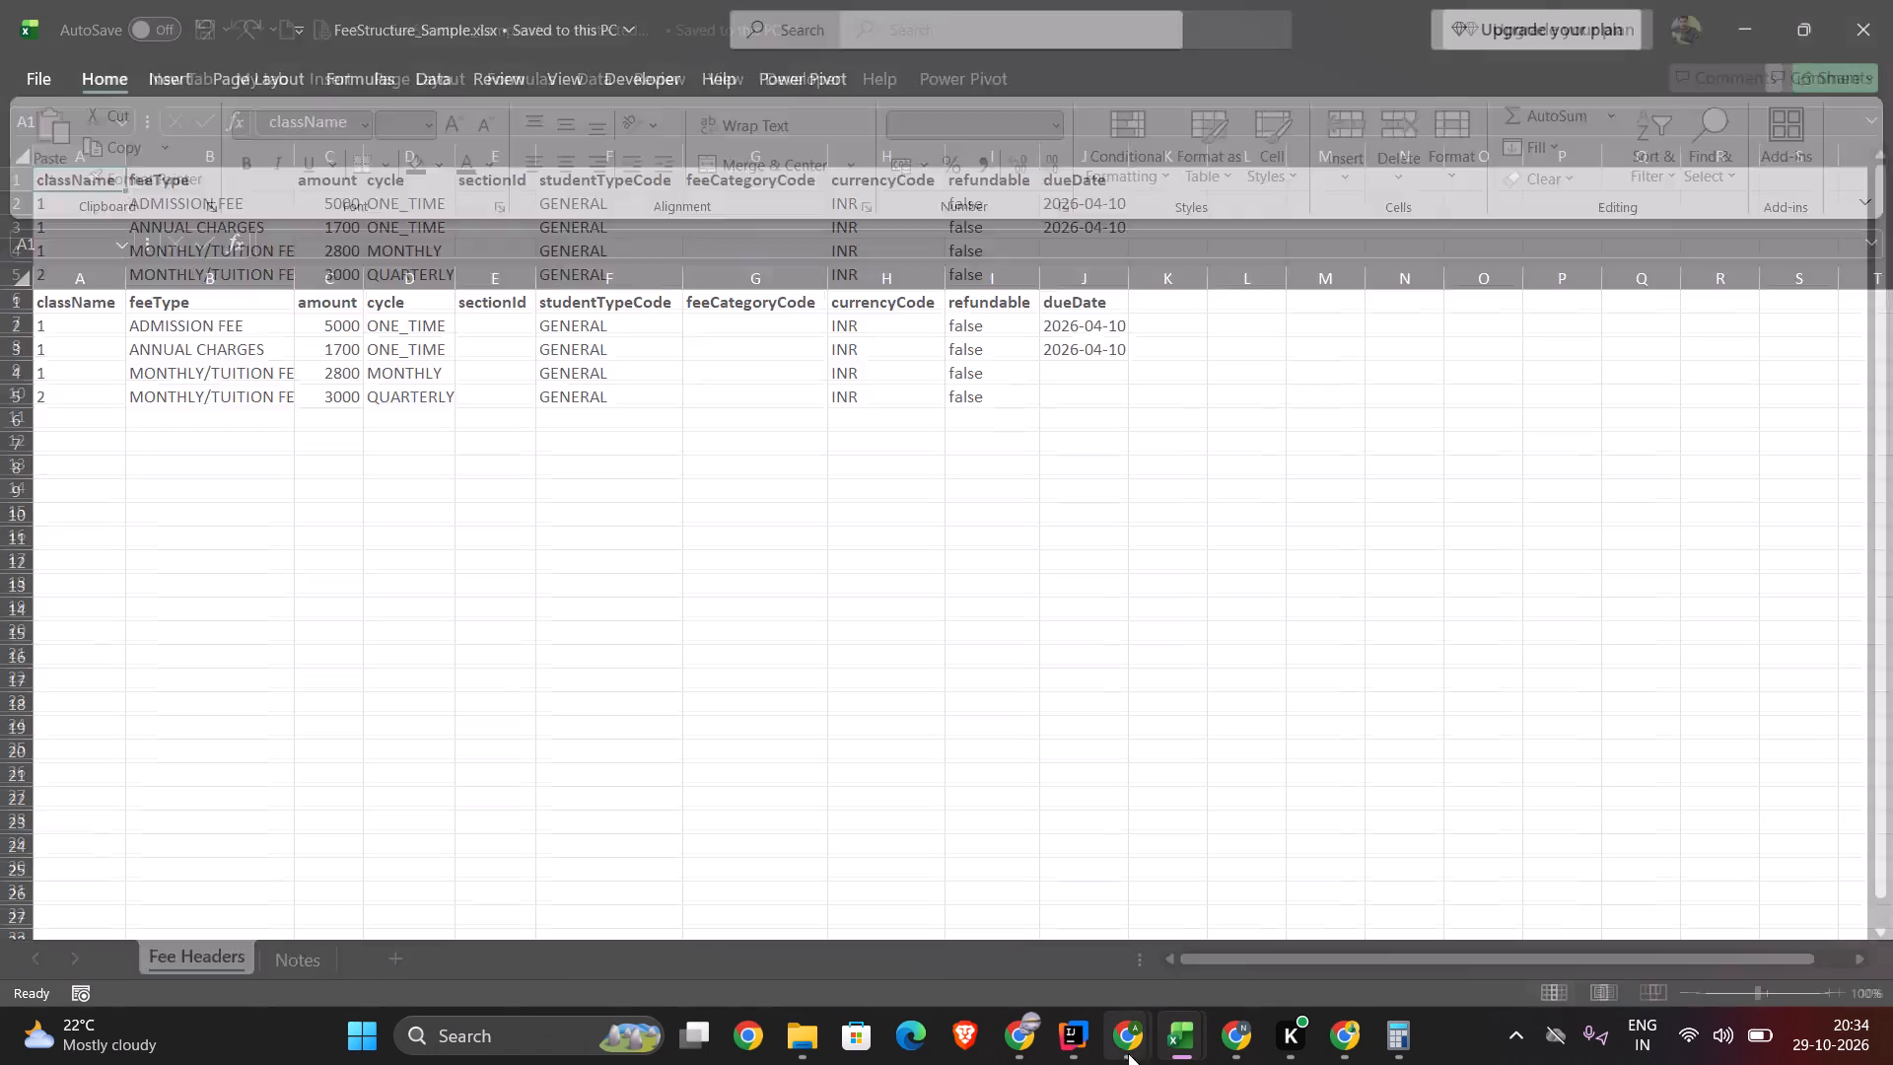
Switch to Agasty.ai in Chrome and open the fee structure import under Apply fees to students.
left_click(1127, 1046)
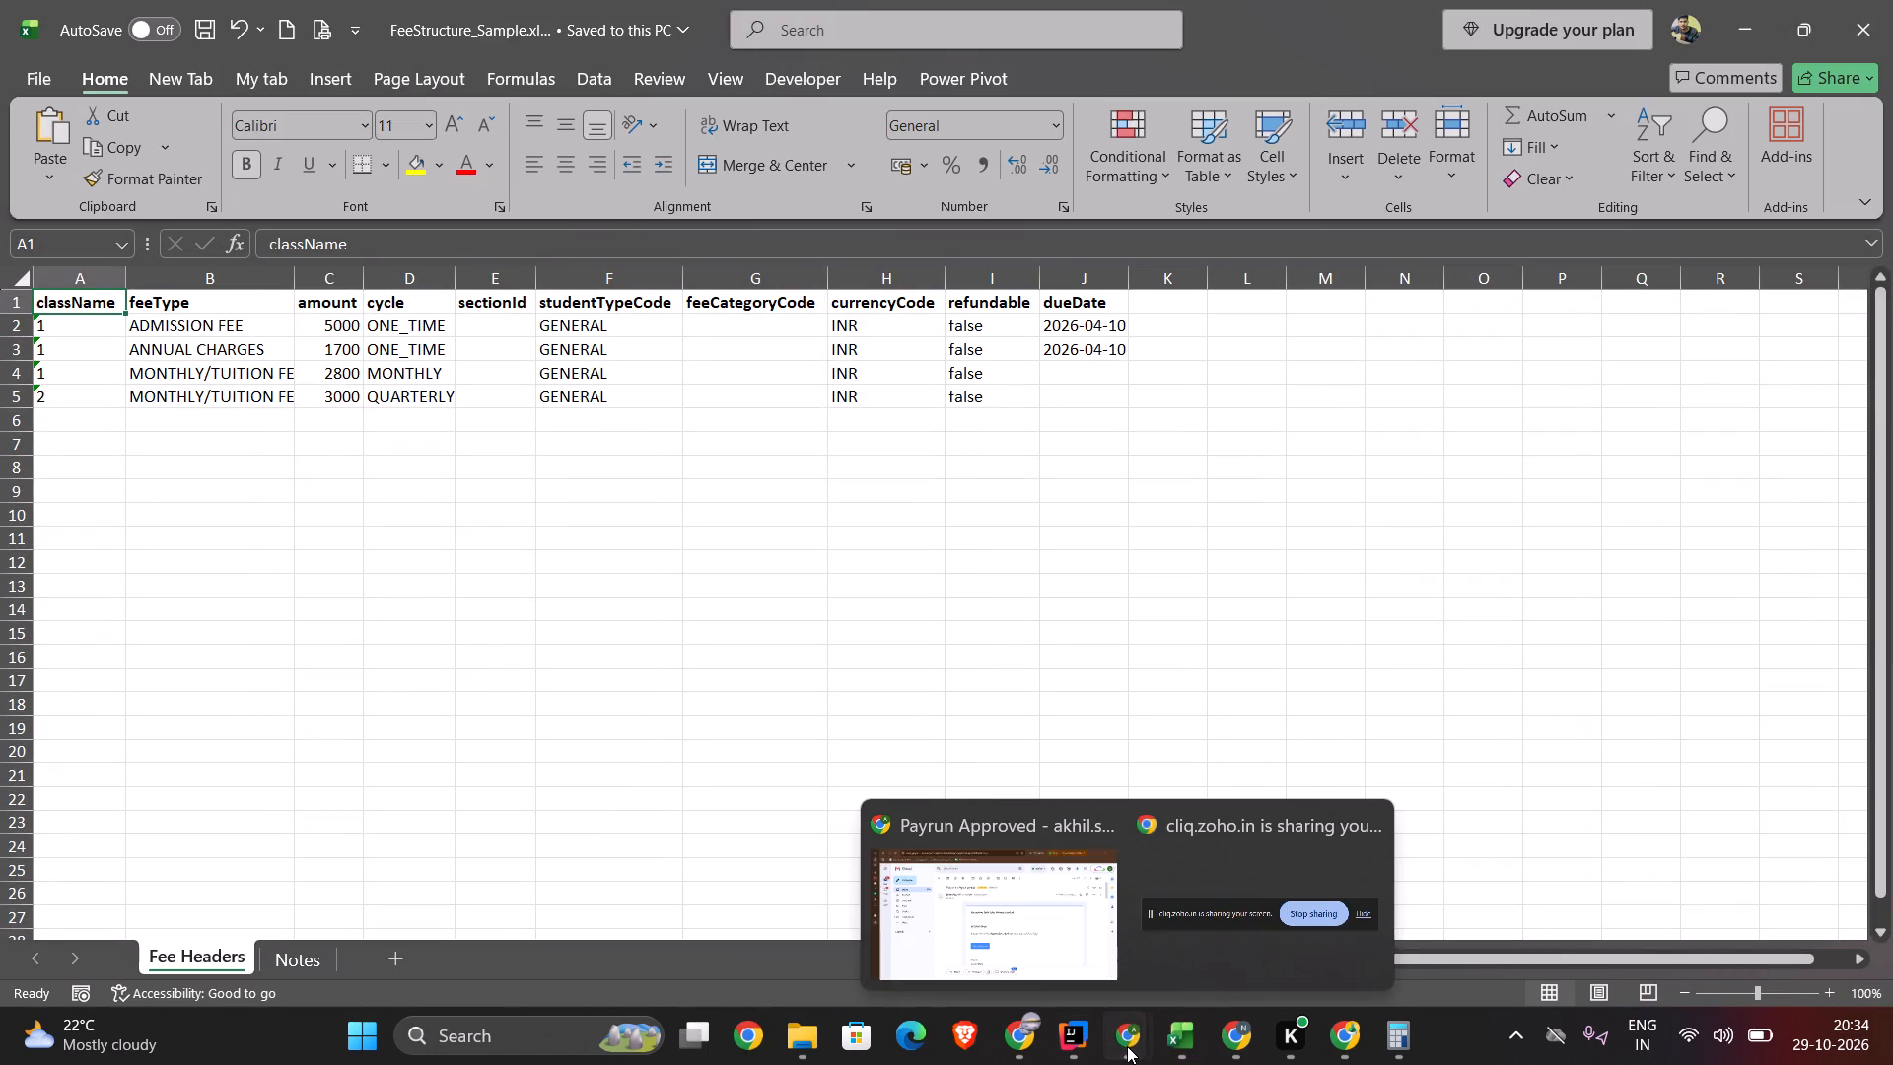
left_click(1034, 952)
left_click(1025, 1051)
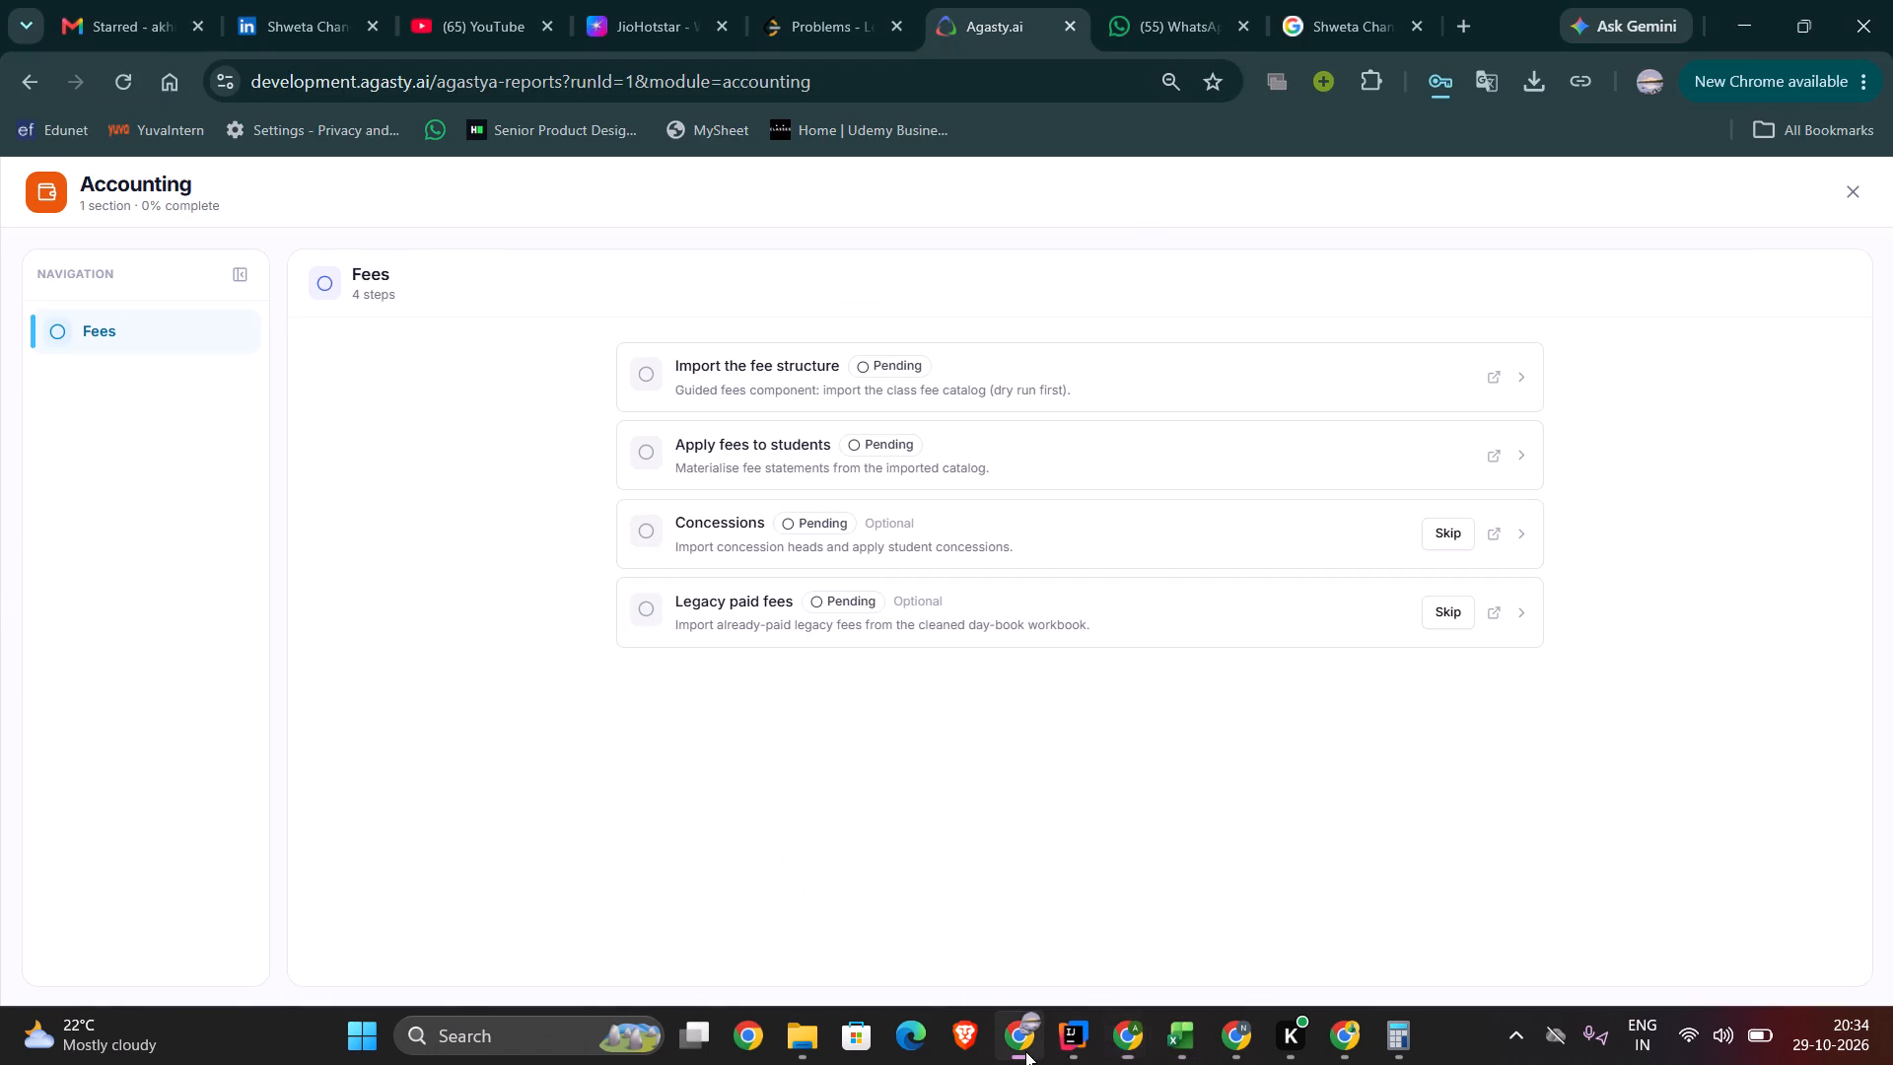
scroll(816, 568, "up", 1)
left_click(897, 459)
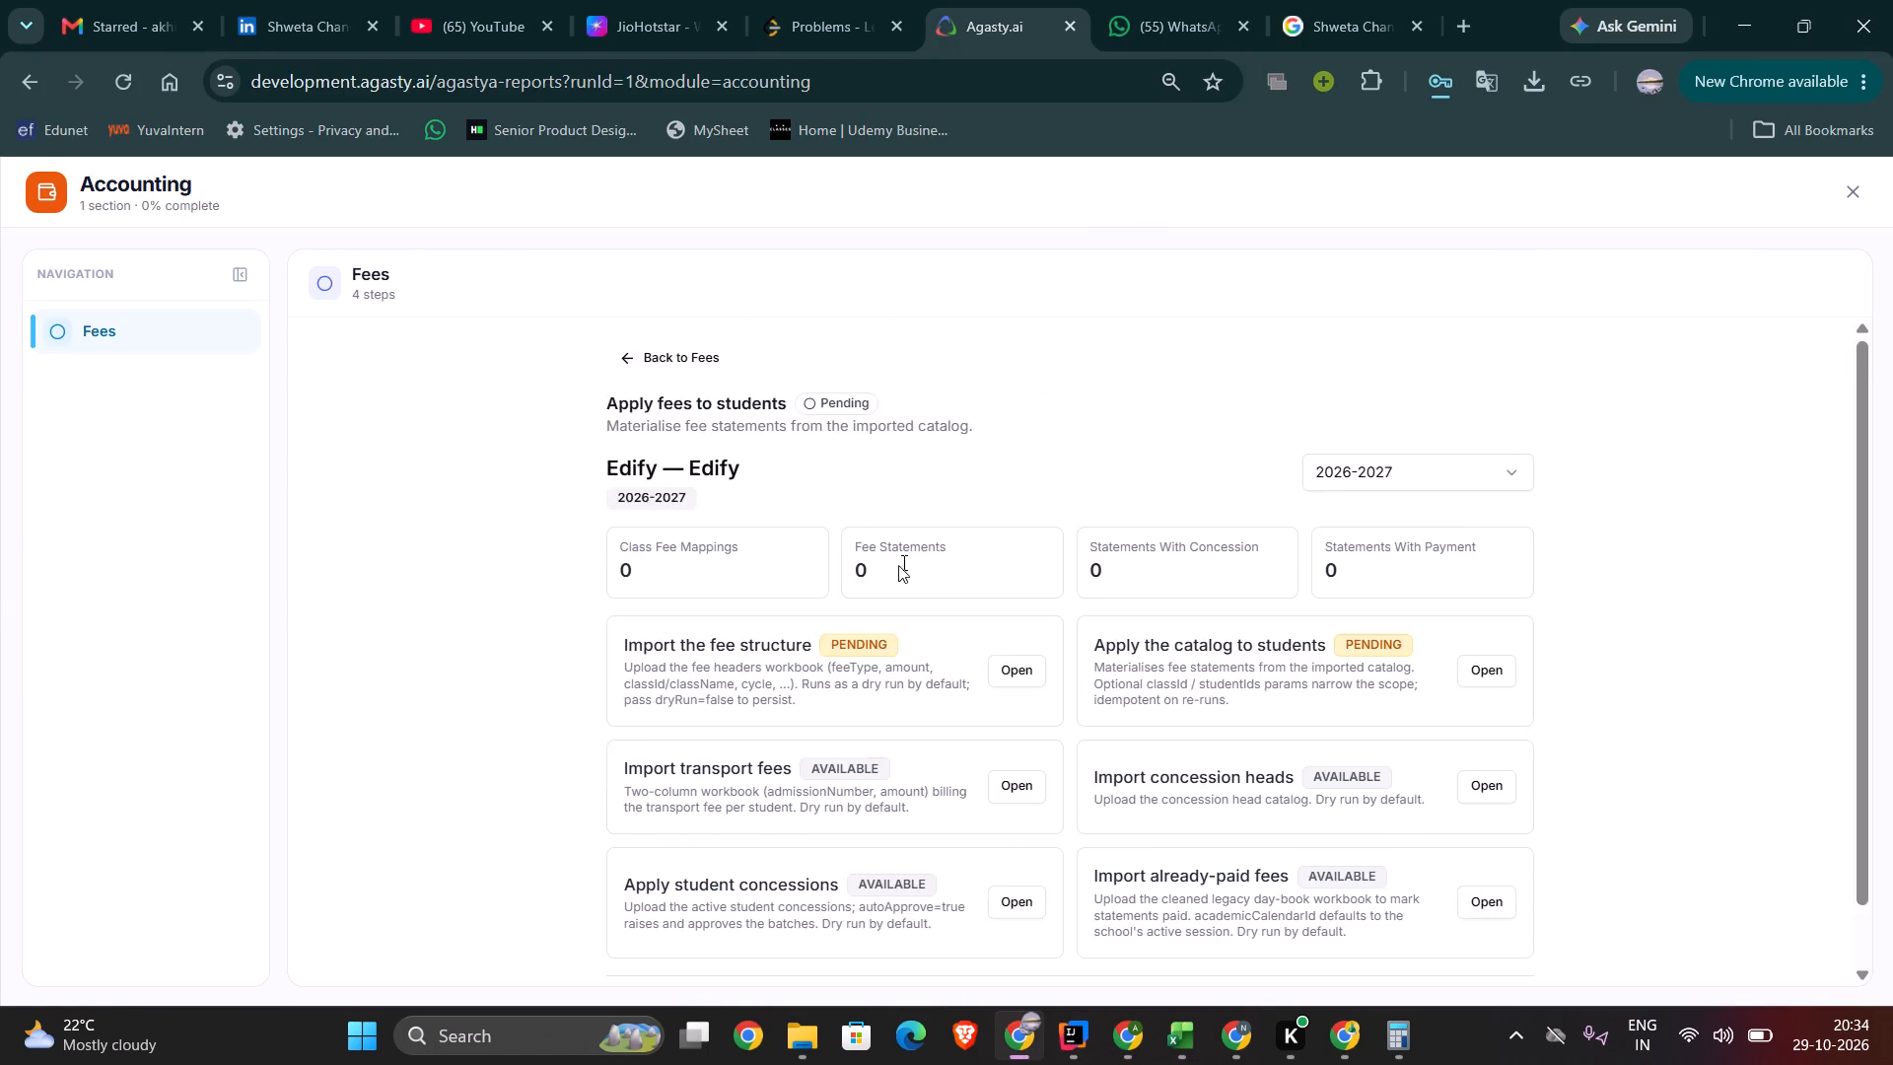
scroll(882, 582, "down", 3)
left_click(1014, 611)
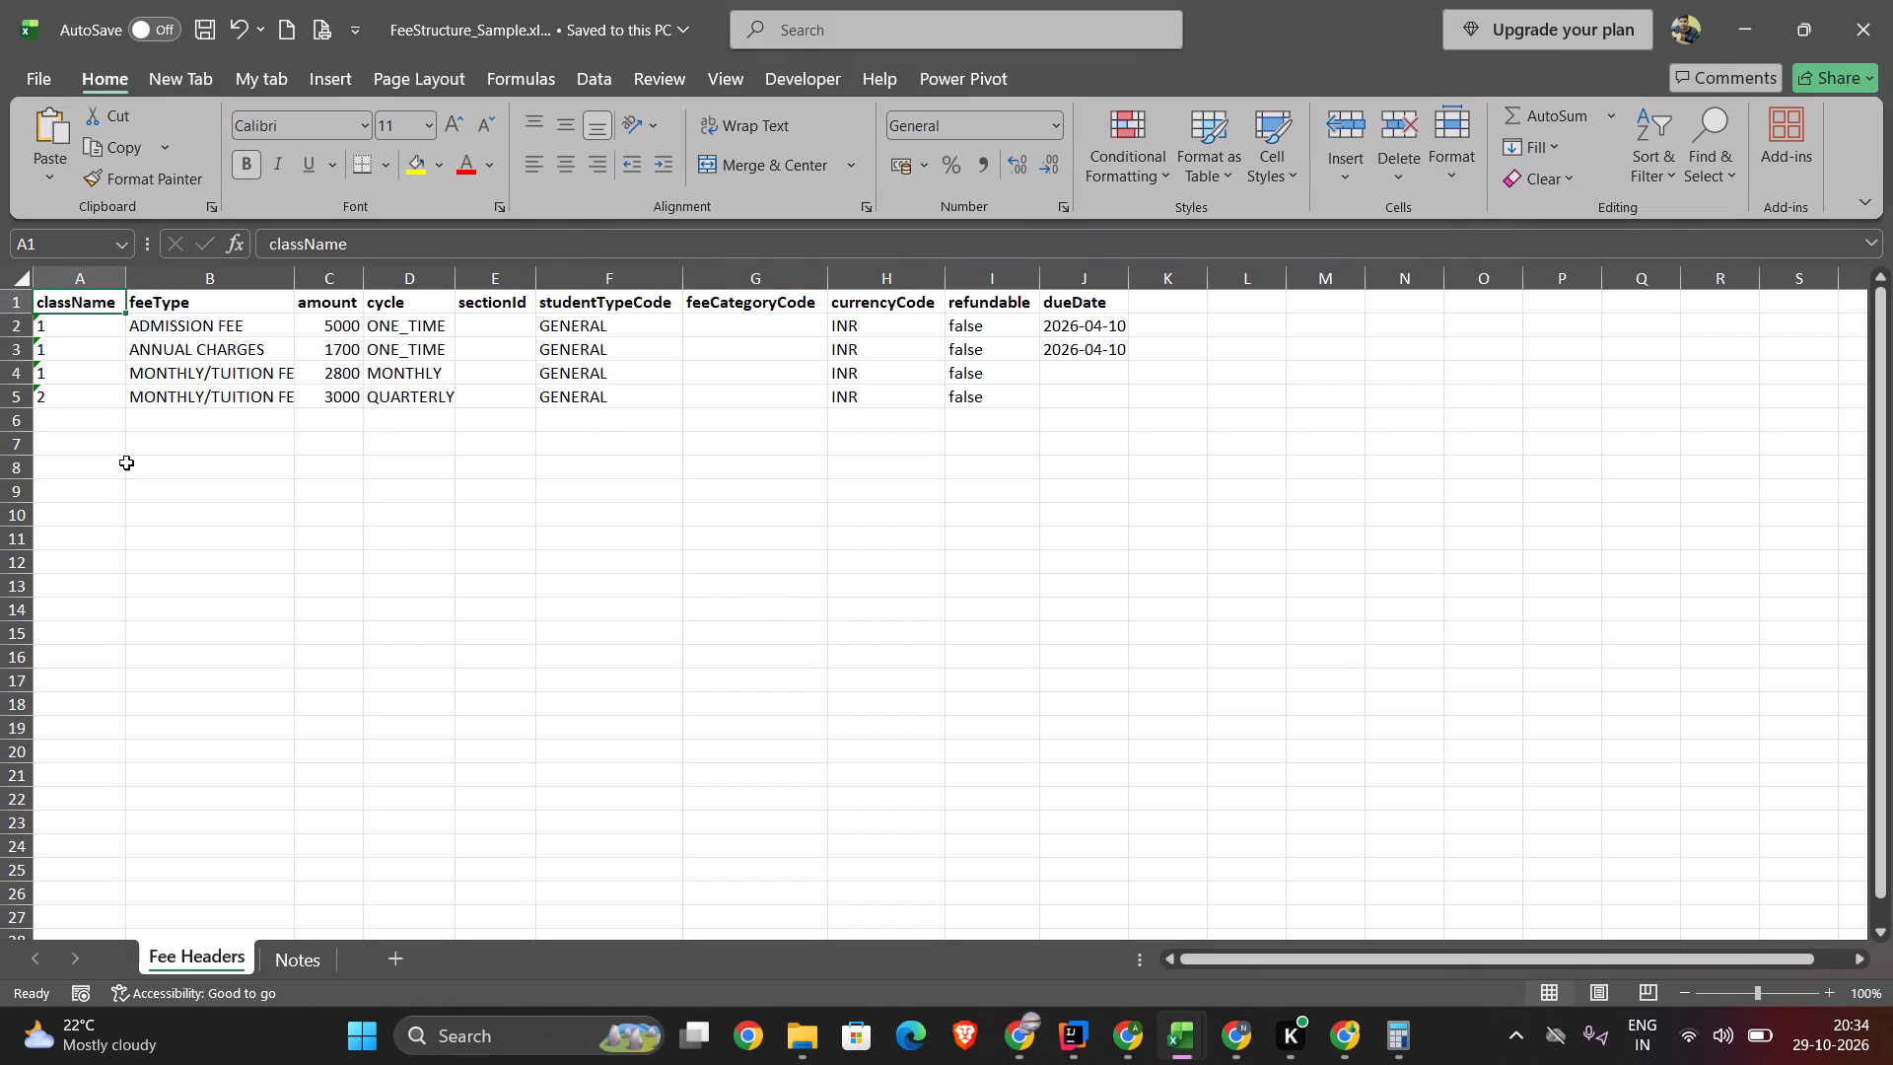
Return to the FeeStructure_Sample workbook in Excel and examine the columns and rows of the Fee Headers sheet.
scroll(124, 462, "up", 1)
scroll(124, 462, "right", 1)
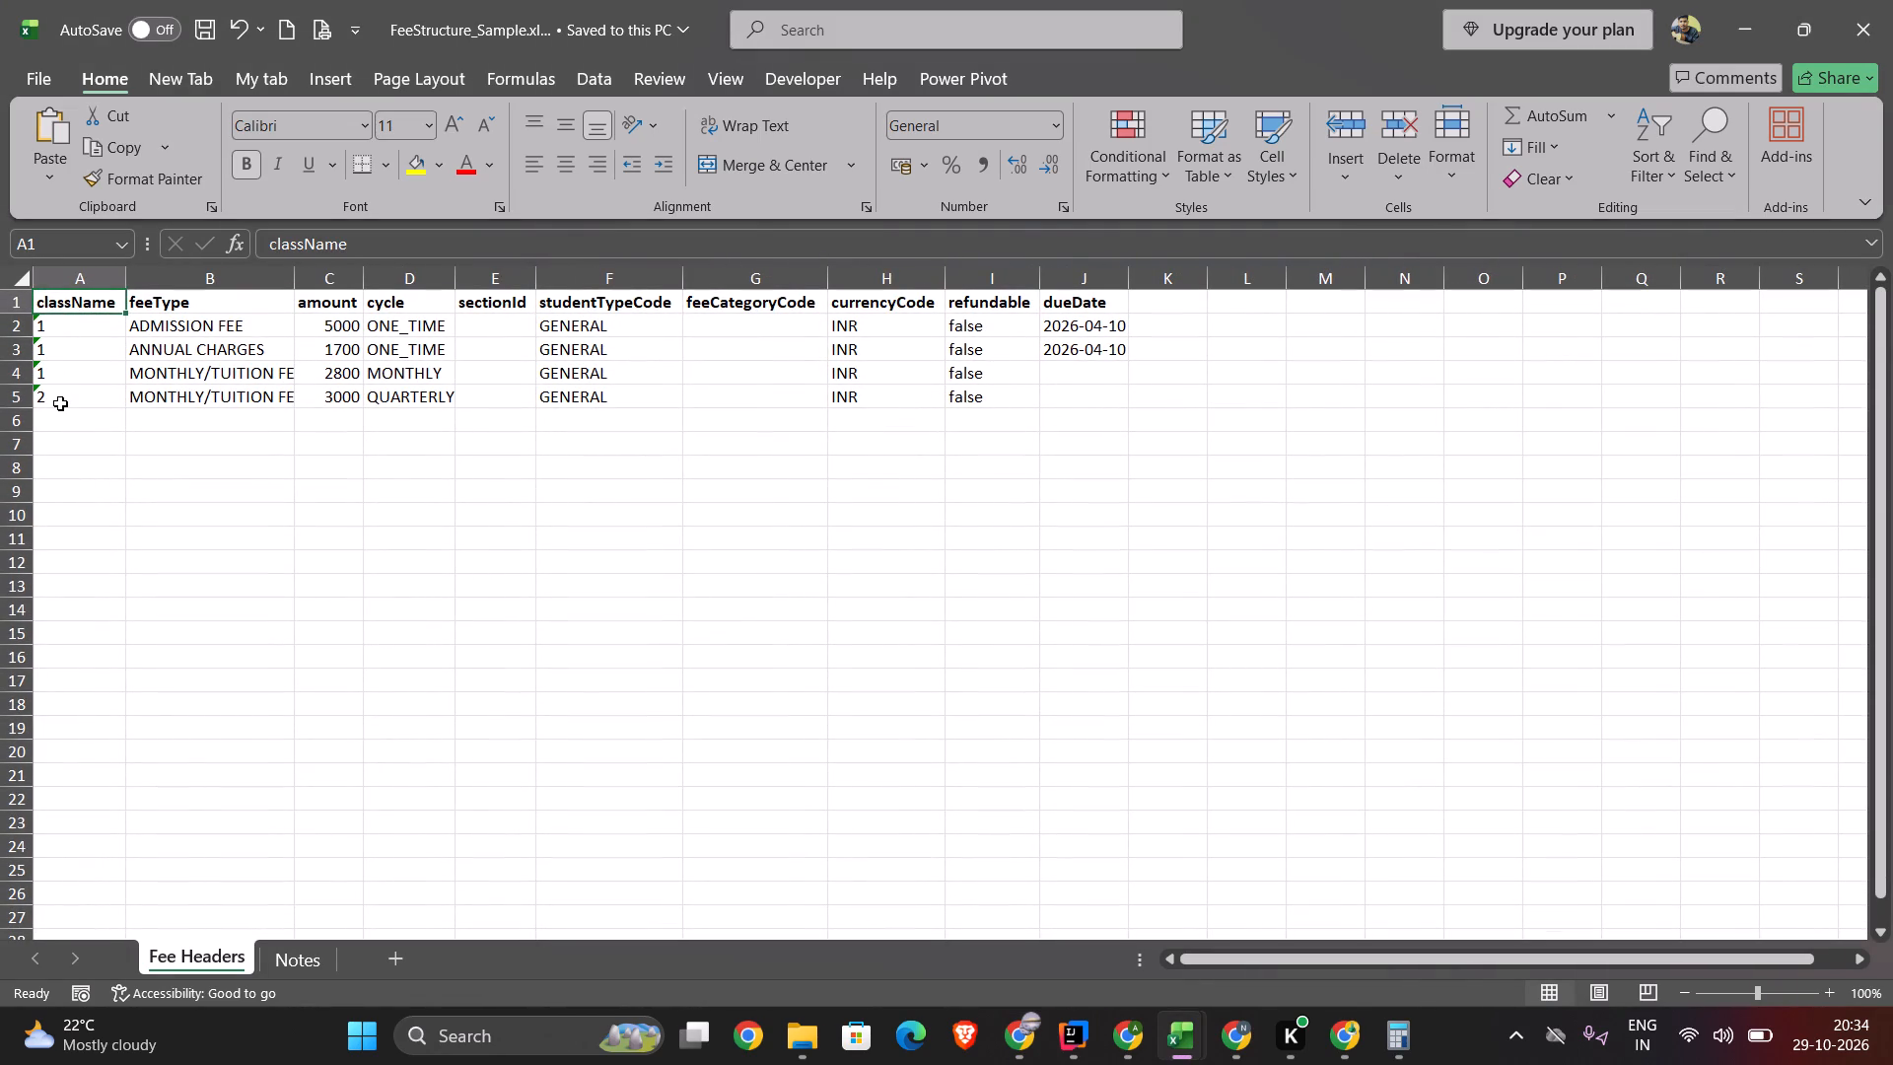
Examine the sample fee rows on the Fee Headers sheet, focusing on the class 2 tuition entry and its billing cycle.
left_click(60, 403)
left_click(381, 407)
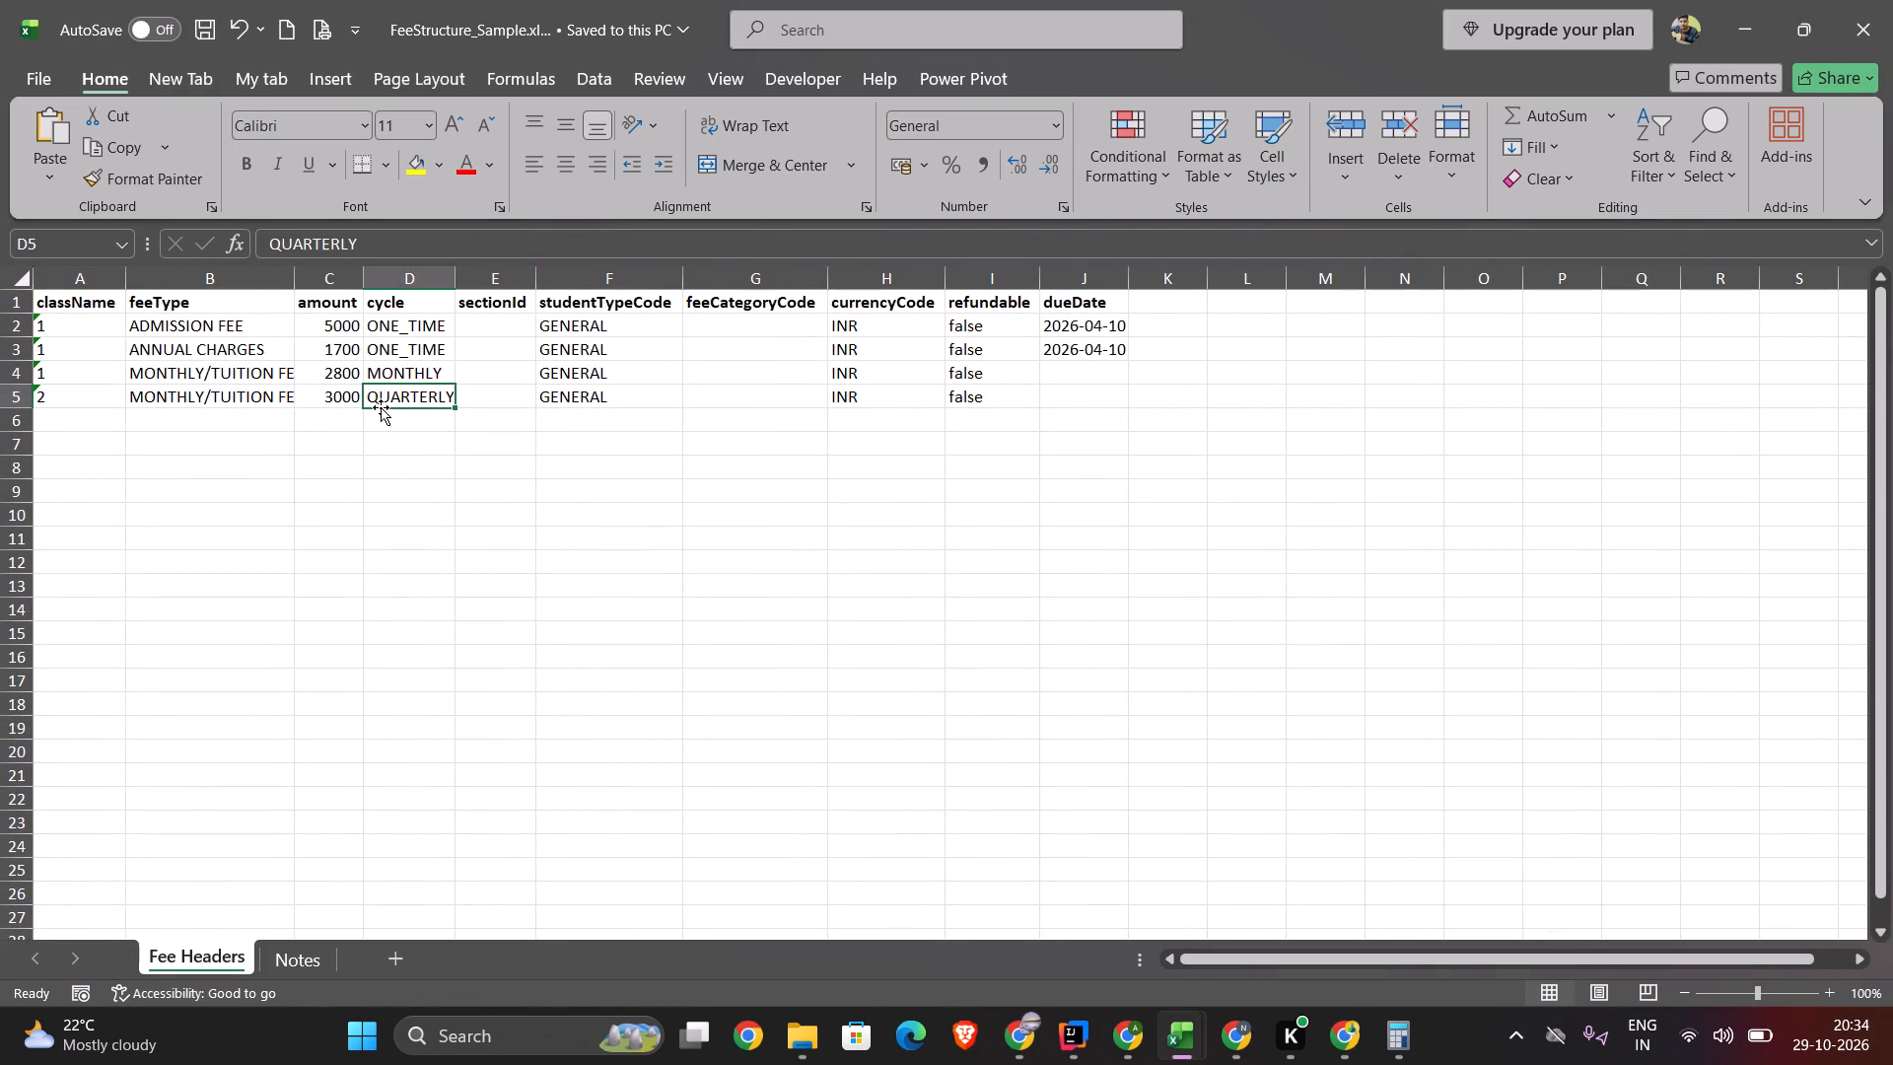
scroll(585, 404, "up", 1)
scroll(469, 490, "up", 1)
scroll(1305, 596, "up", 1)
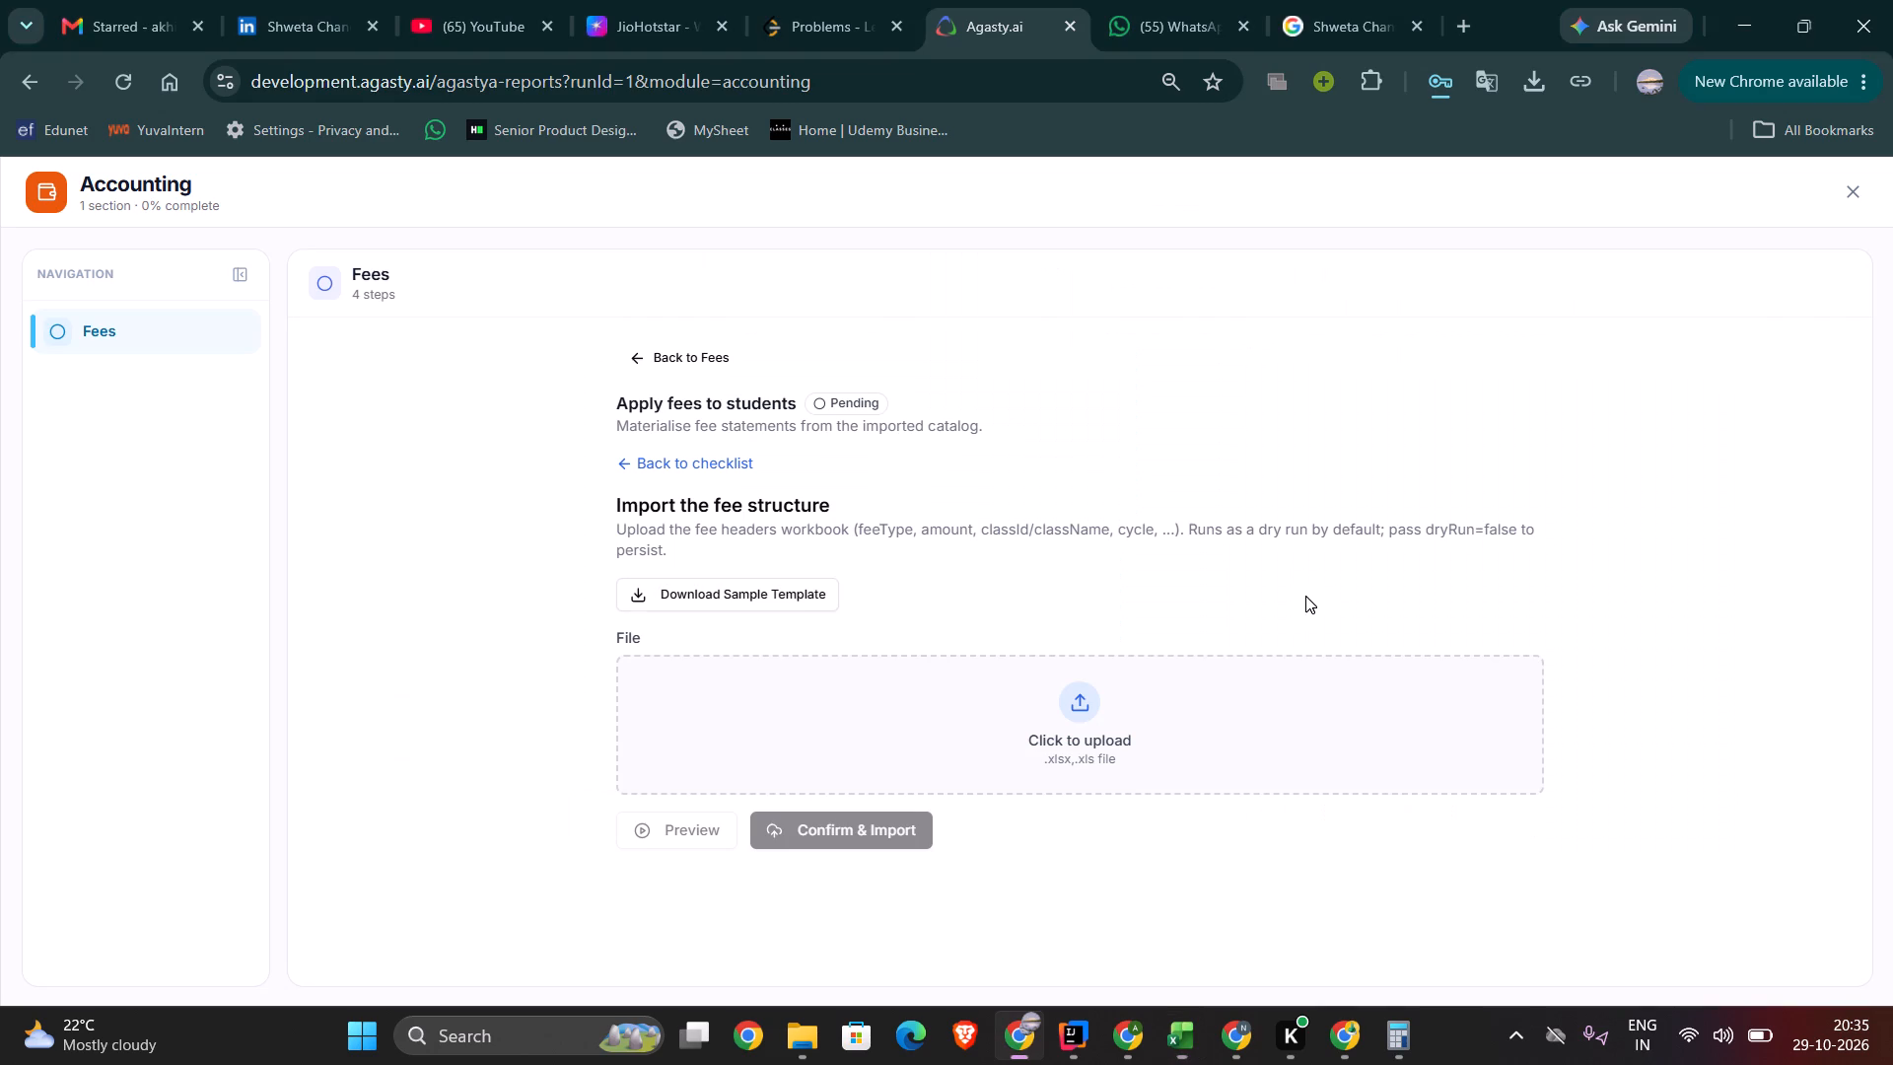
Switch back to Agasty.ai and close the Accounting module to return to the Edify onboarding overview.
scroll(694, 484, "up", 2)
left_click(1837, 197)
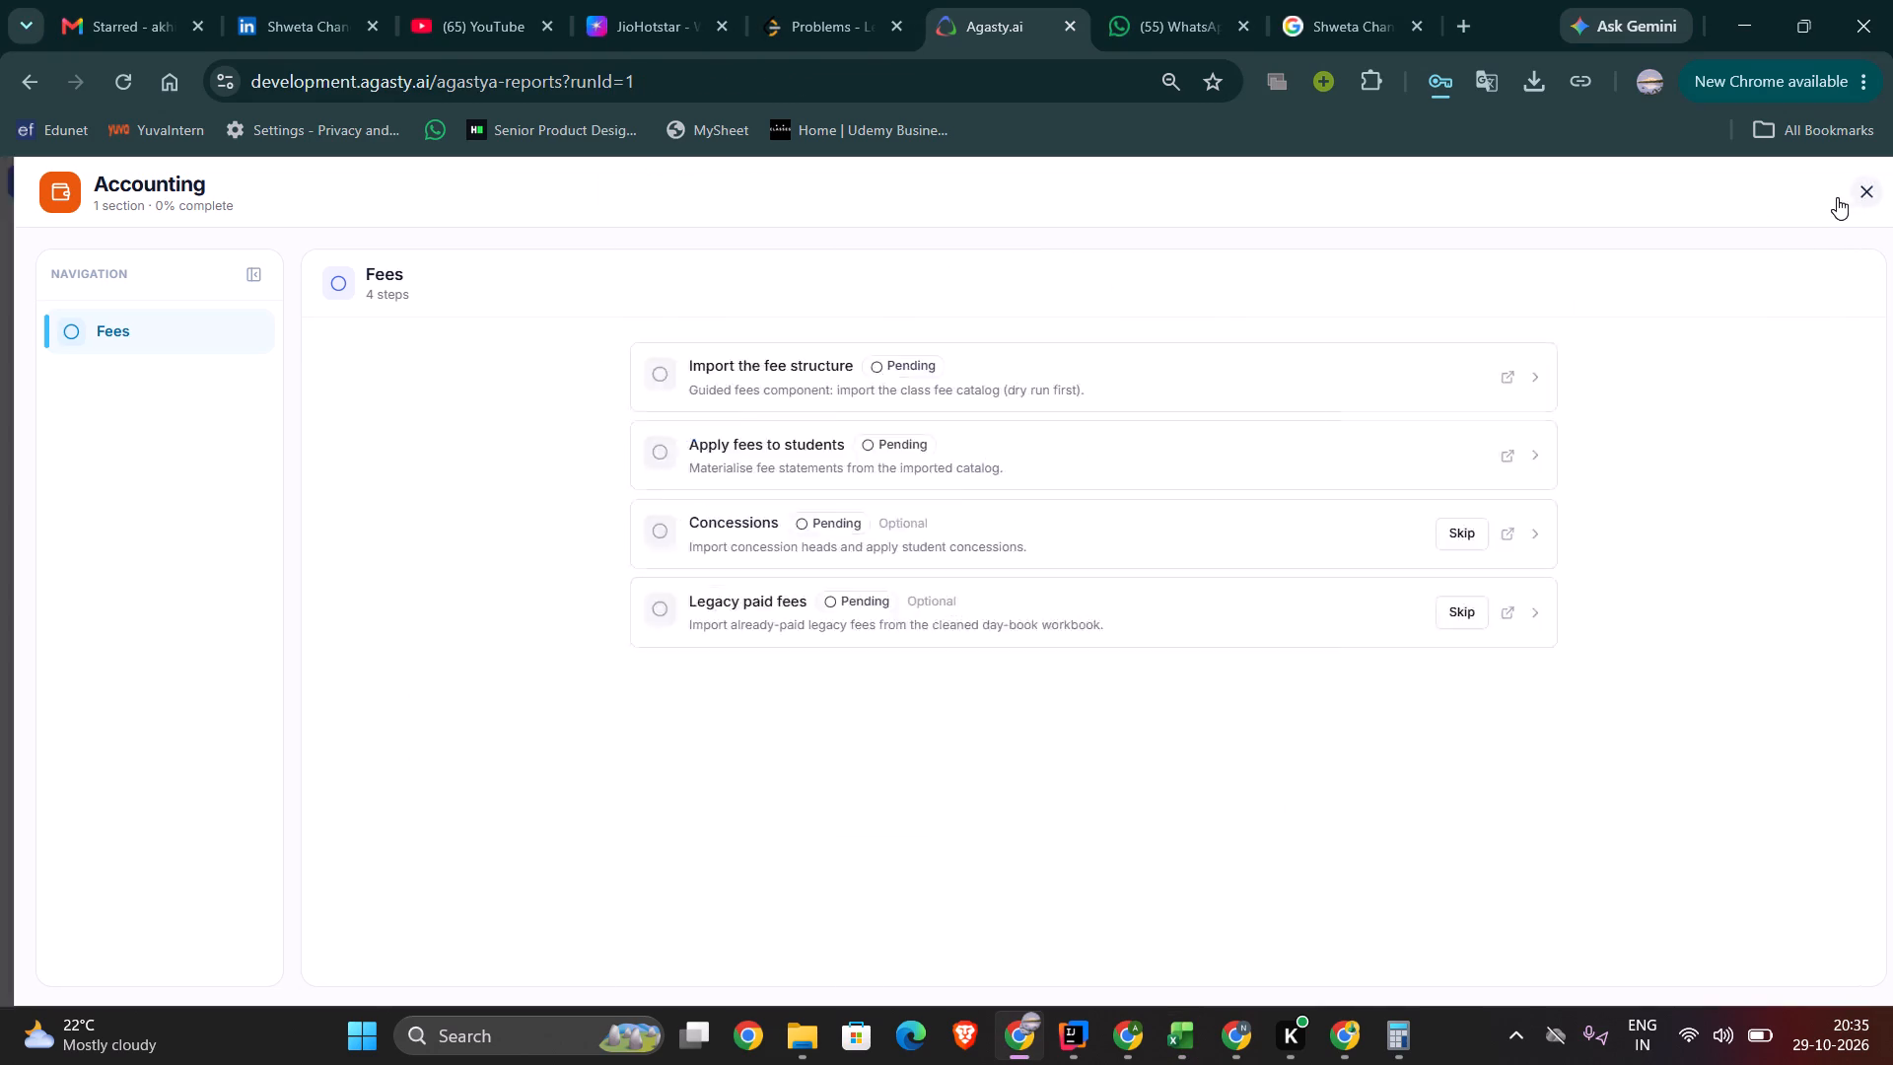
Switch to the EDIFY onboarding template workbook in Excel and examine the student sheet's class and section assignments.
left_click(1225, 1043)
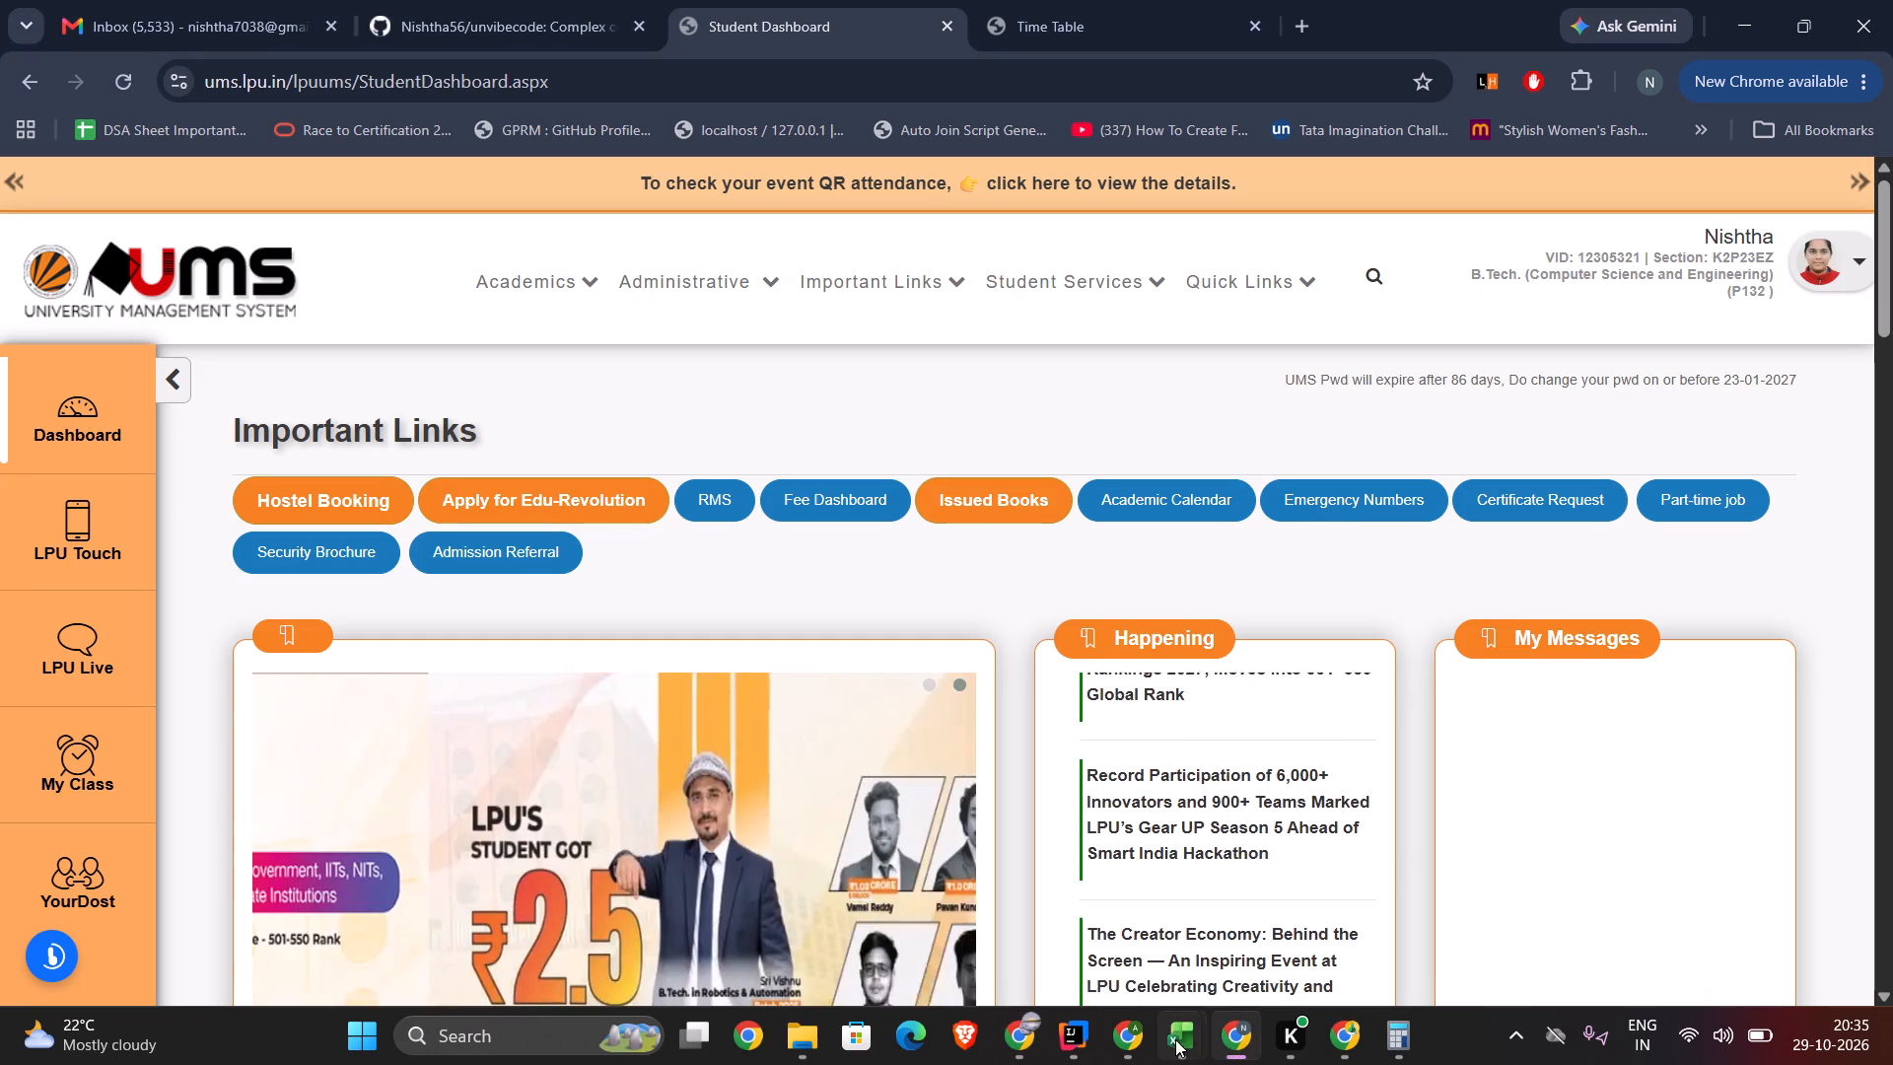
left_click(1185, 1042)
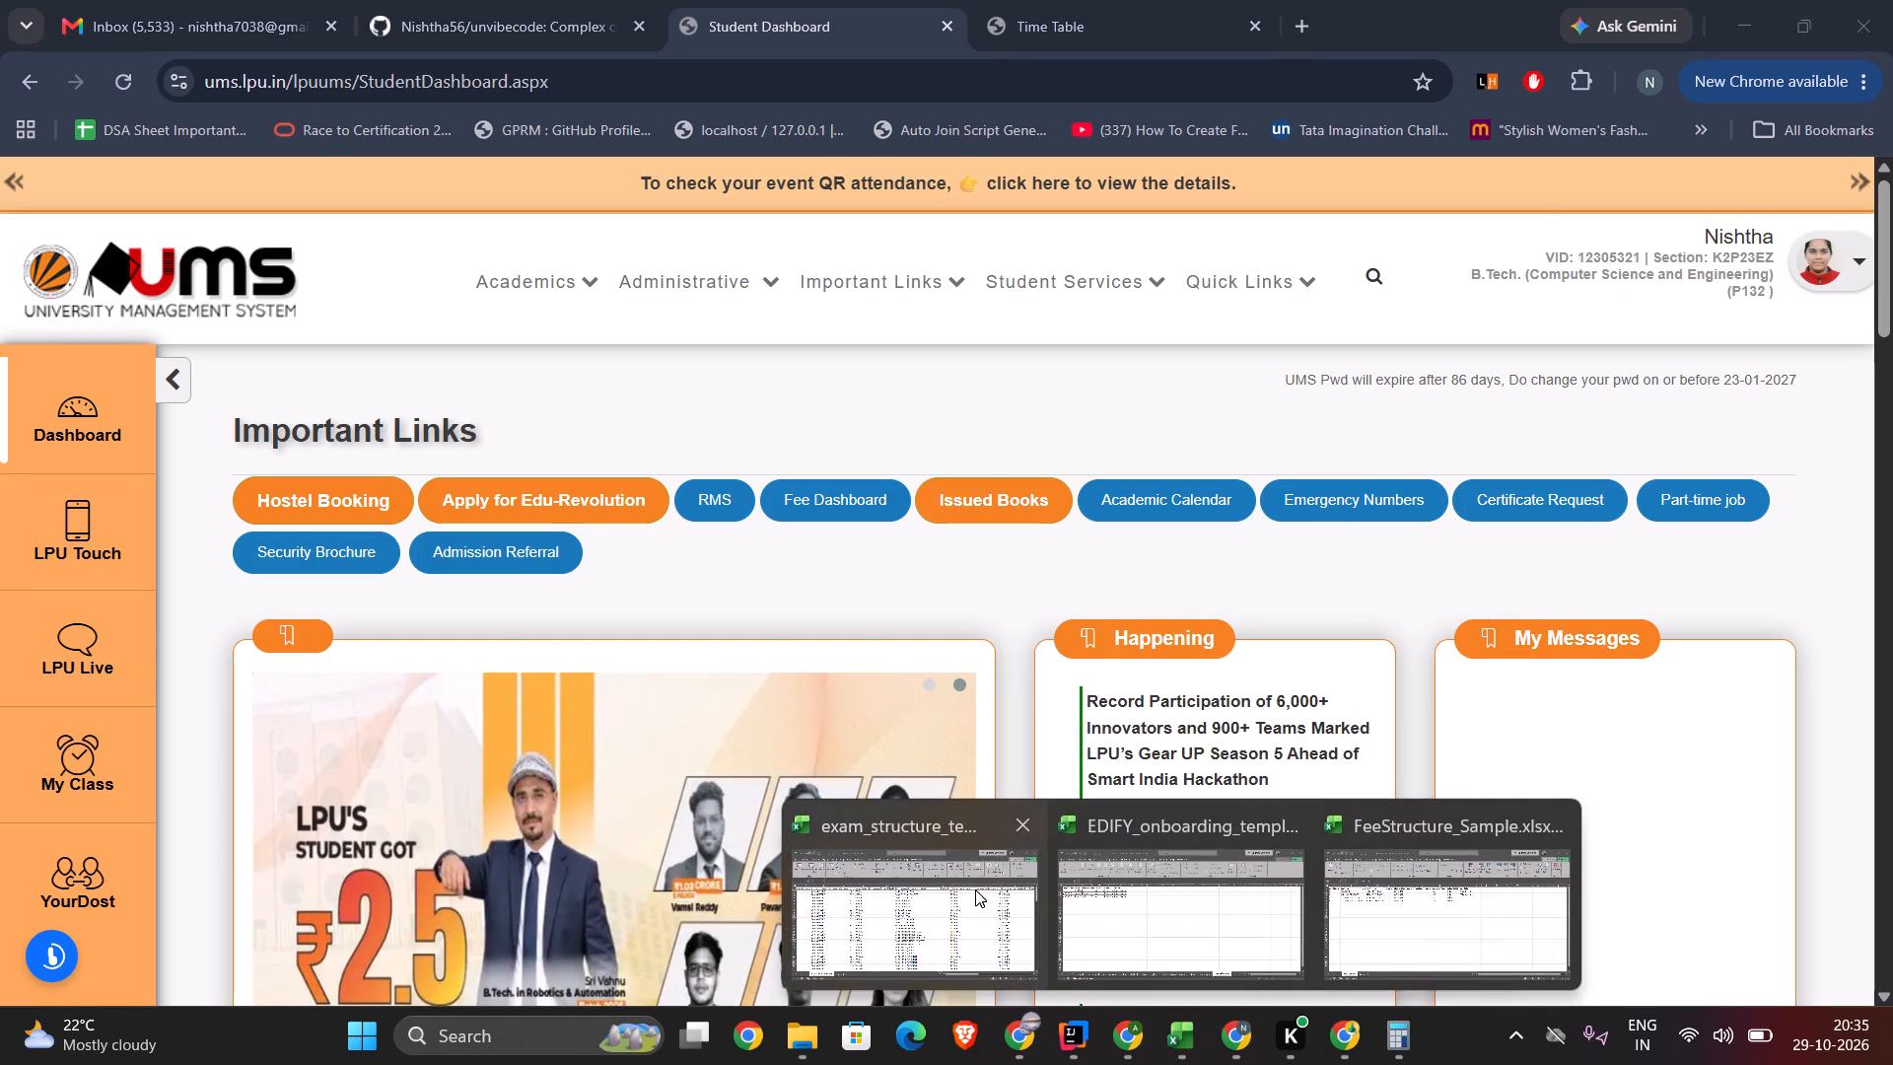
left_click(1147, 899)
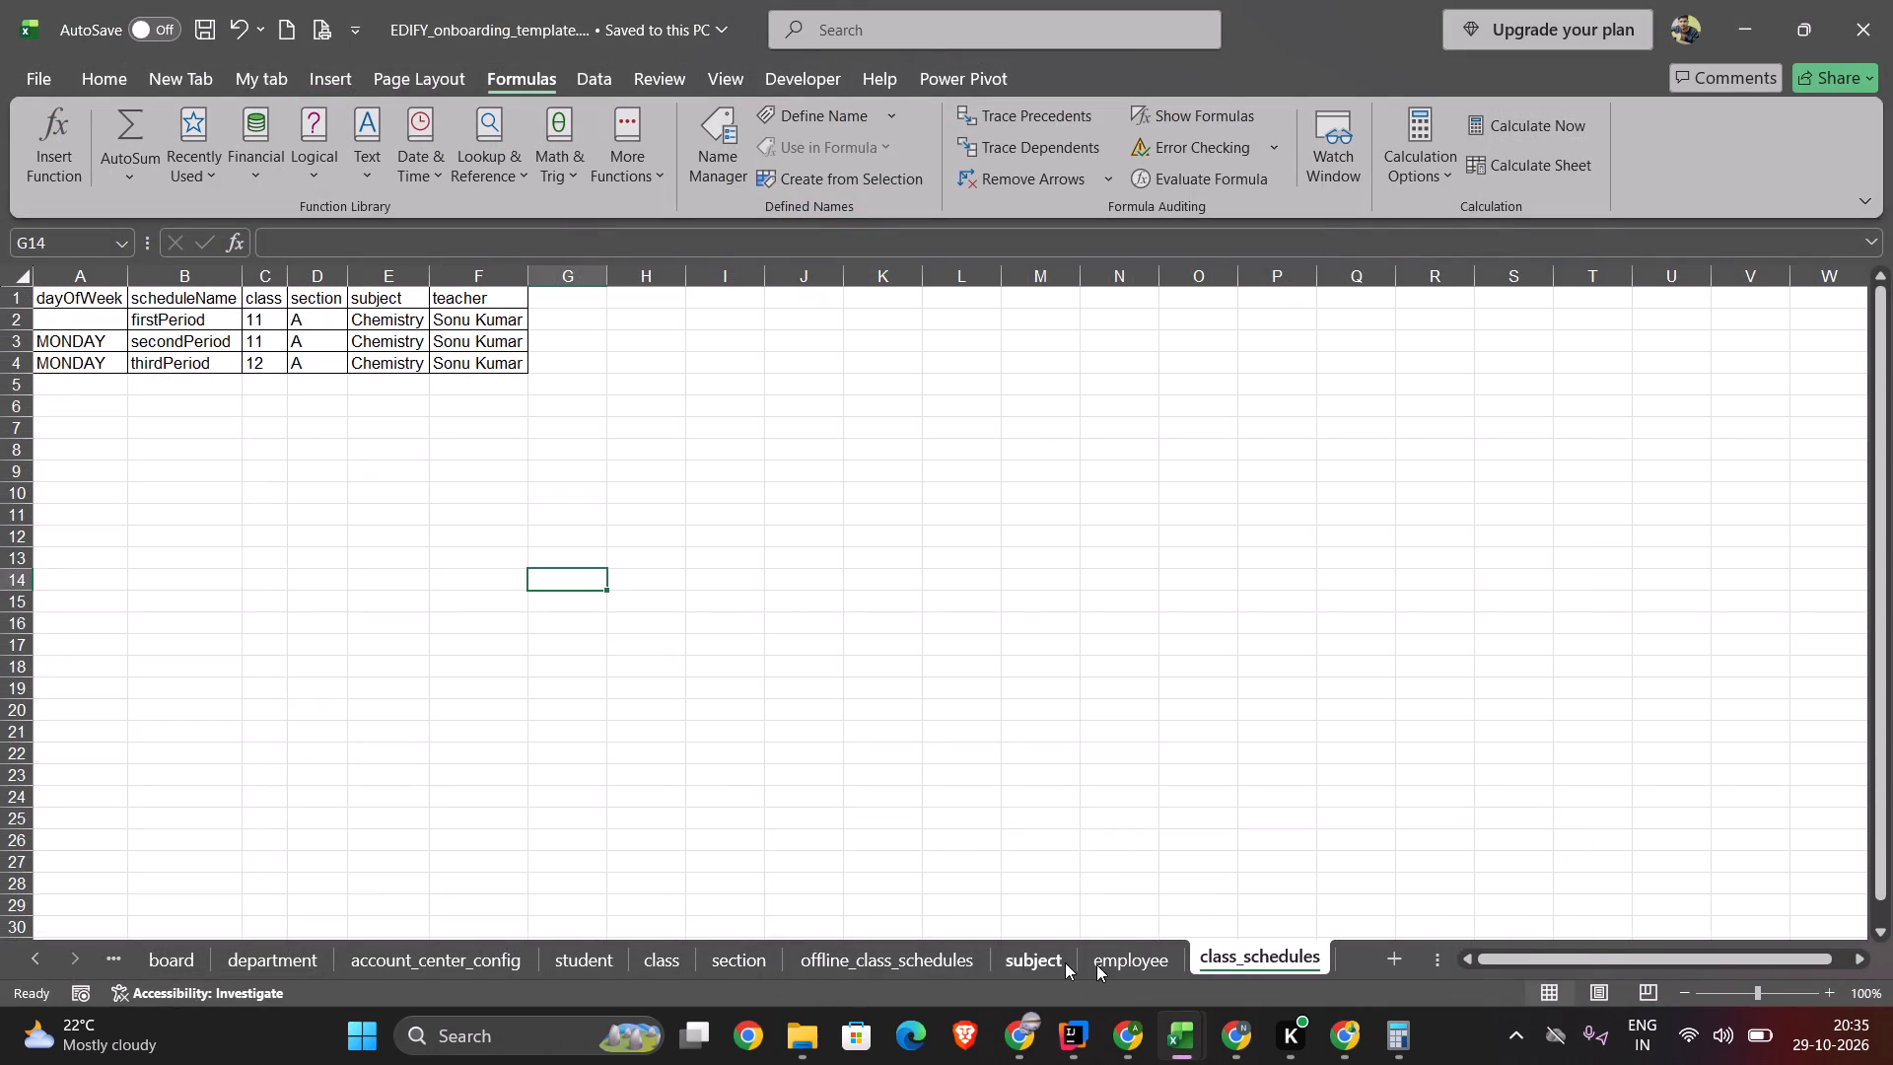
left_click(582, 956)
scroll(693, 722, "up", 2)
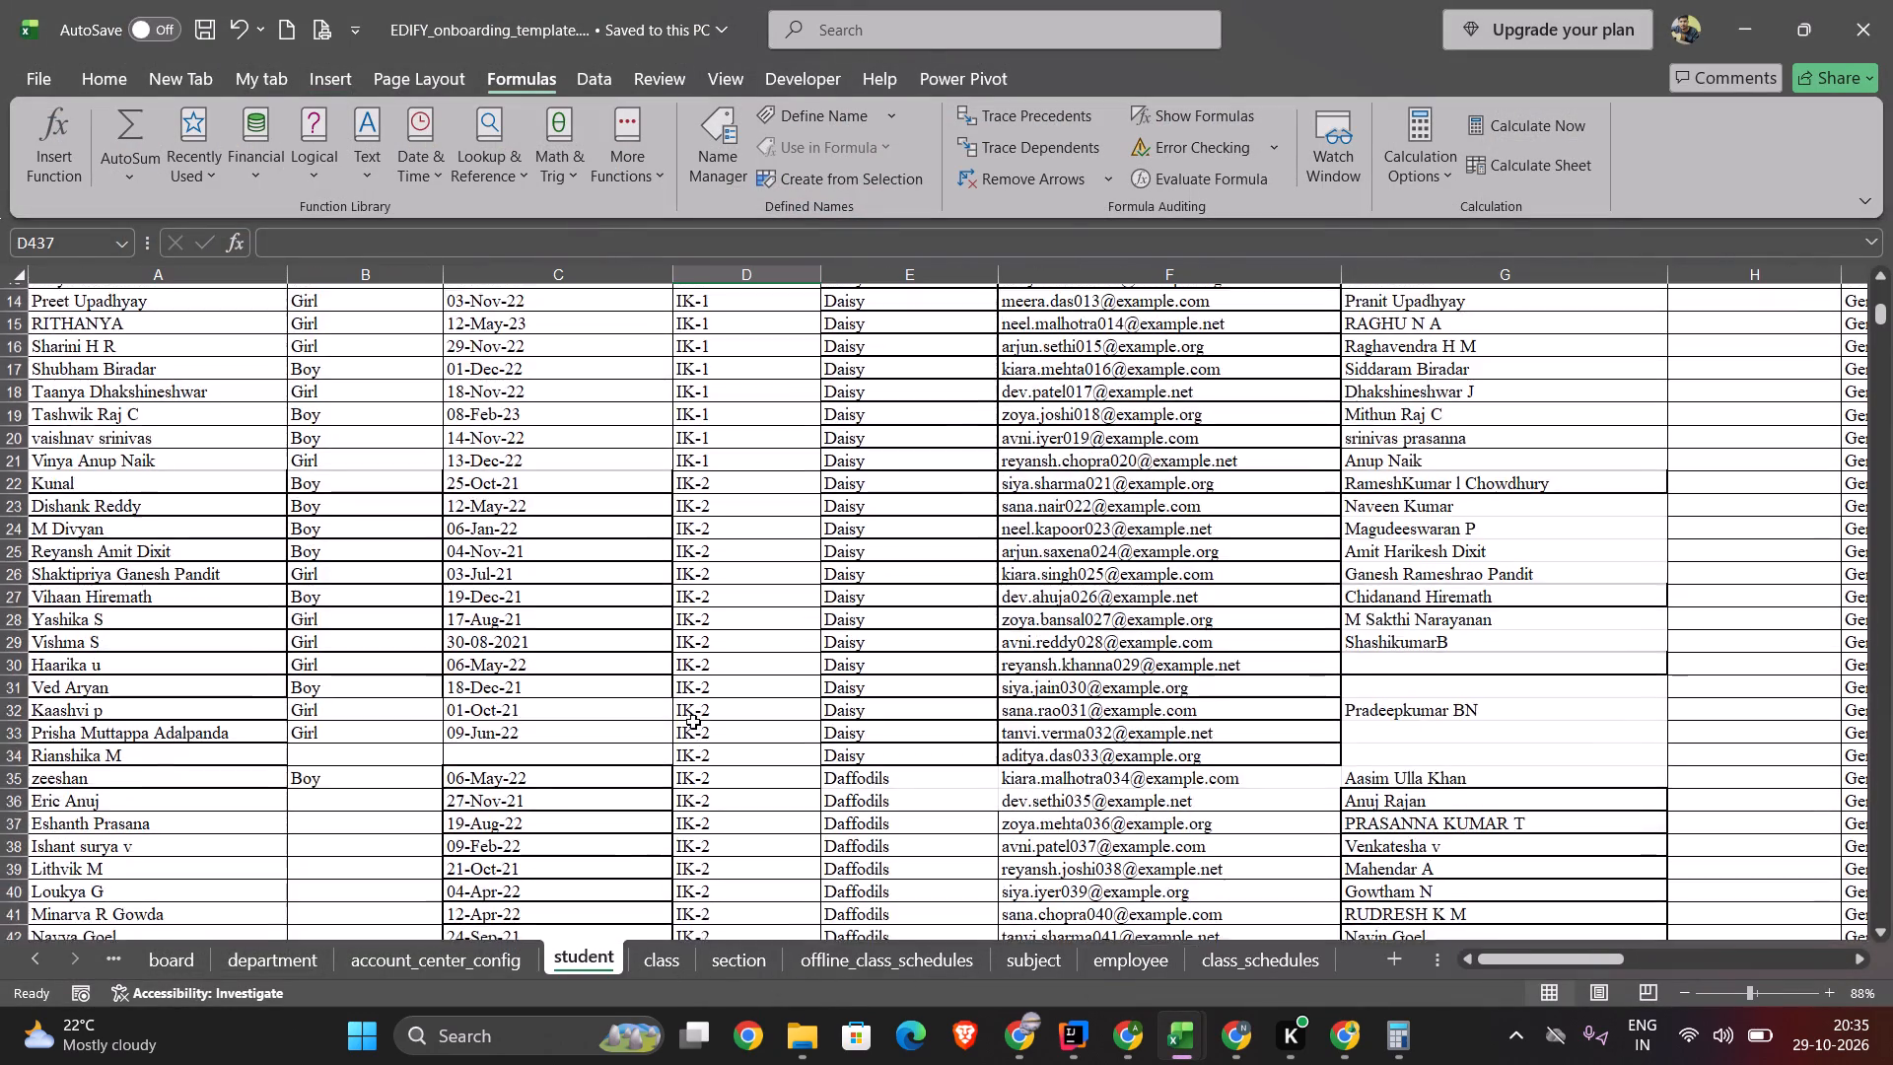
scroll(693, 722, "up", 5)
scroll(902, 514, "up", 1)
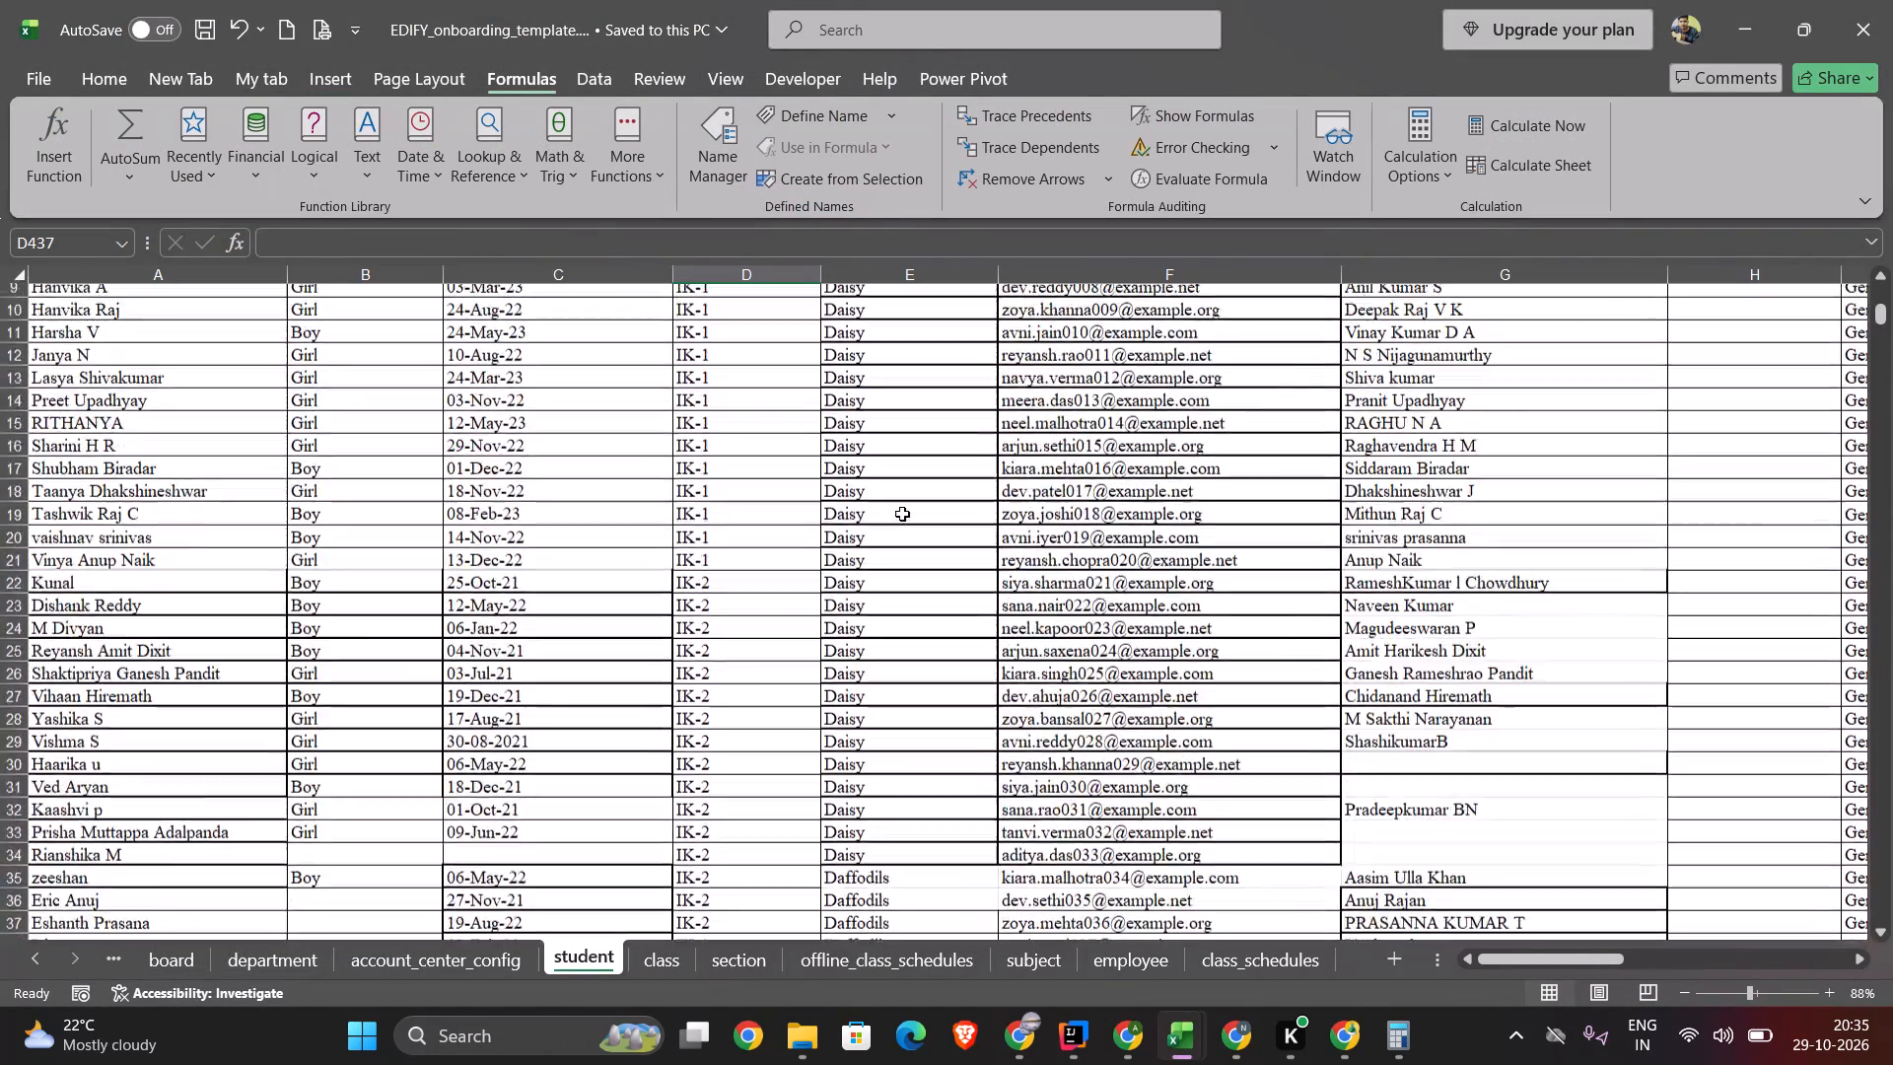
scroll(902, 514, "up", 1)
scroll(868, 636, "down", 1)
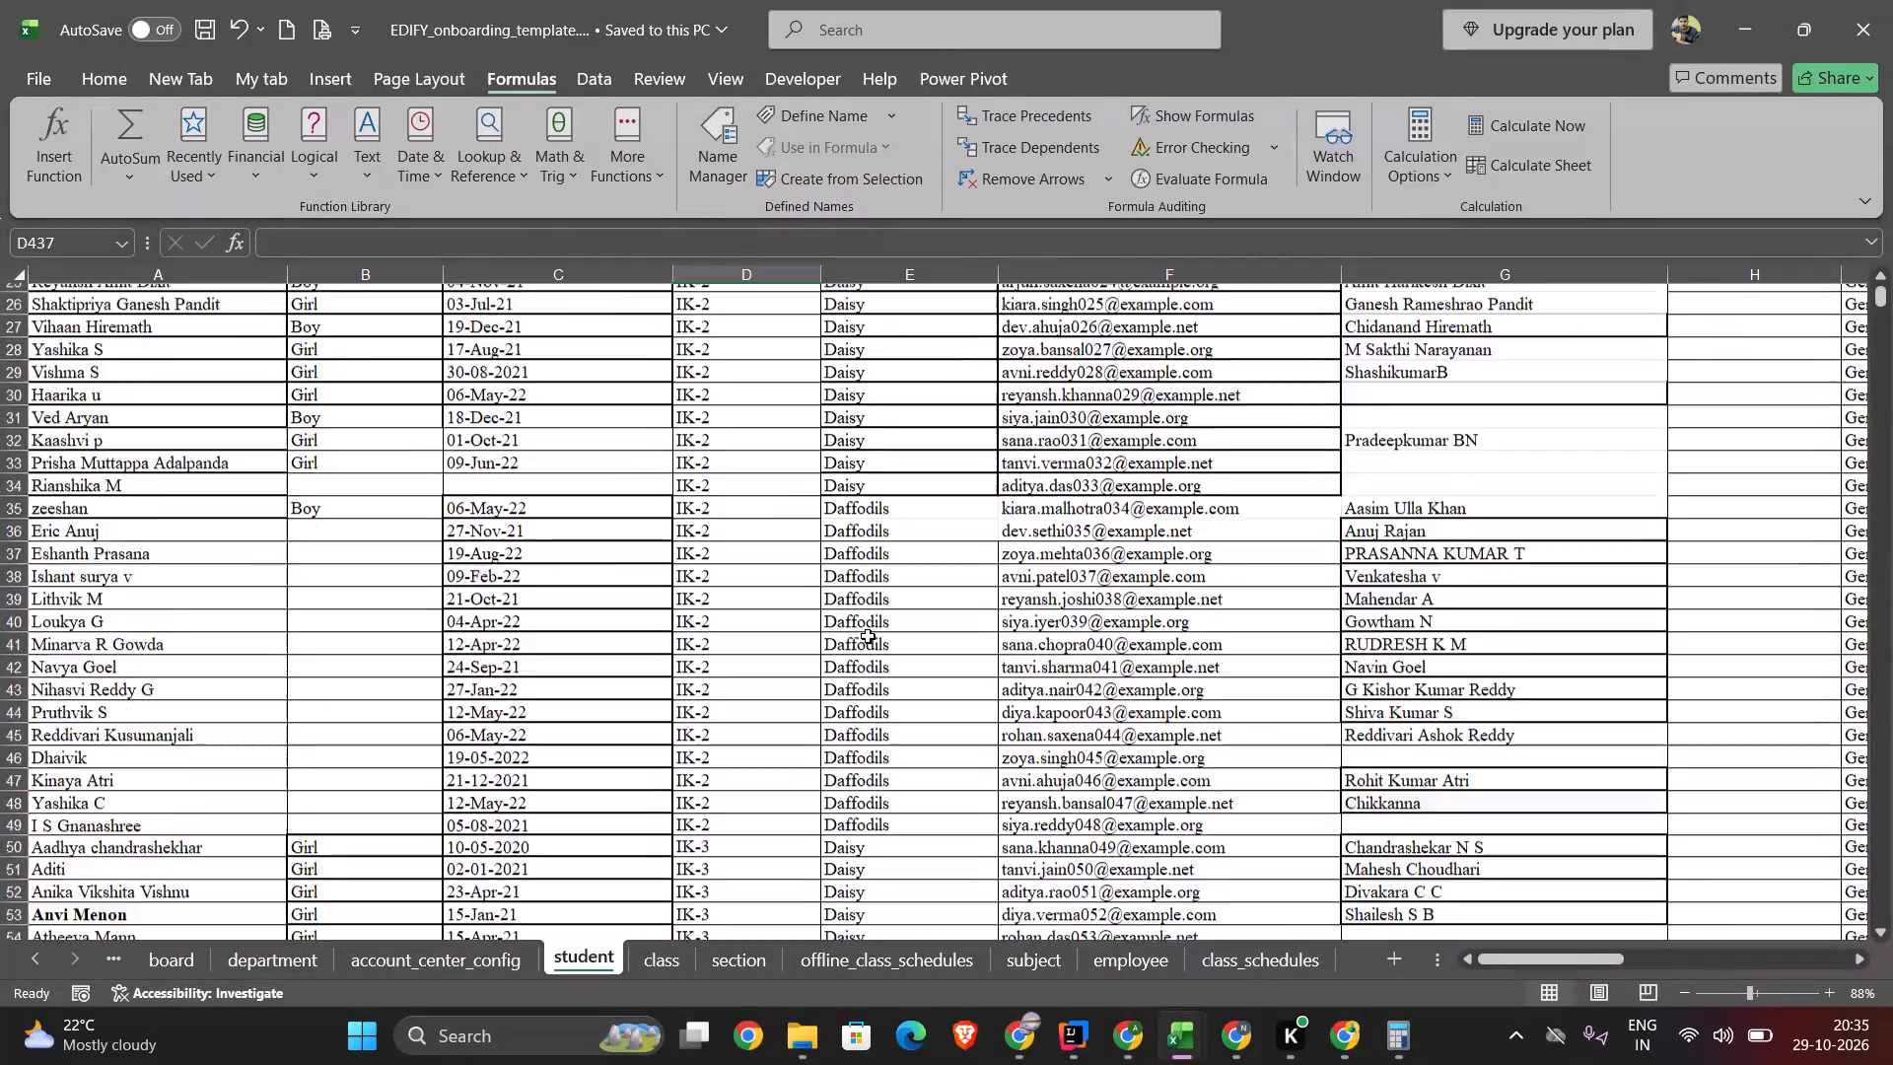
scroll(868, 636, "down", 8)
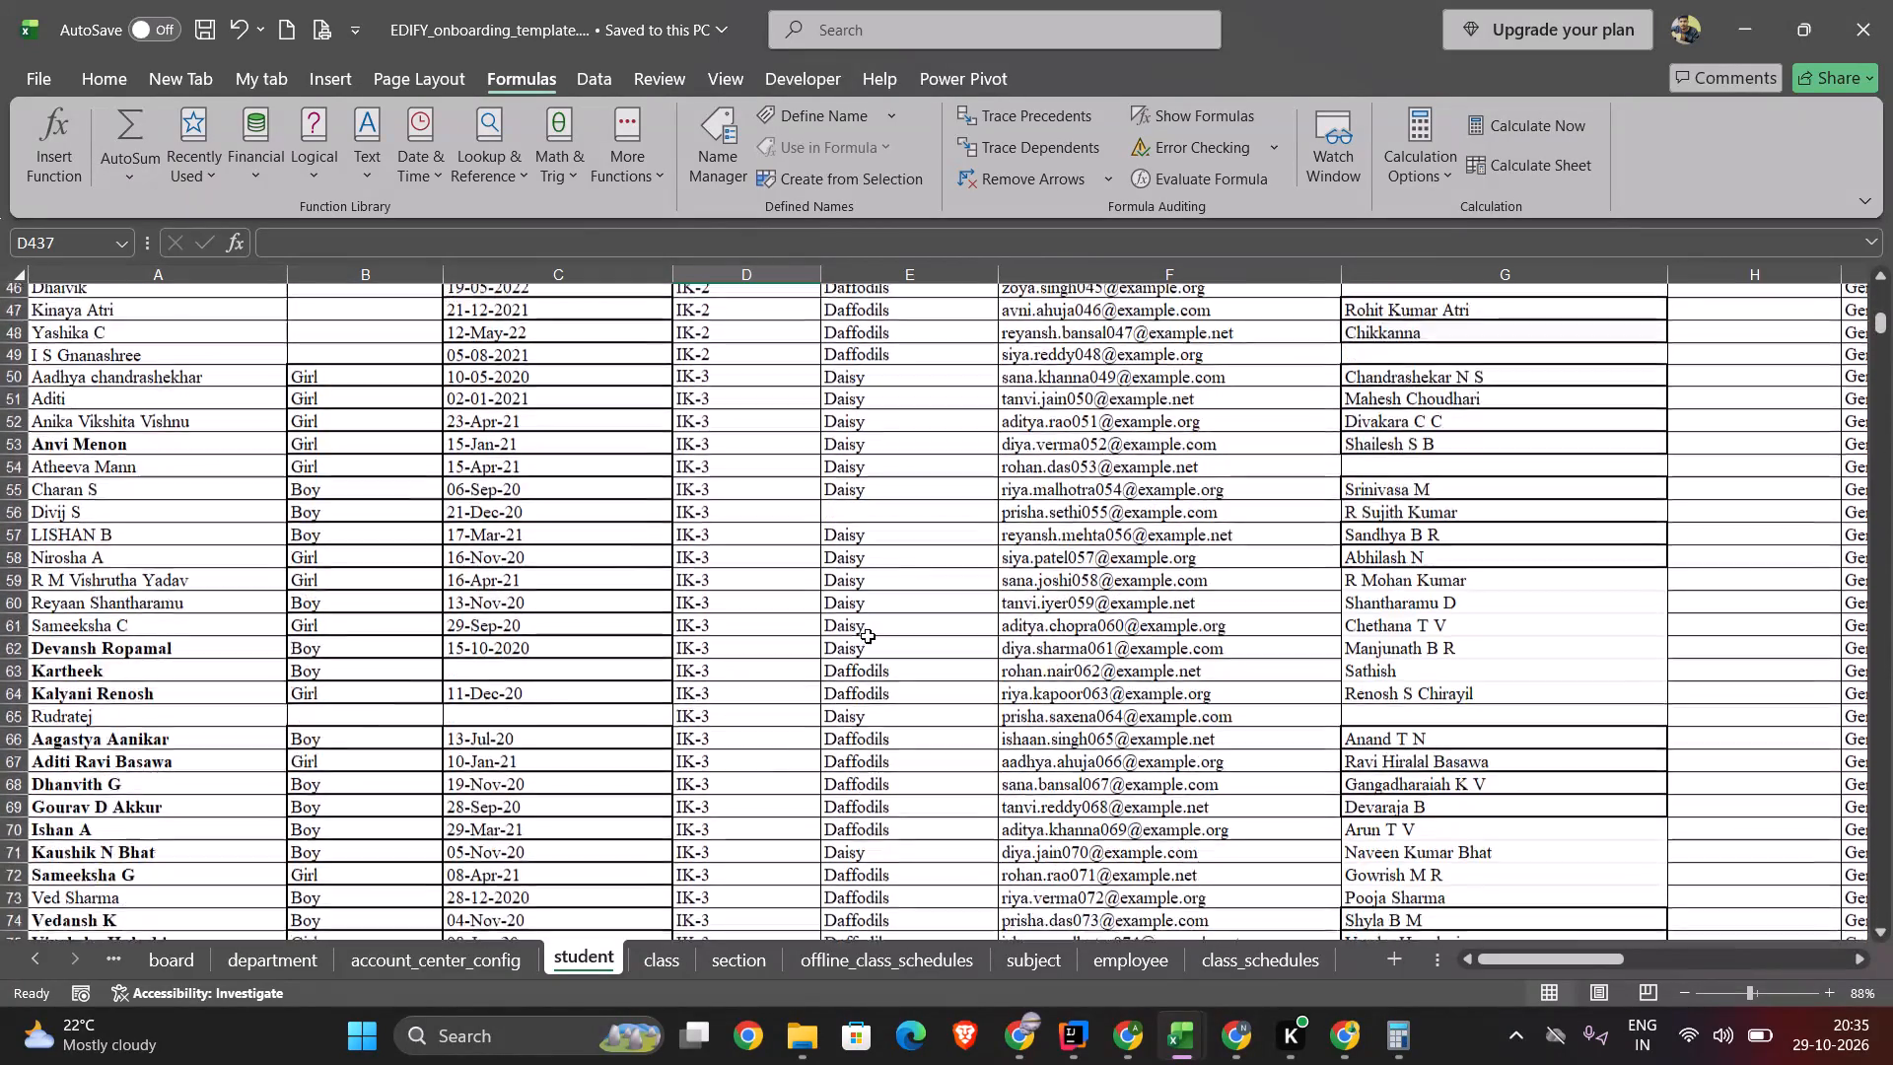
scroll(868, 636, "down", 4)
scroll(868, 636, "up", 1)
scroll(868, 636, "down", 1)
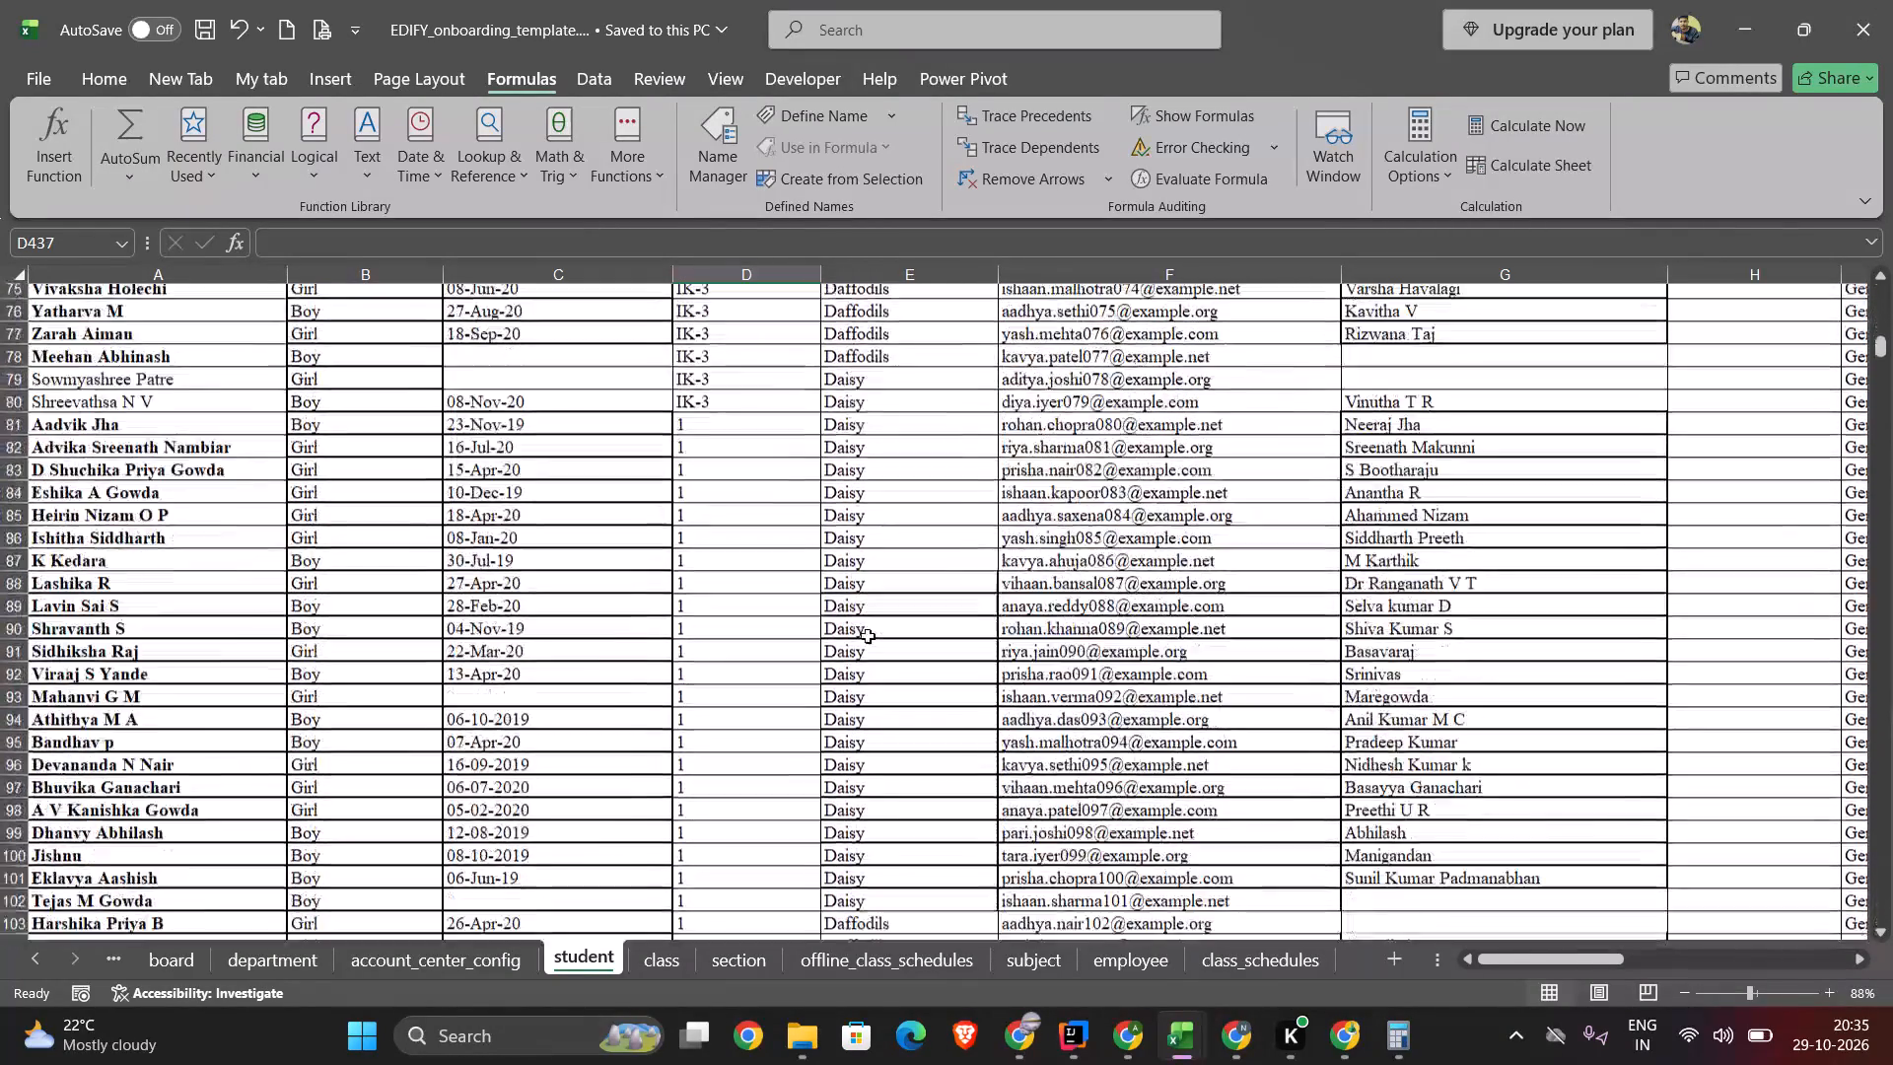
scroll(868, 636, "down", 1)
Look through the workbook's section, class, offline_class_schedules and subject sheets.
left_click(722, 972)
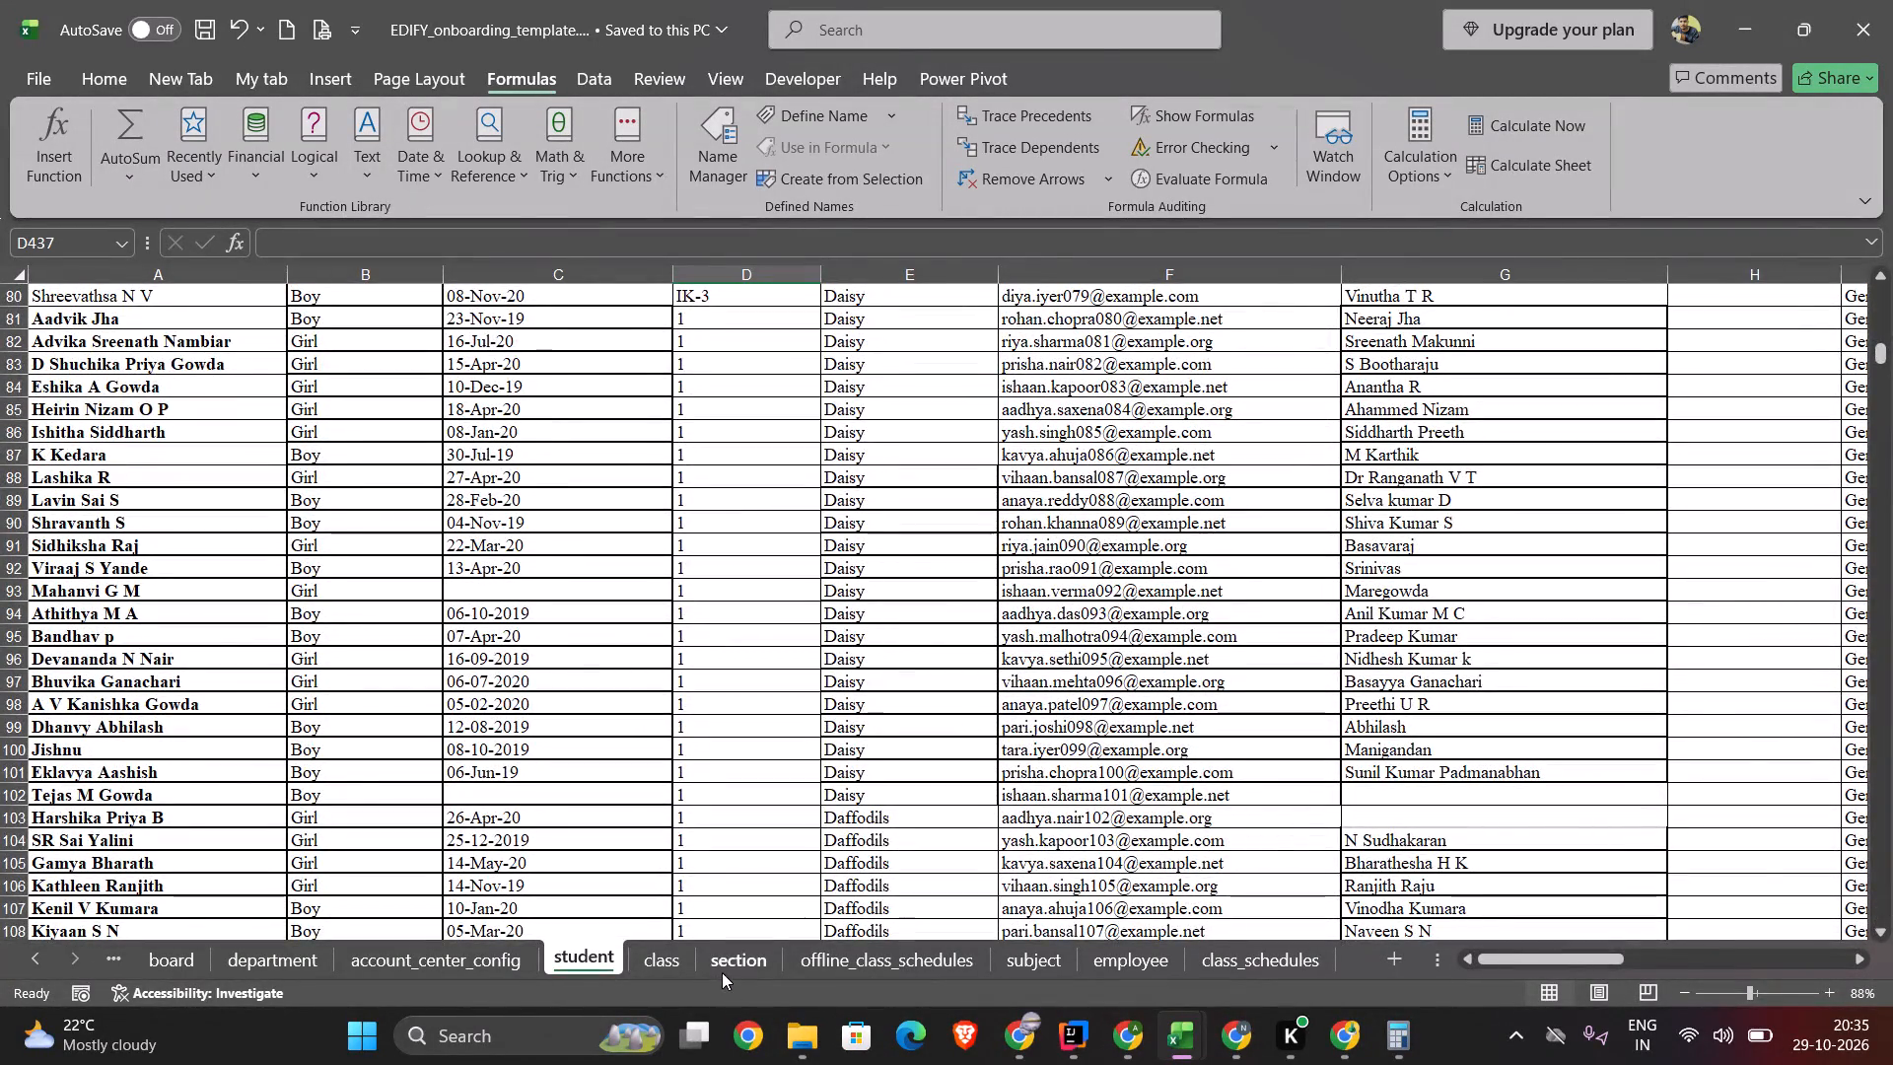
scroll(512, 708, "up", 7)
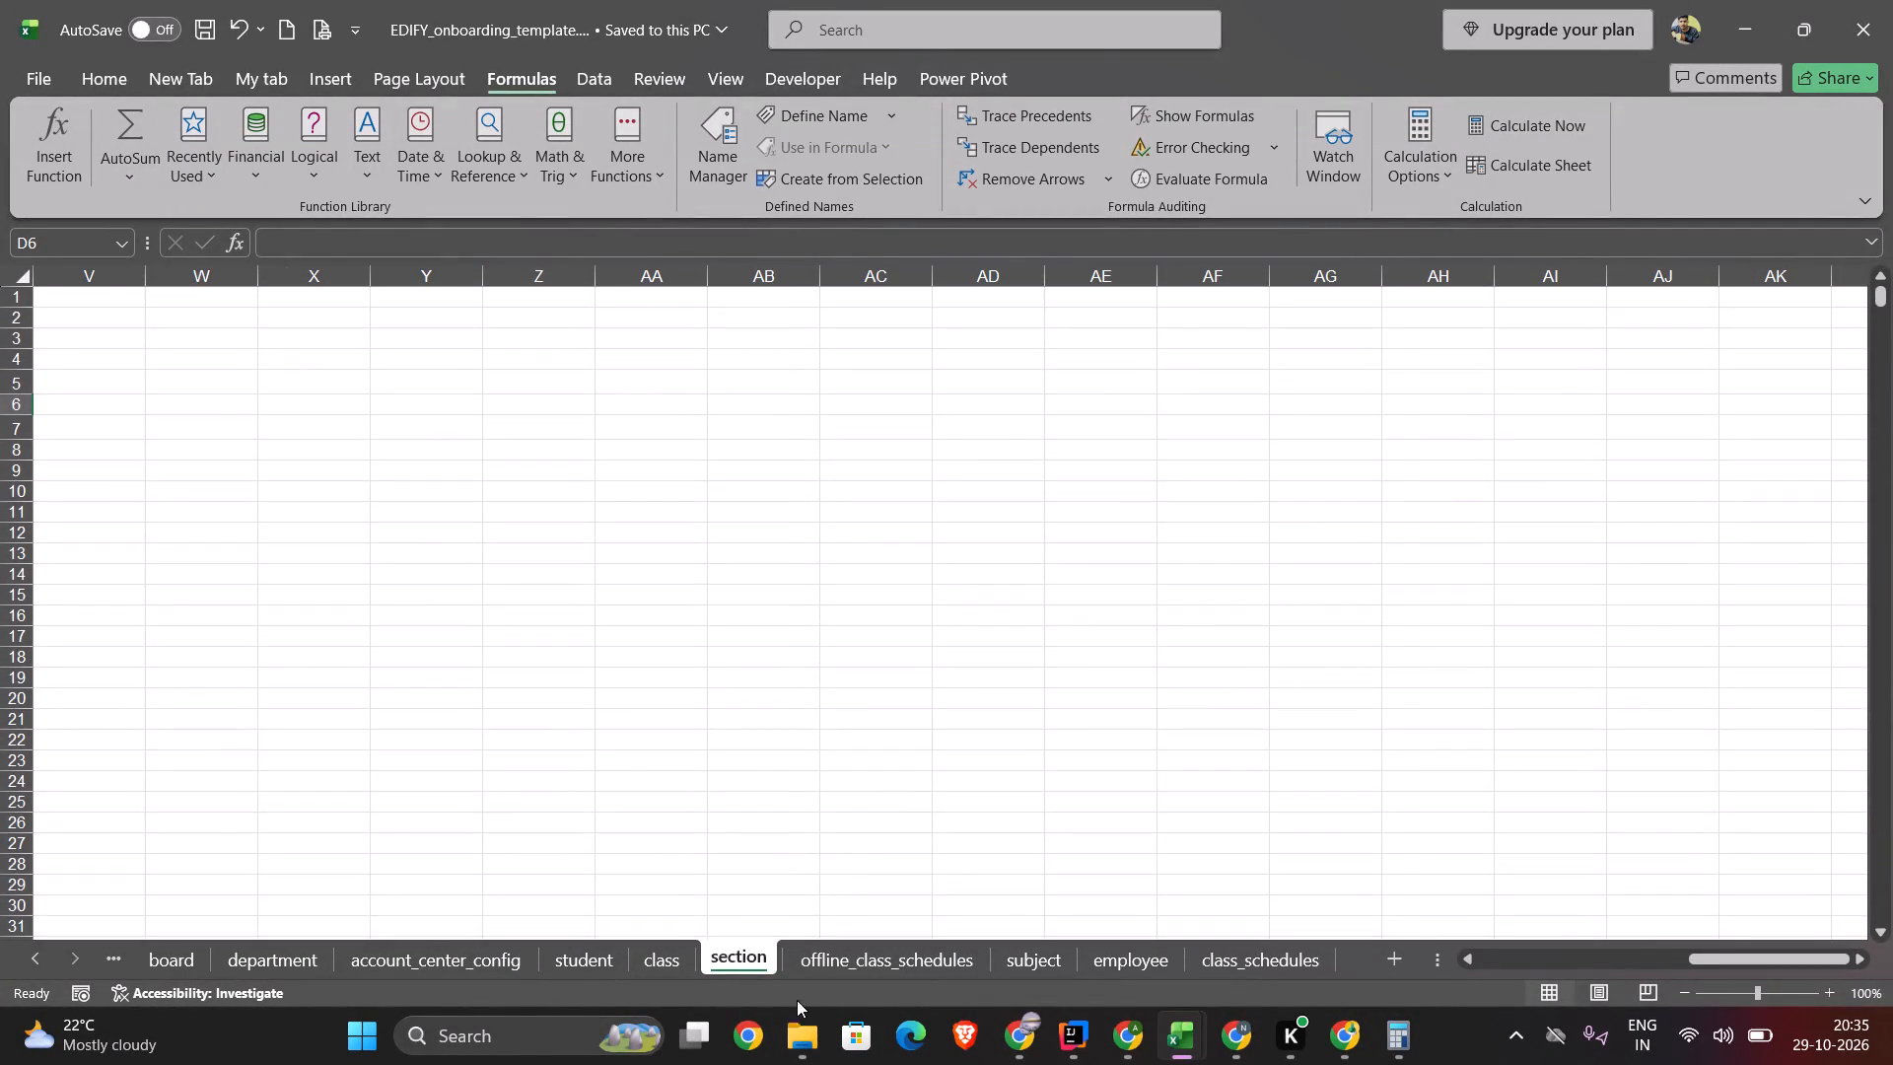
left_click(632, 964)
scroll(456, 594, "up", 1)
scroll(255, 610, "right", 1)
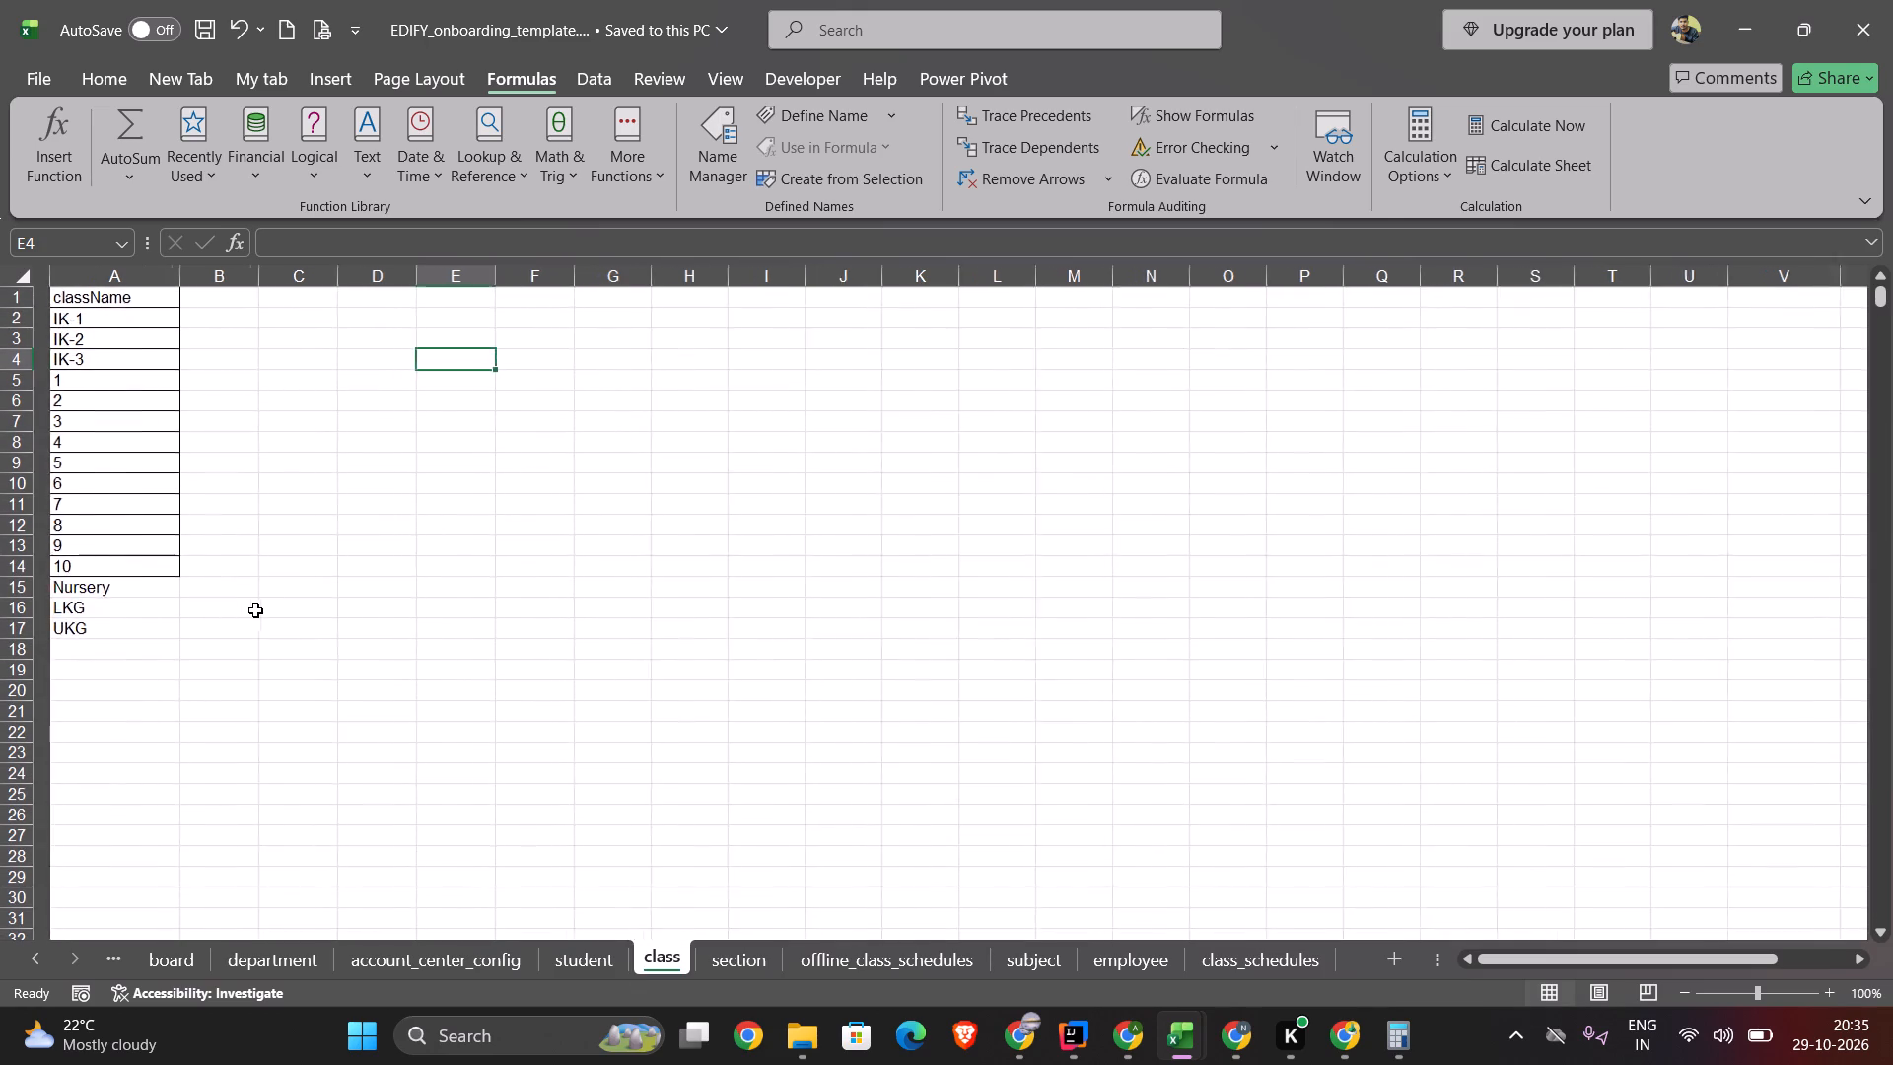
scroll(255, 610, "right", 1)
left_click(743, 987)
left_click(748, 959)
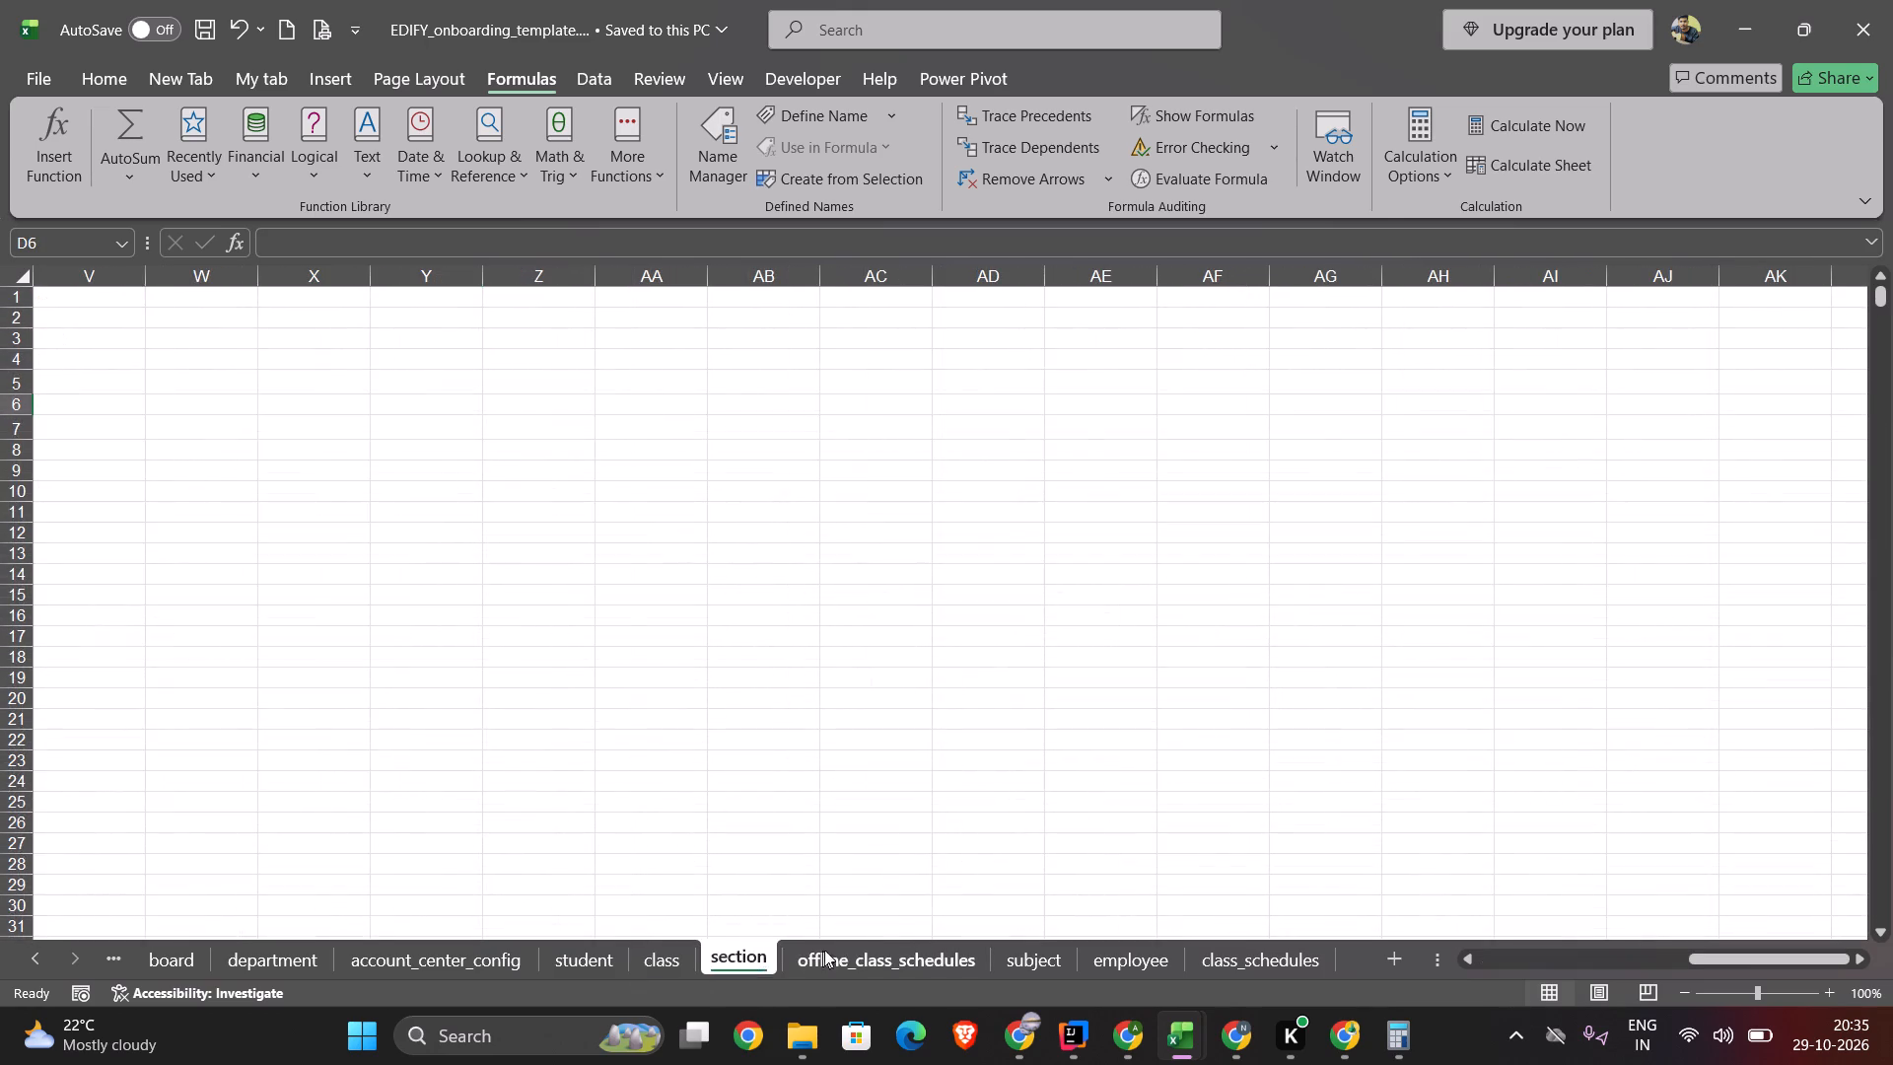
left_click(851, 943)
left_click(1043, 964)
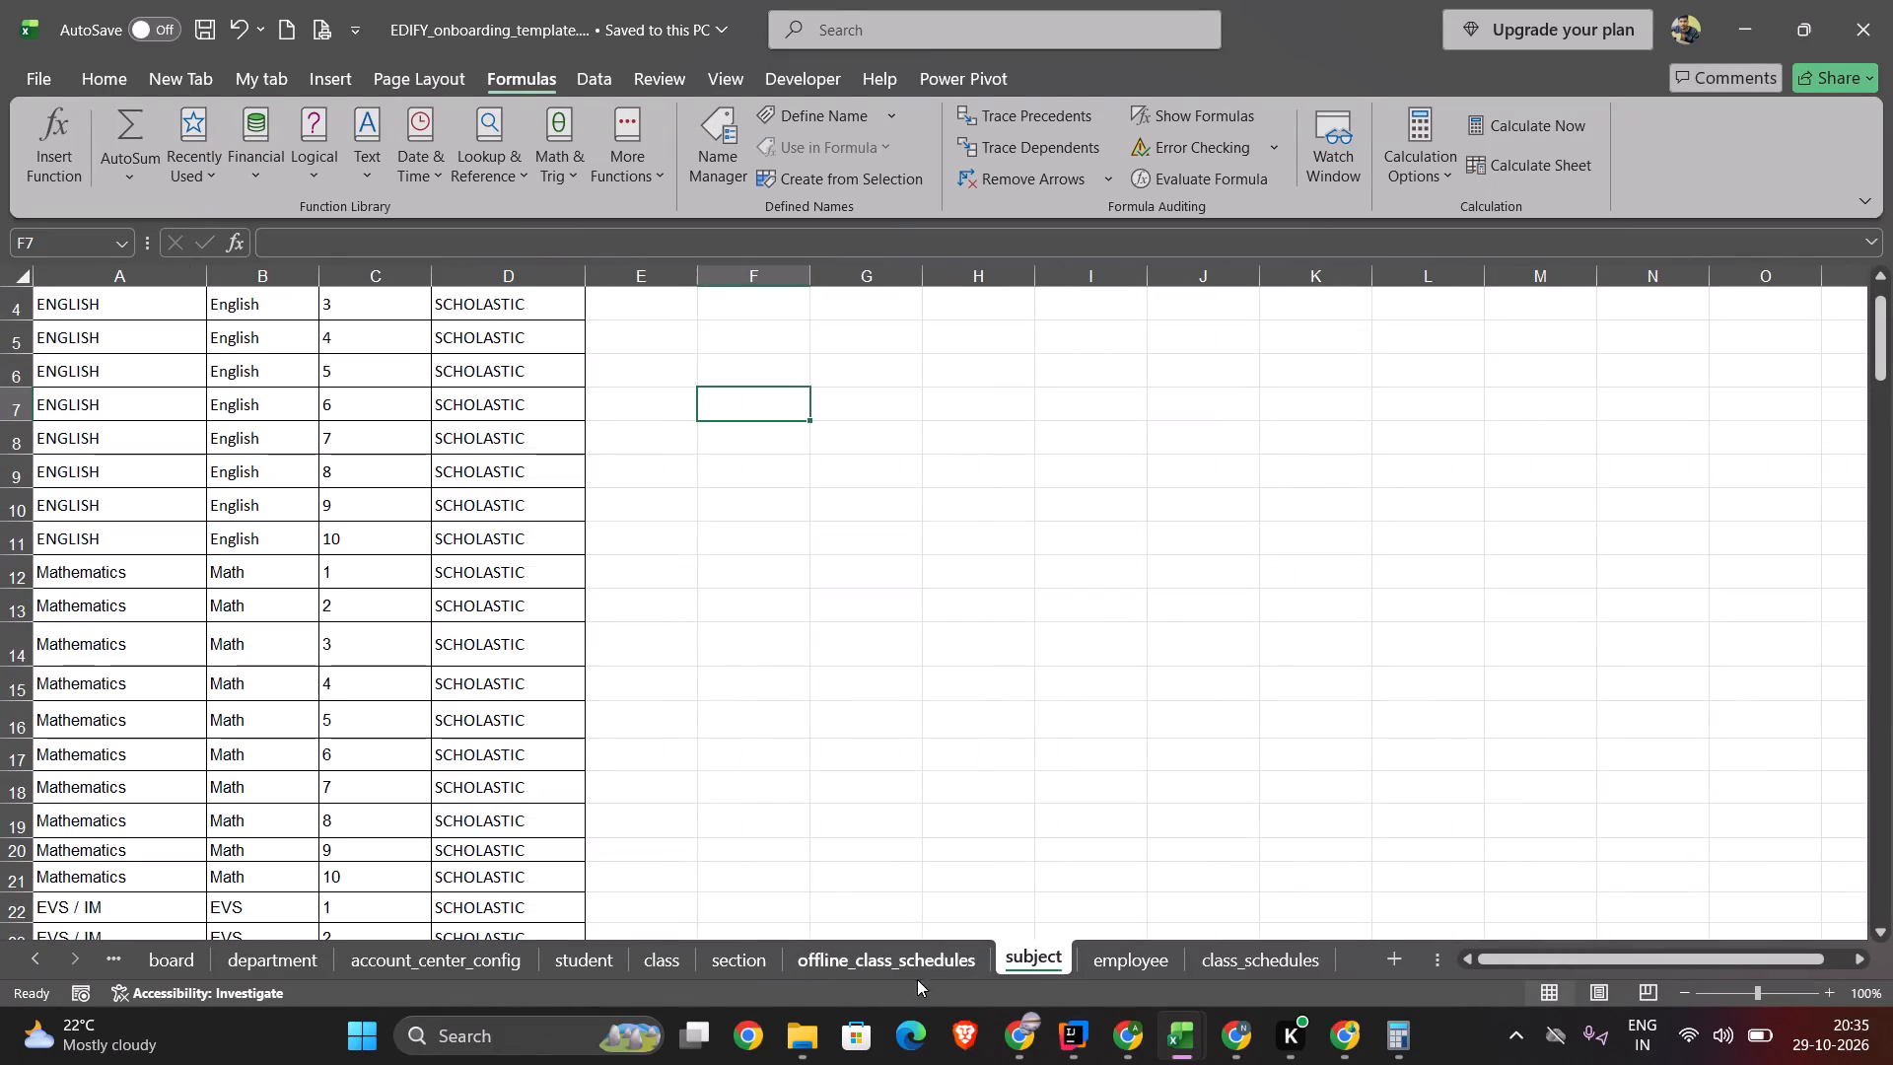
Return to the student sheet and examine the section values for class 1, where Daisy changes to Daffodils.
left_click(566, 966)
scroll(839, 592, "down", 1)
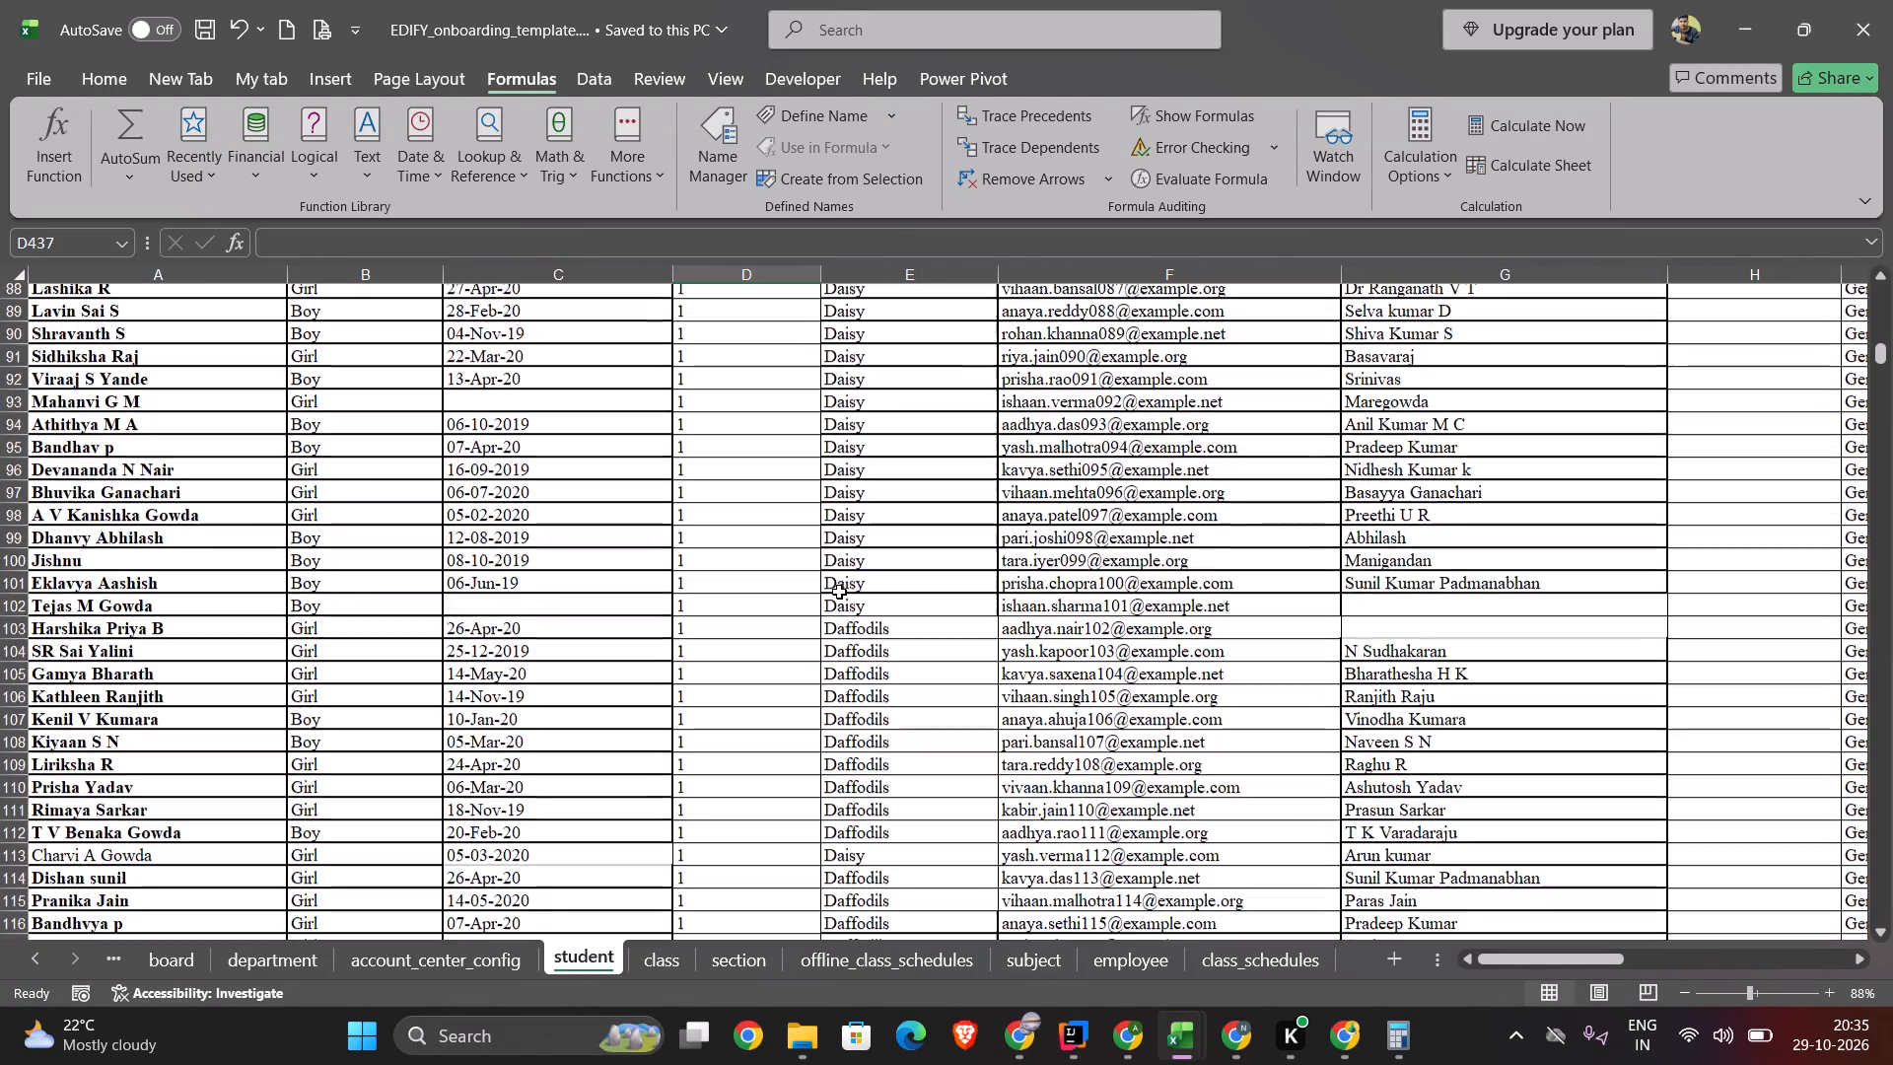
scroll(839, 592, "down", 1)
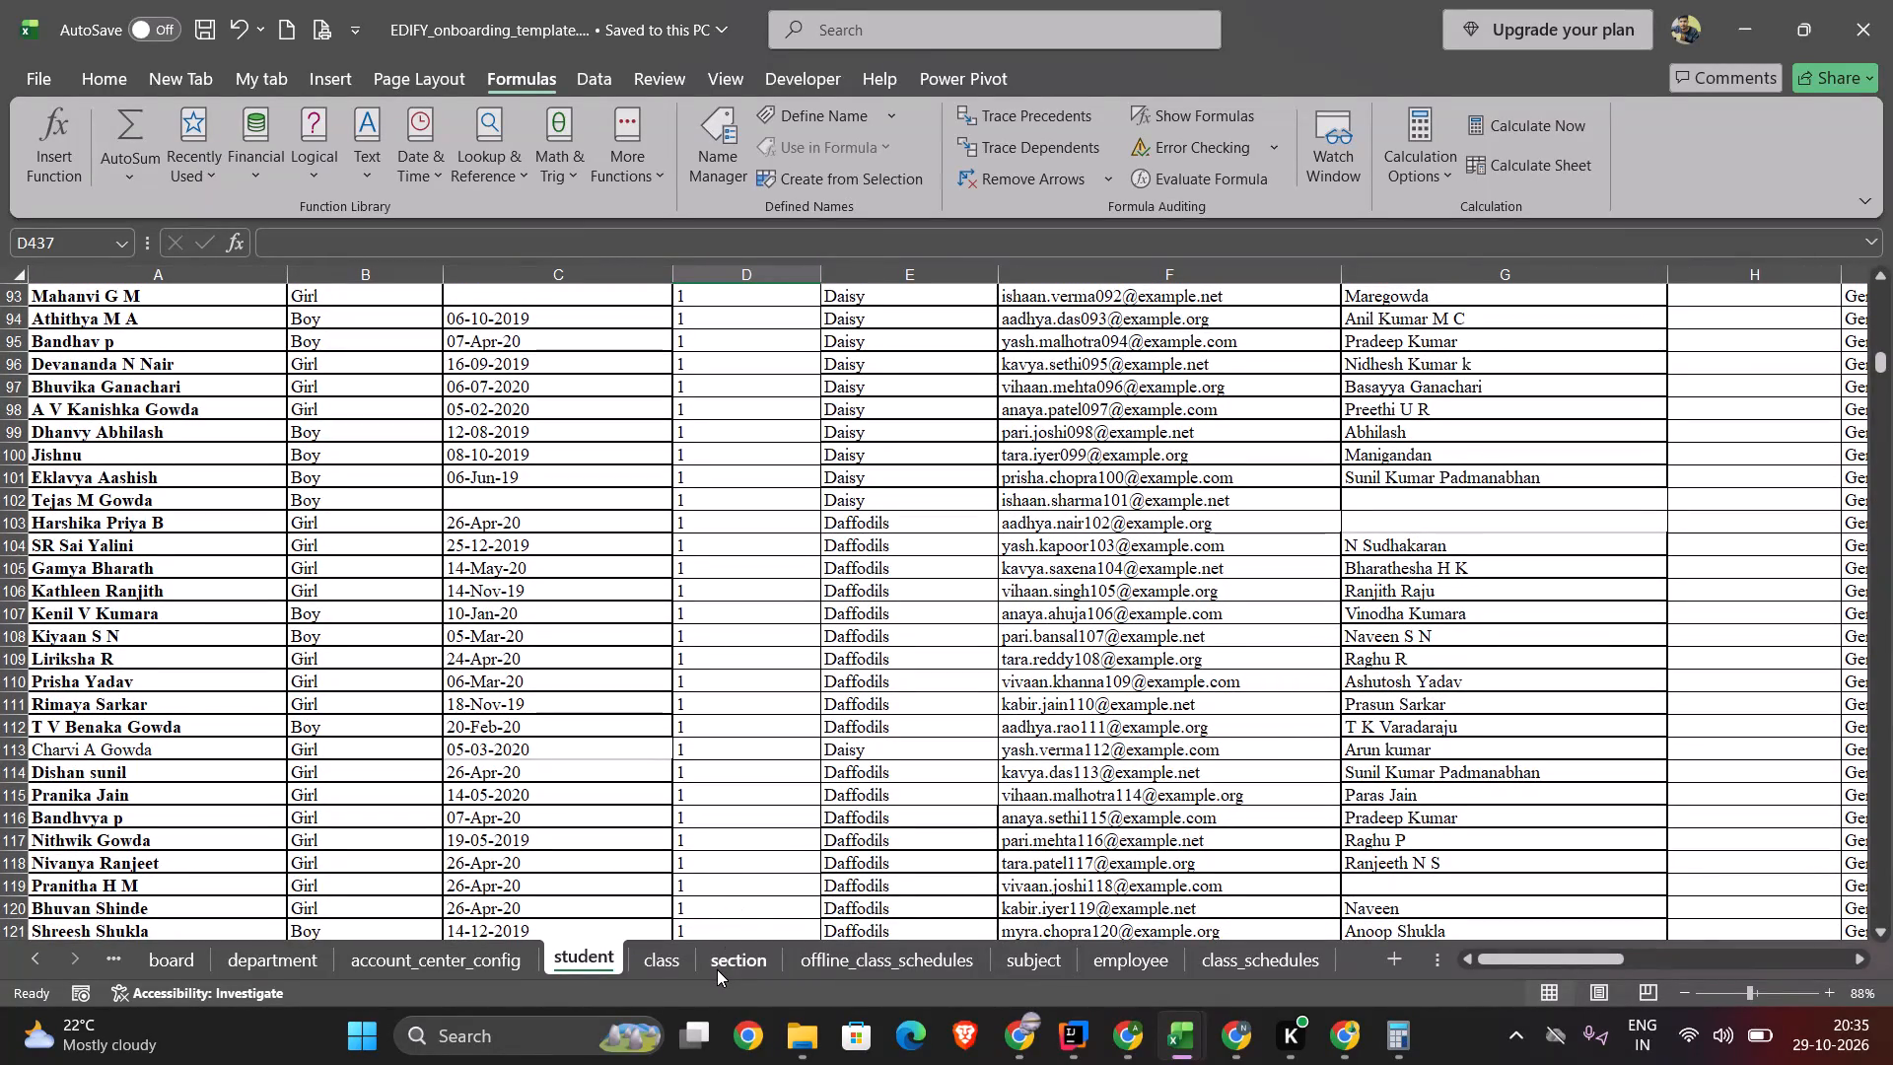
scroll(877, 706, "up", 1)
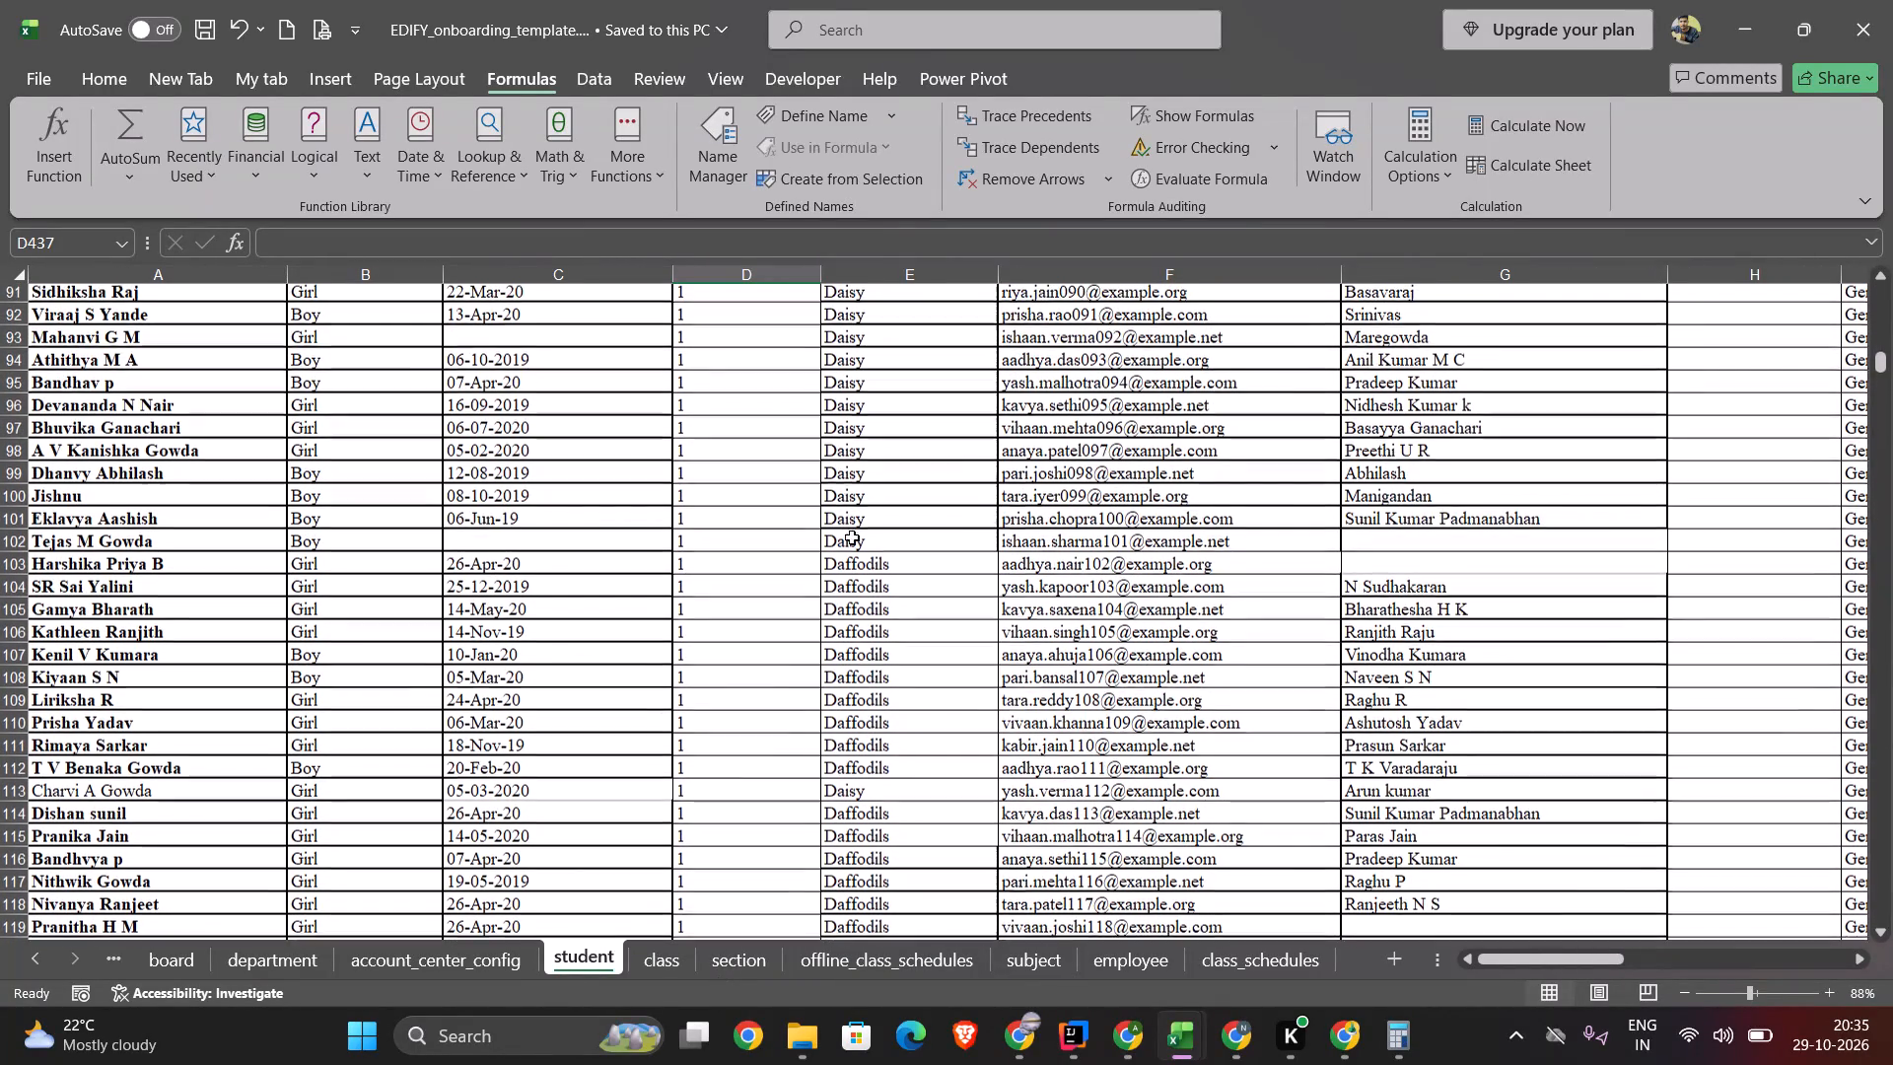
left_click(839, 491)
left_click_drag(839, 491, 853, 572)
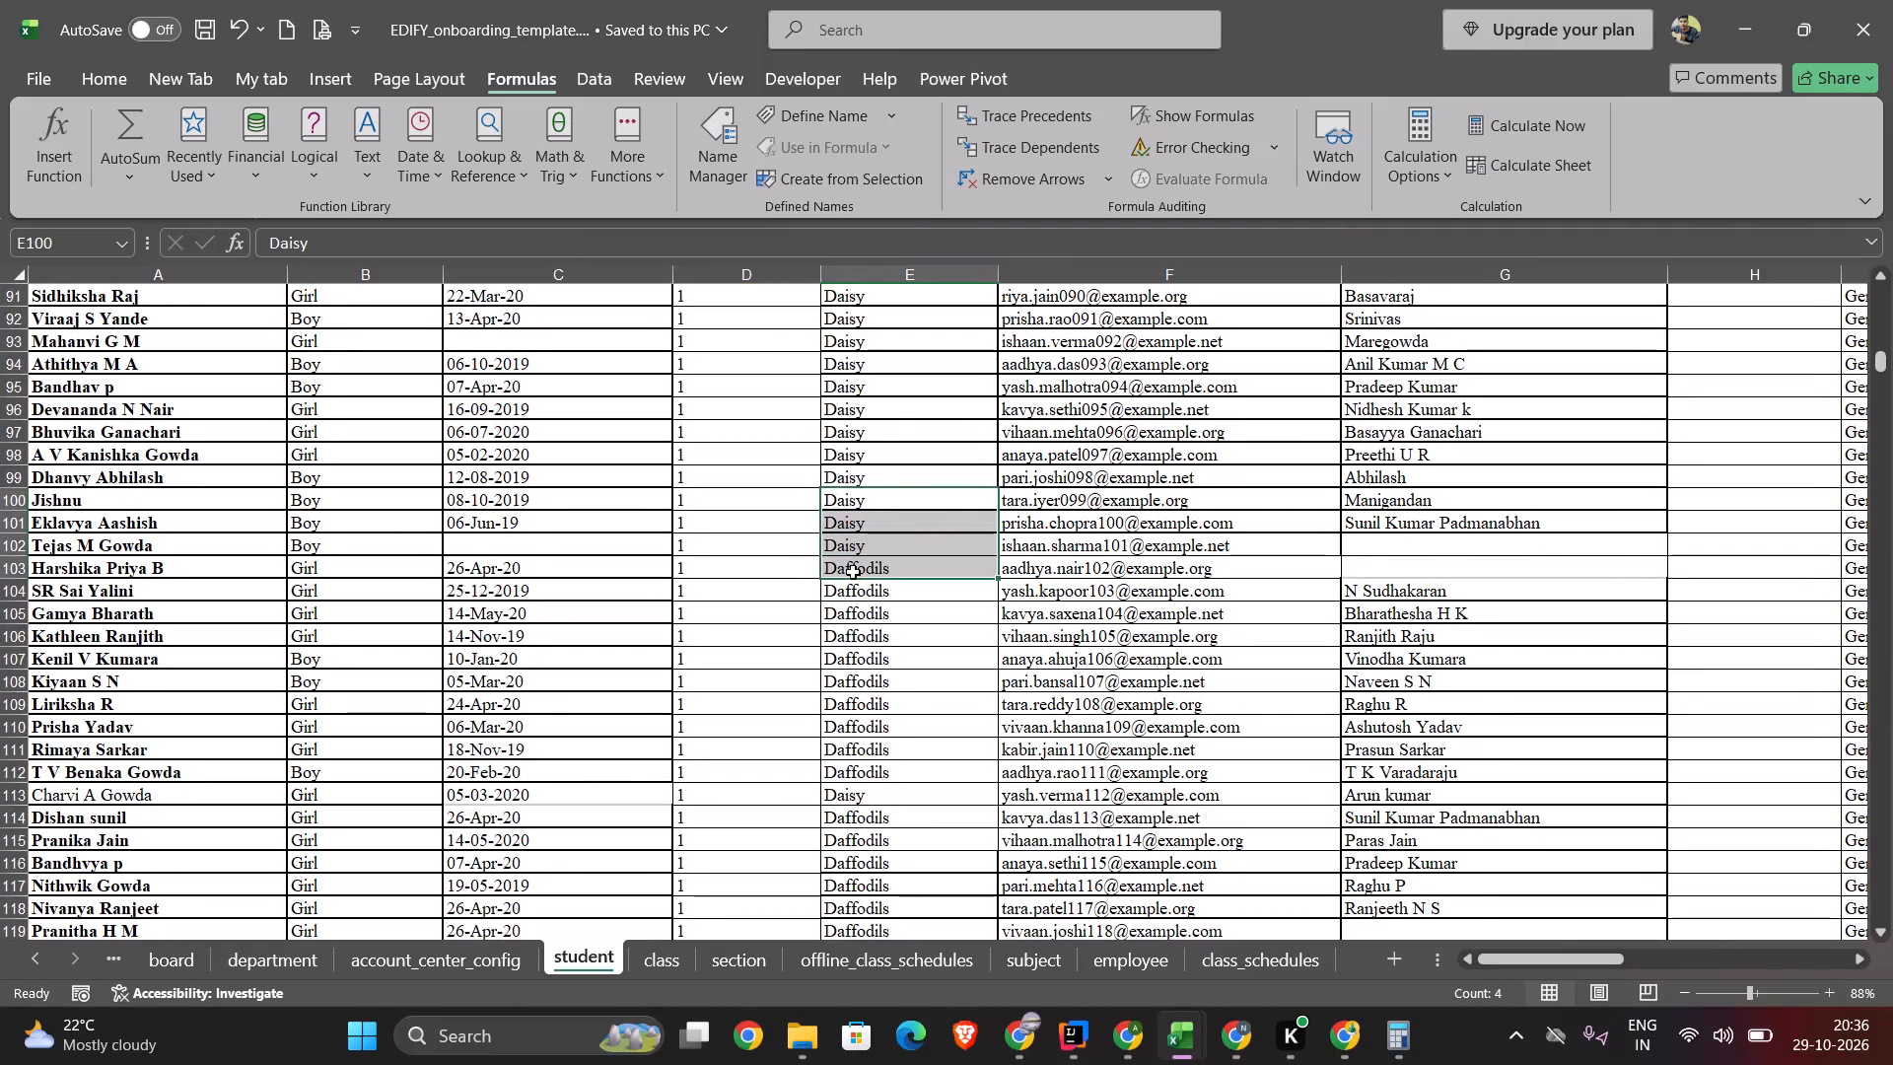
left_click(865, 499)
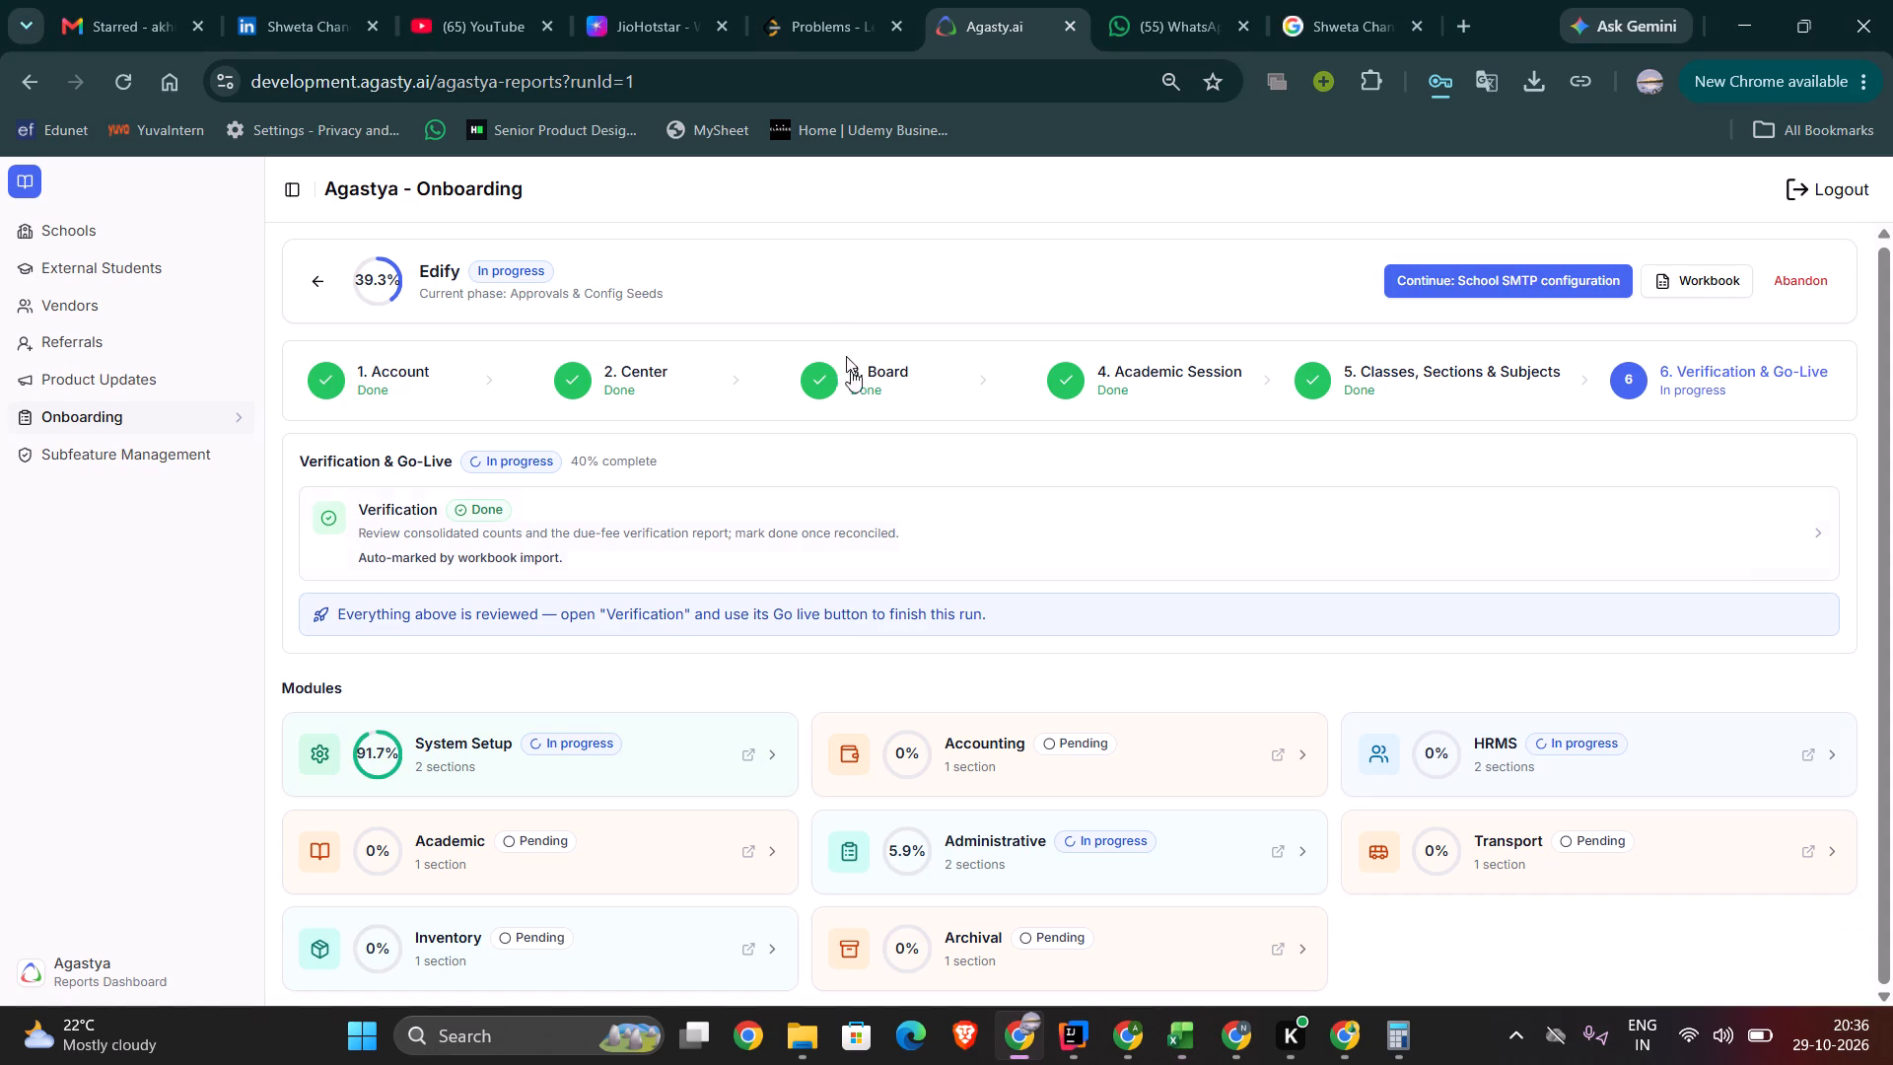
In Agasty.ai, review the Classes, Sections & Subjects phase of the Edify onboarding, including its class, section and subject creation steps.
left_click(1452, 391)
scroll(568, 650, "down", 1)
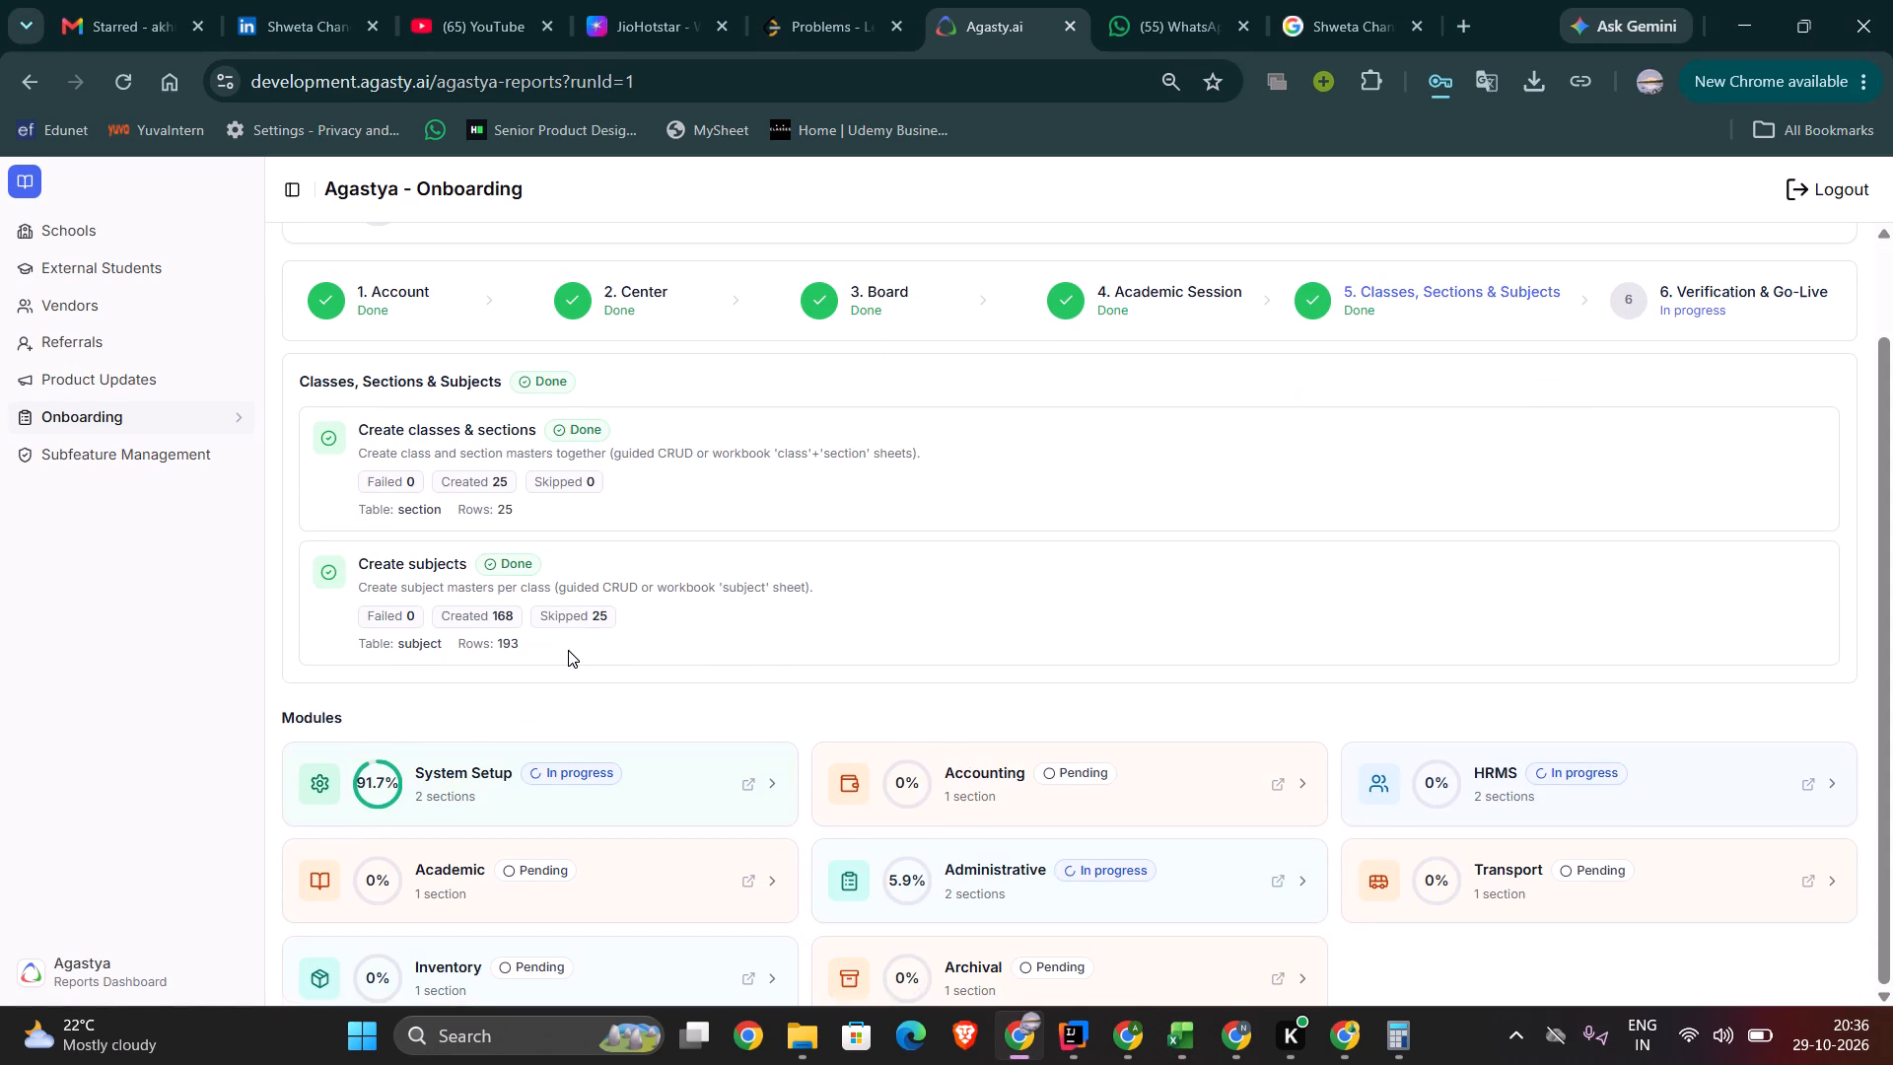
scroll(568, 650, "down", 1)
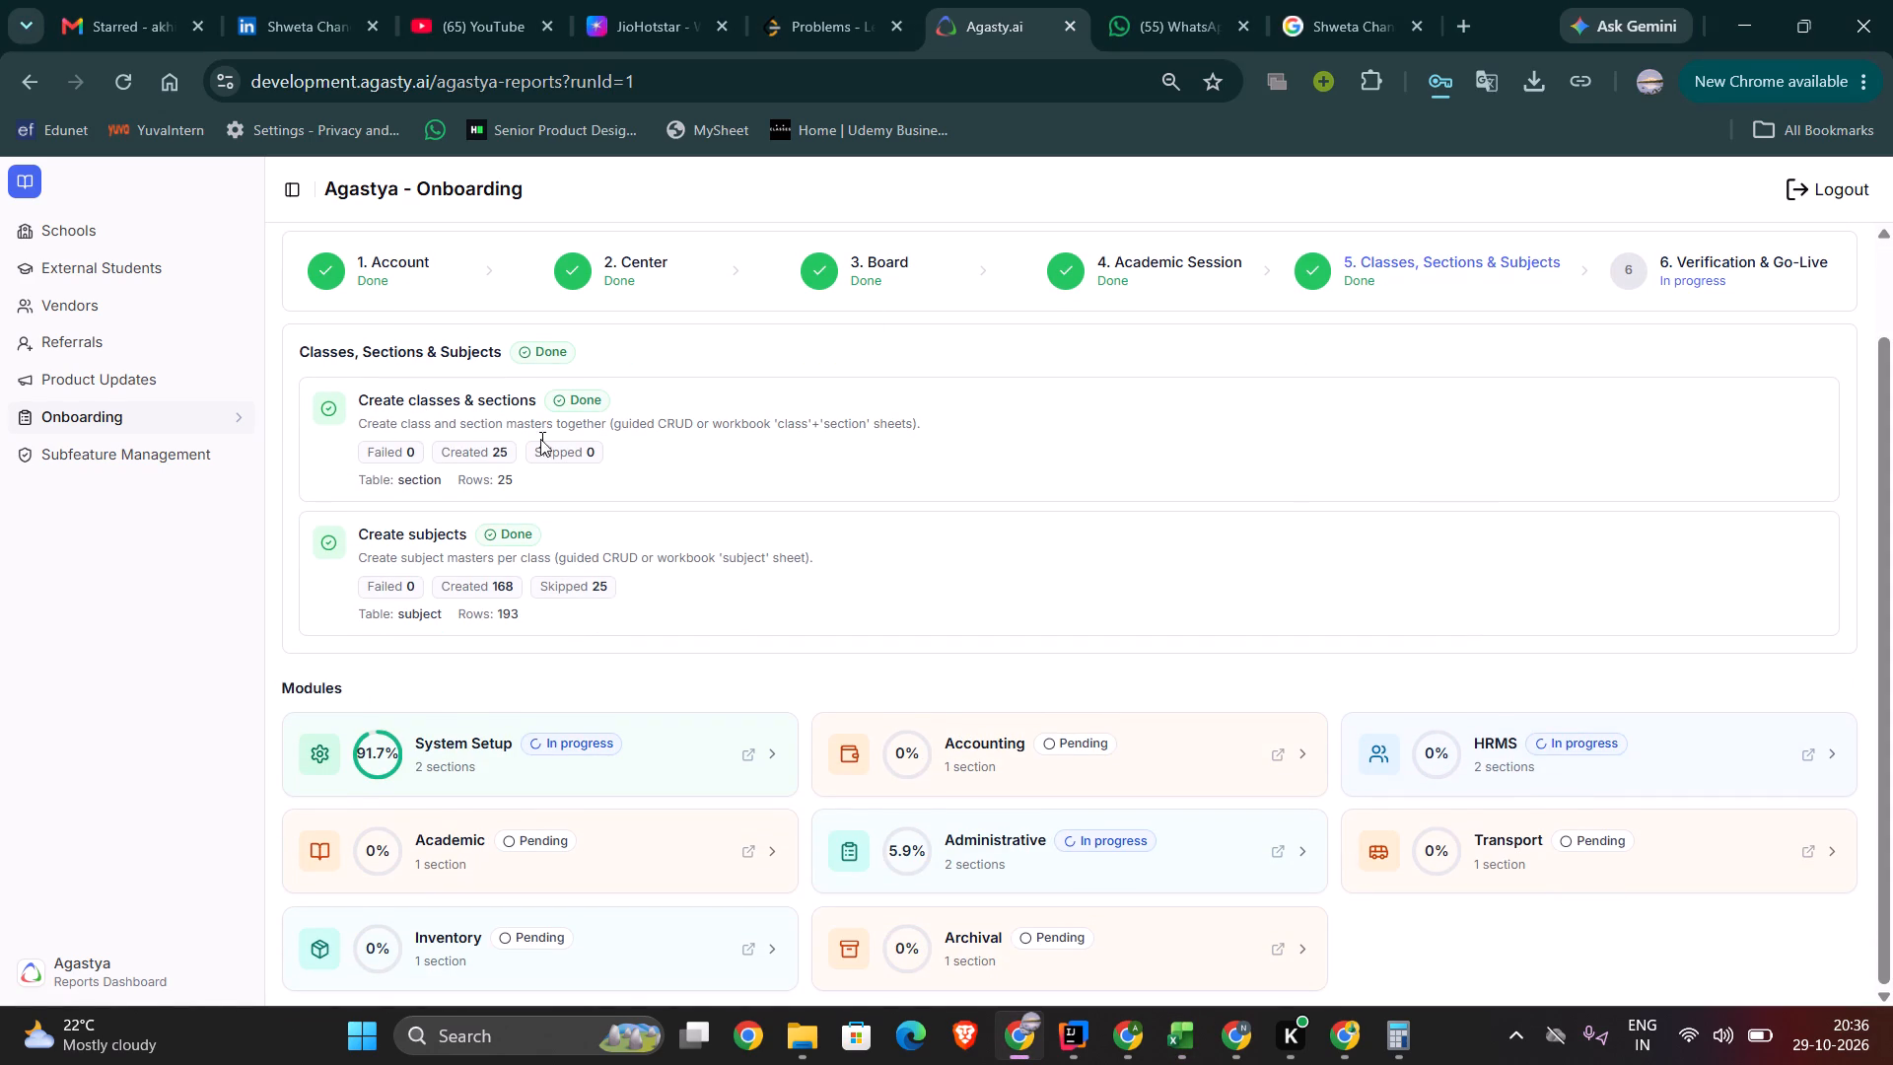
left_click(1219, 420)
left_click(579, 396)
left_click(444, 483)
Open Verification under the Verification & Go-Live phase and view the Sections records that were added.
left_click(1647, 270)
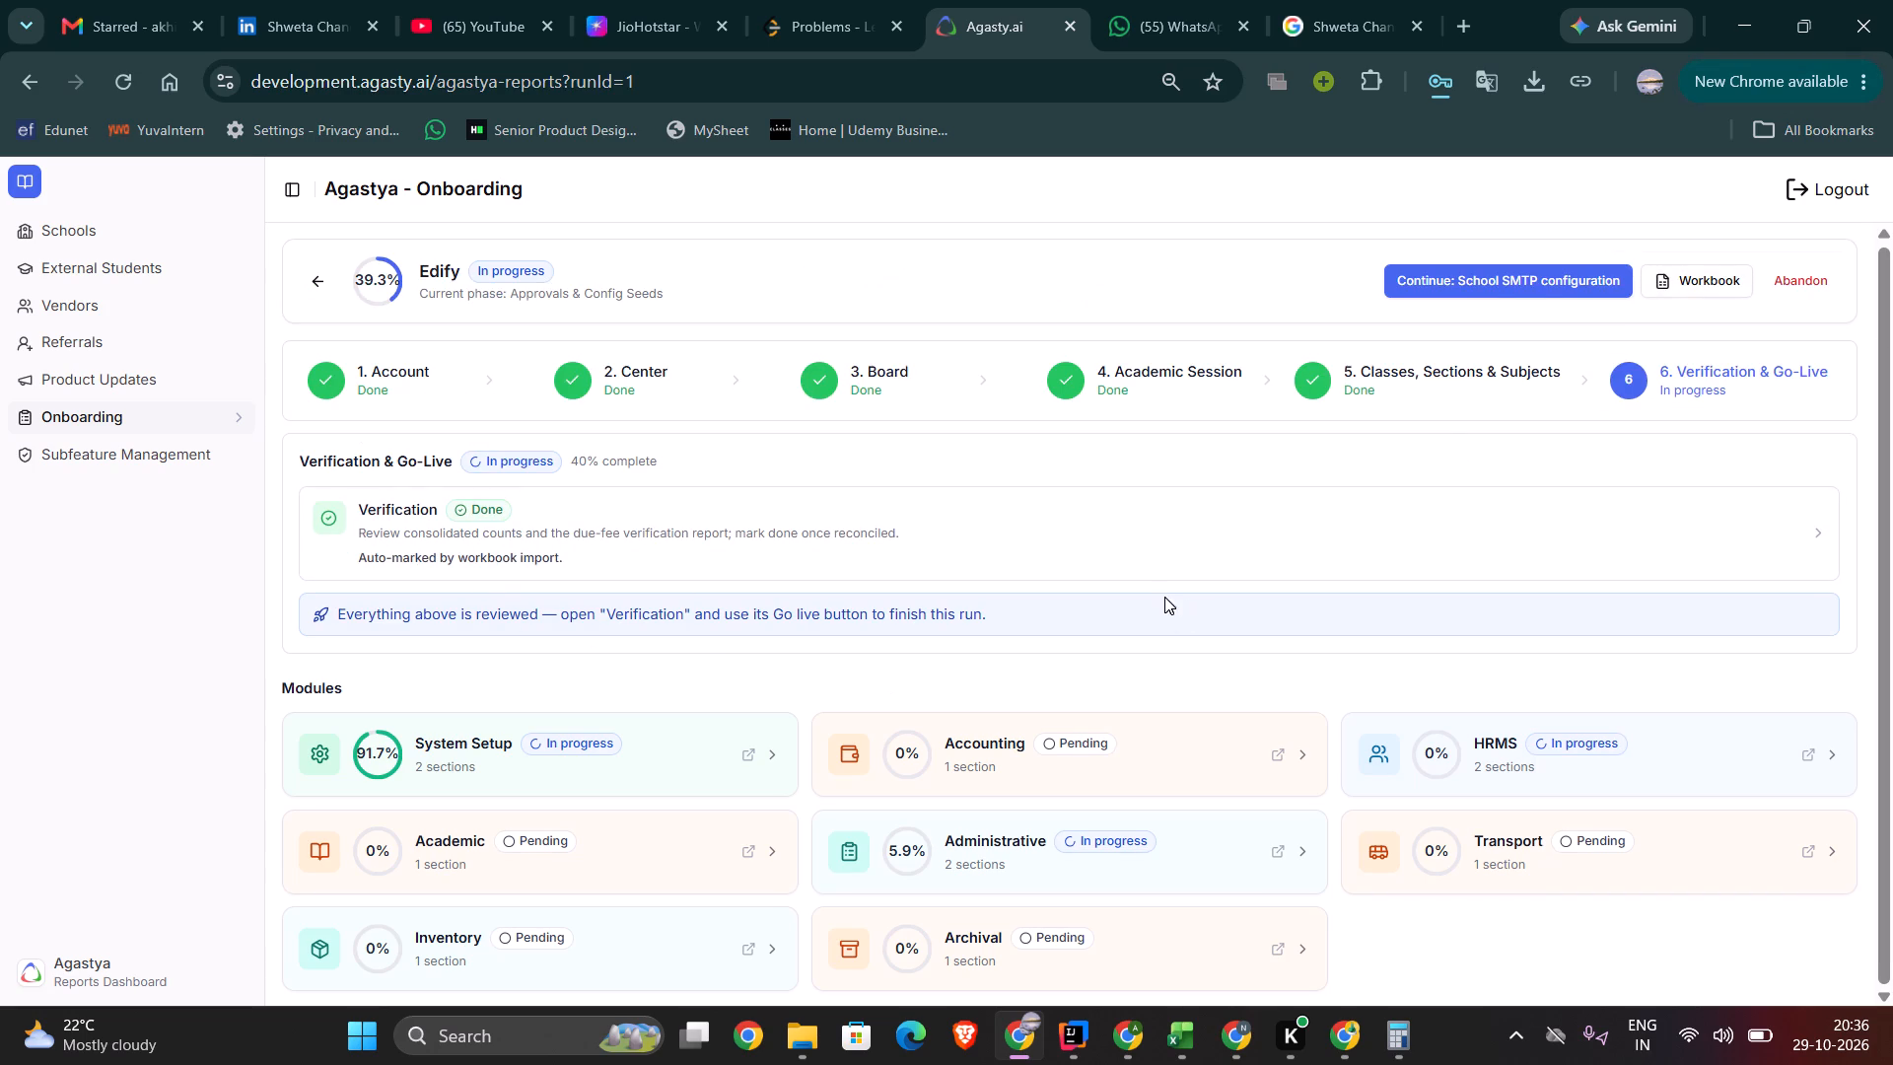
left_click(1162, 599)
left_click(543, 550)
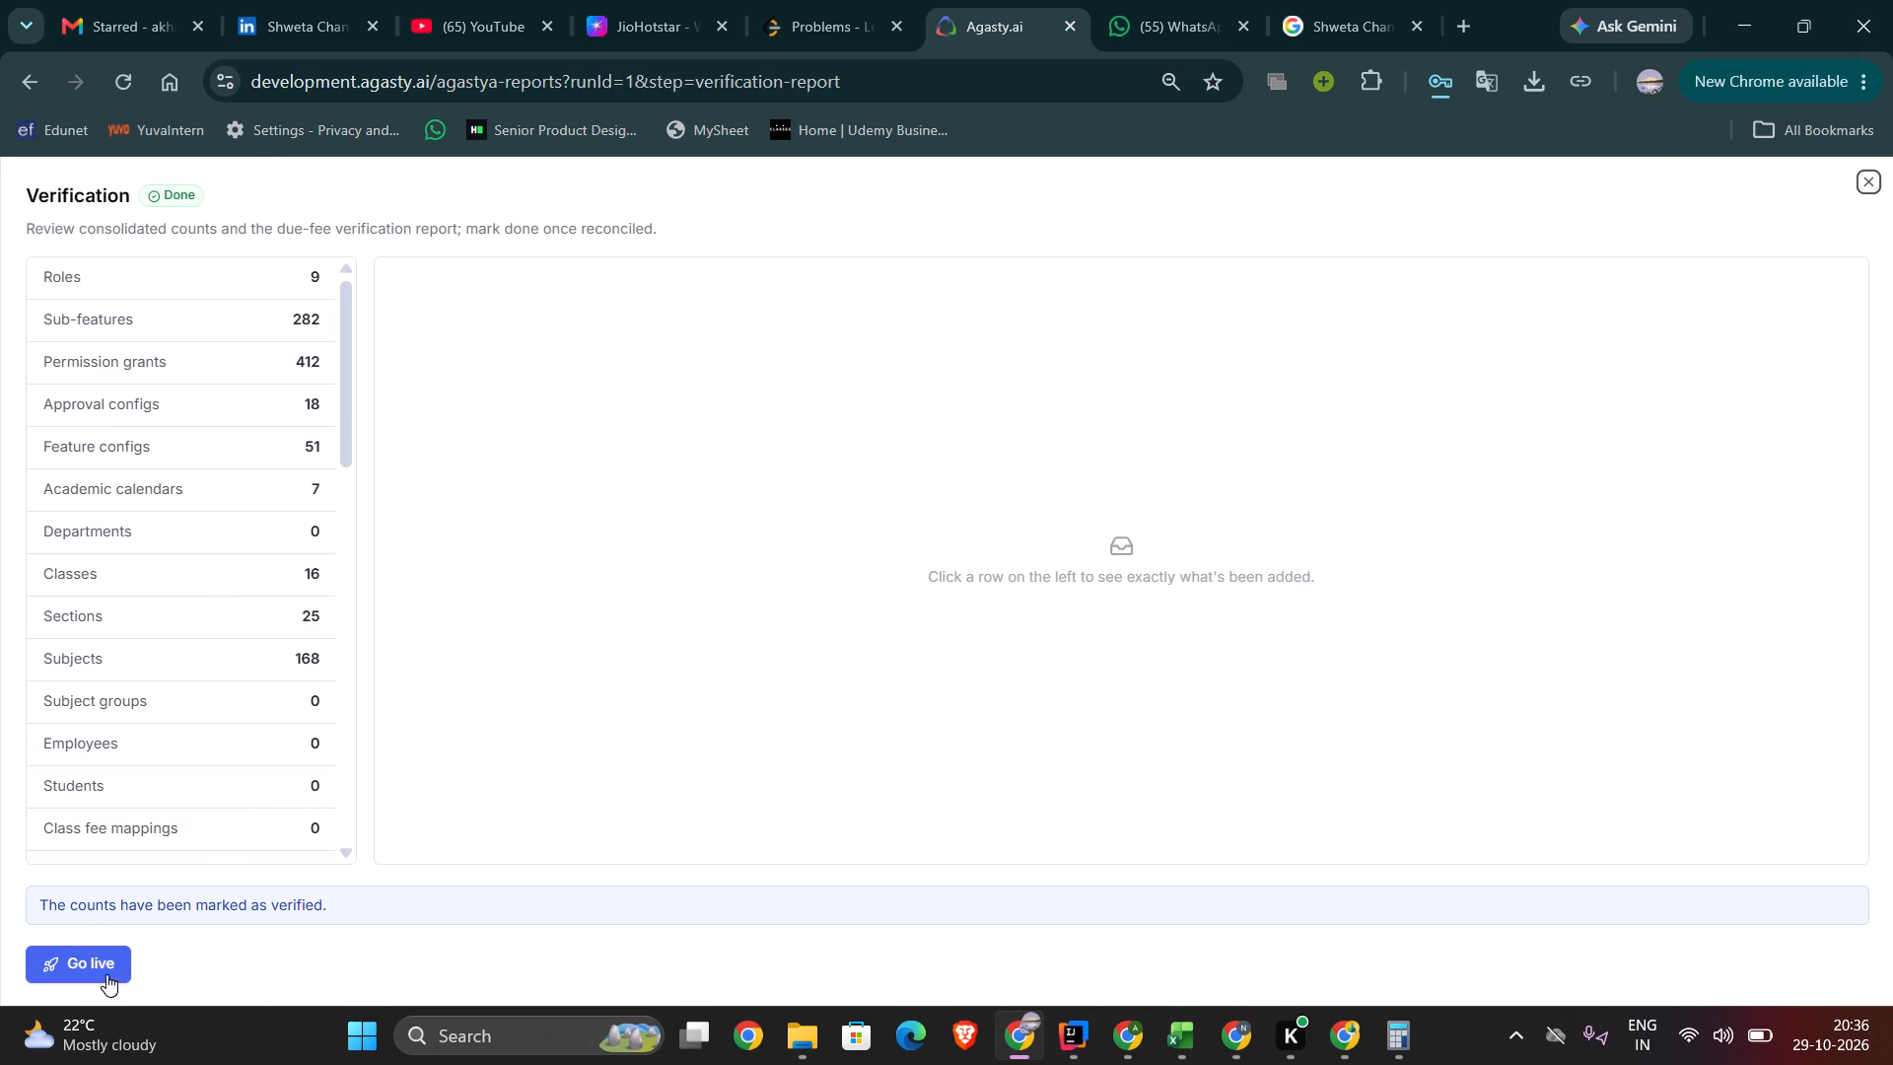
left_click(131, 603)
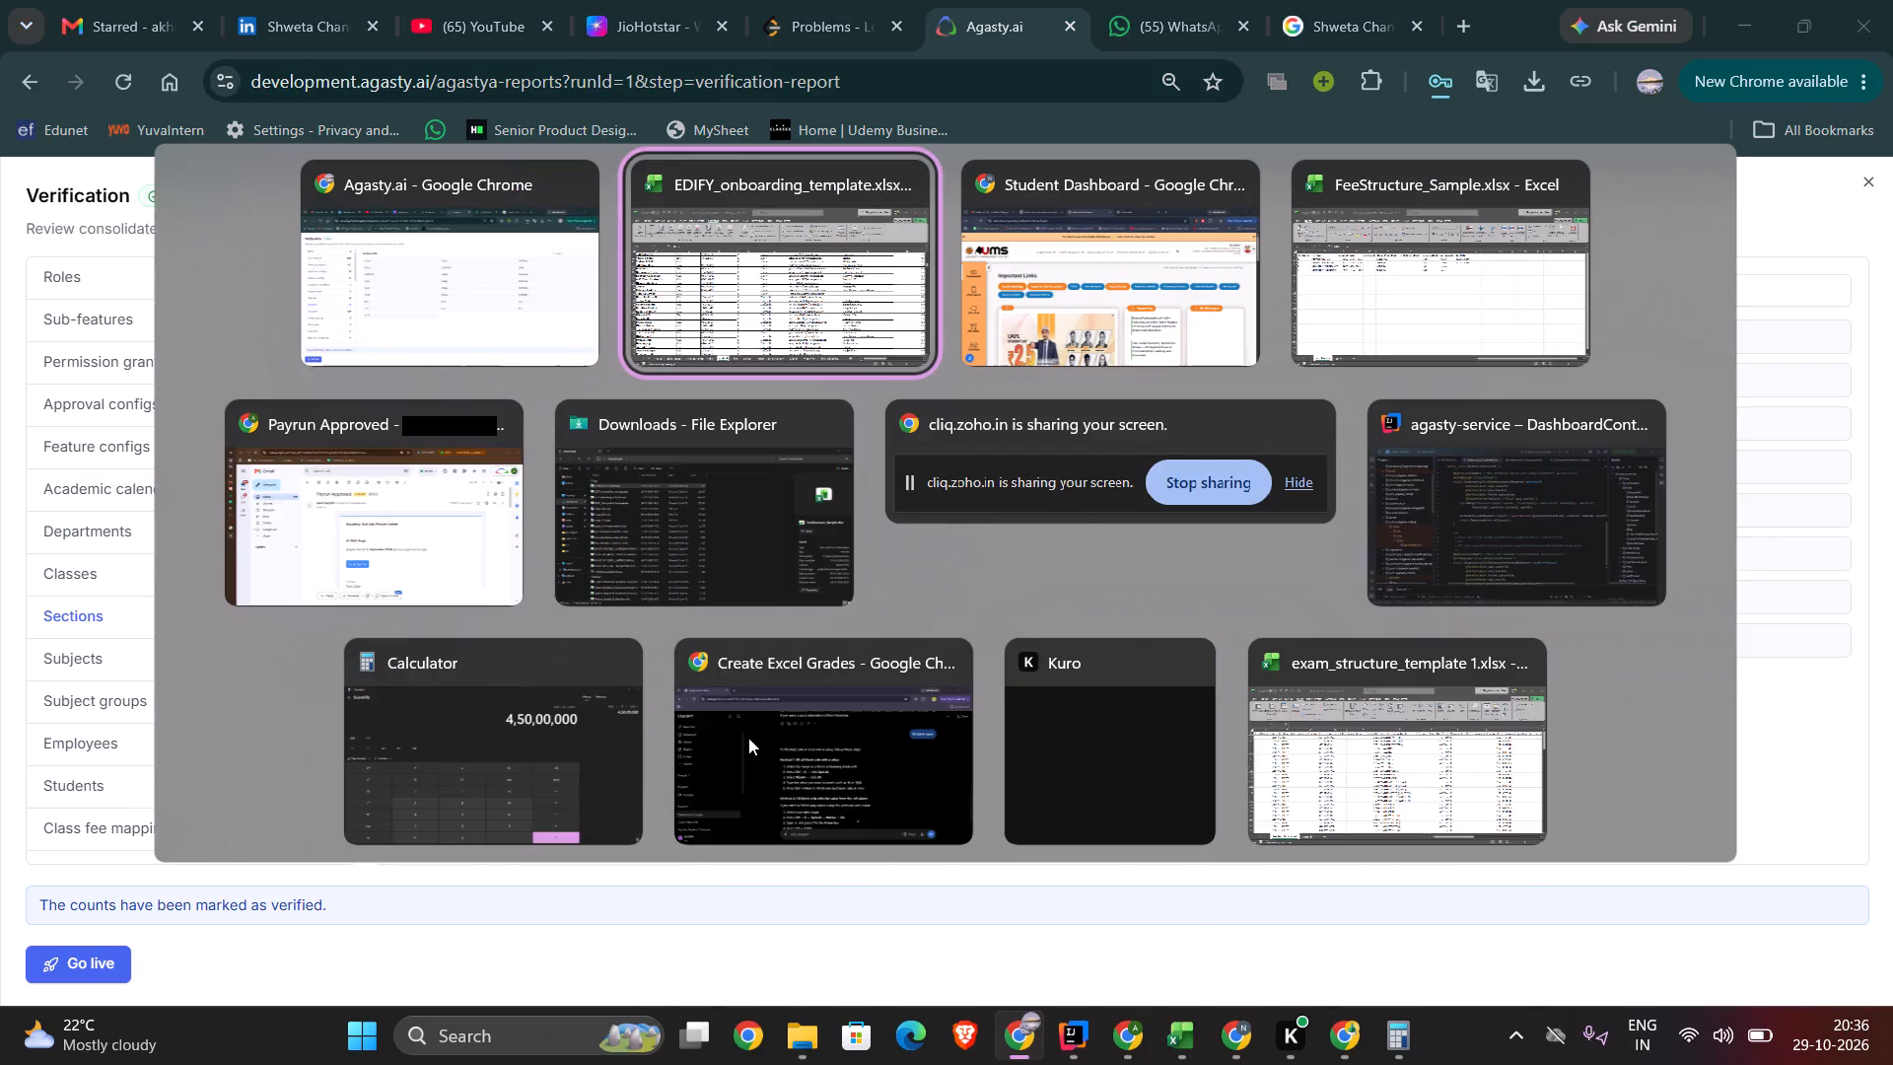
Switch to the EDIFY onboarding workbook and examine the section values of classes 6 to 10 on the student sheet.
scroll(740, 555, "down", 16)
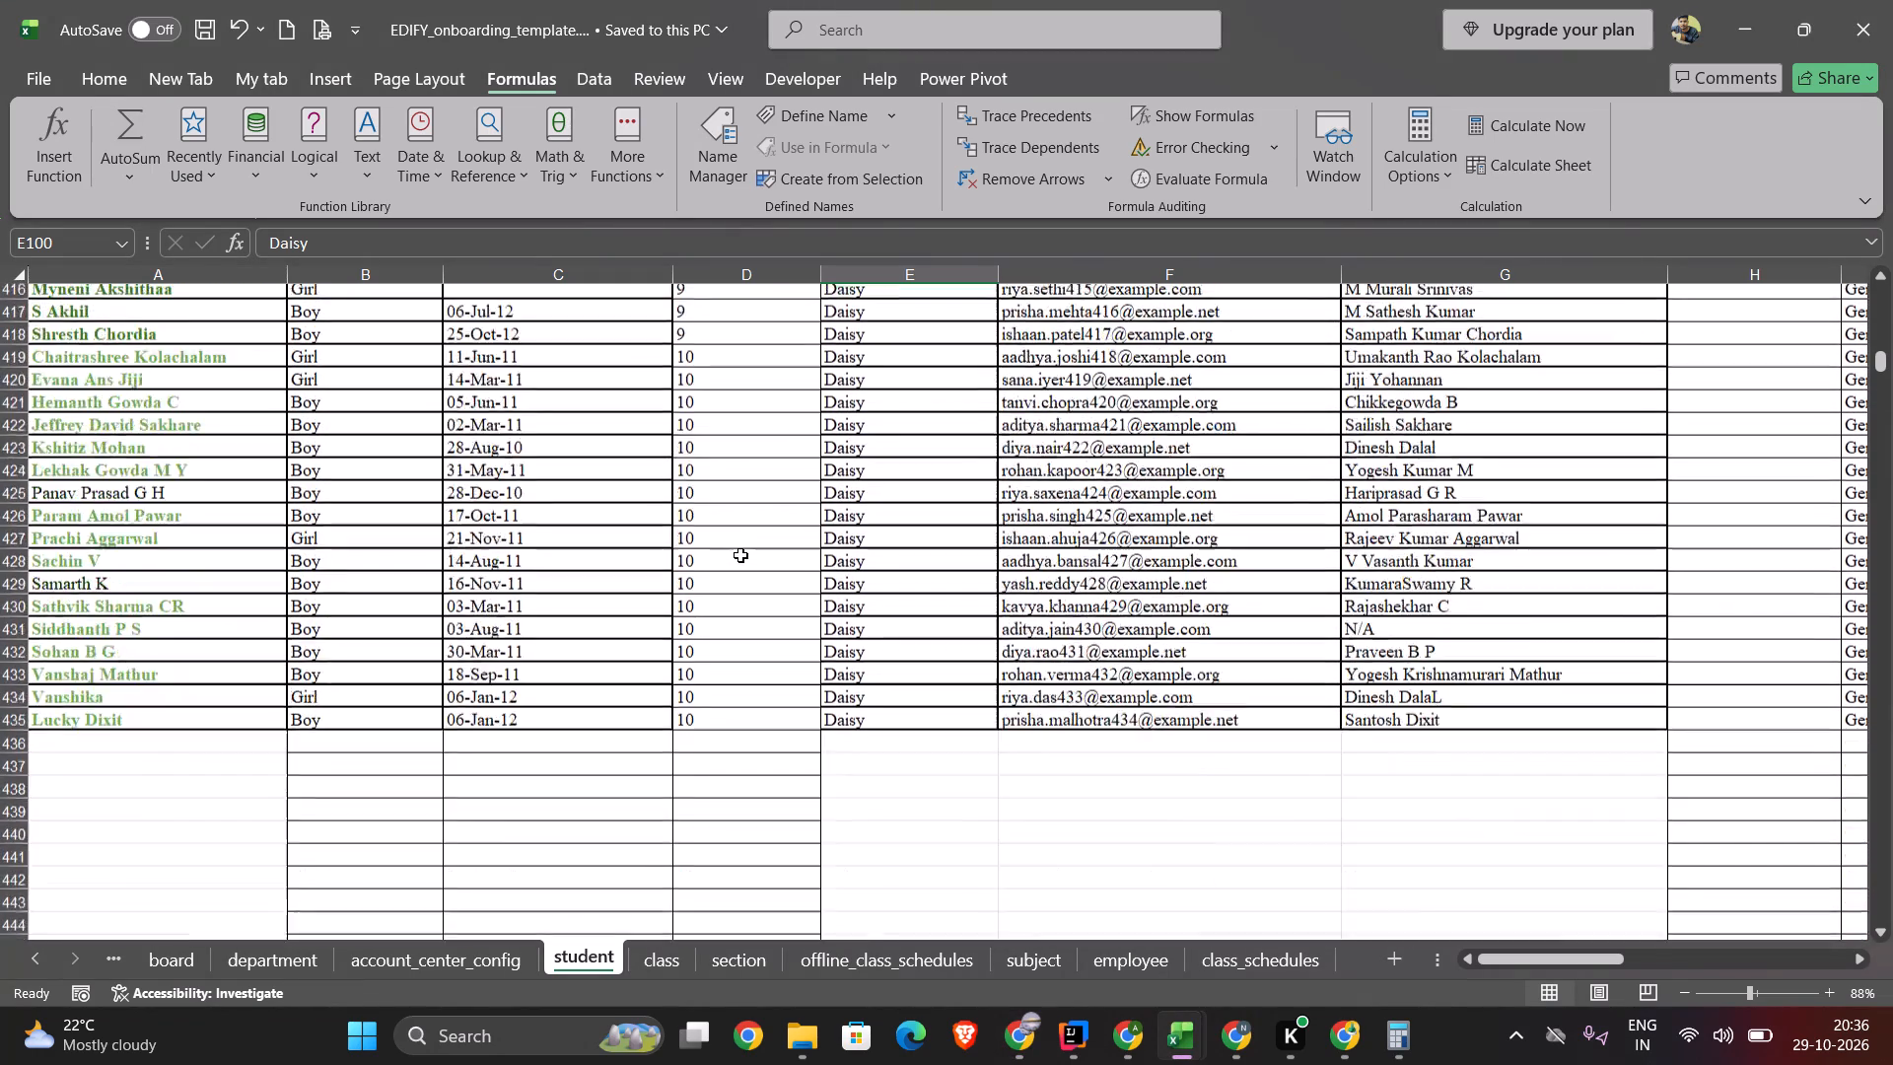
scroll(740, 555, "down", 2)
scroll(740, 555, "up", 3)
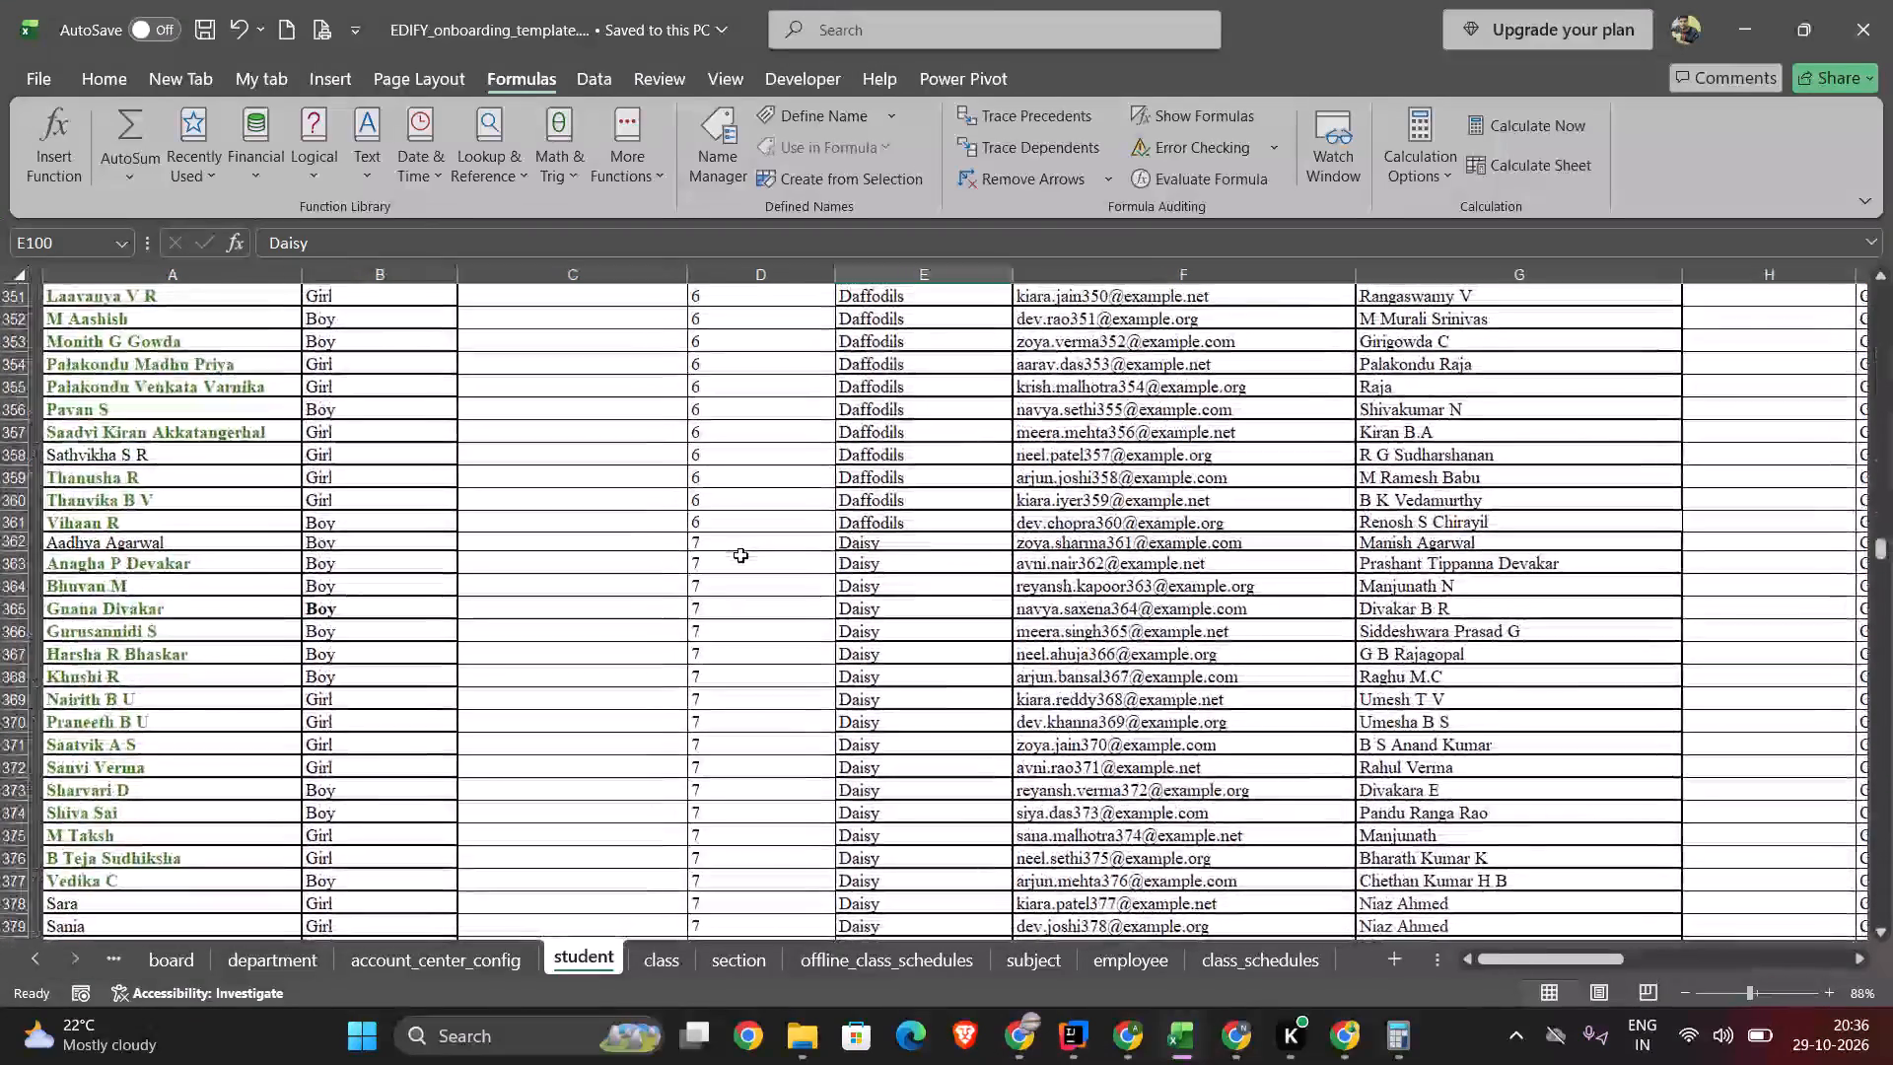
scroll(740, 555, "up", 2)
left_click(850, 469)
left_click(847, 632)
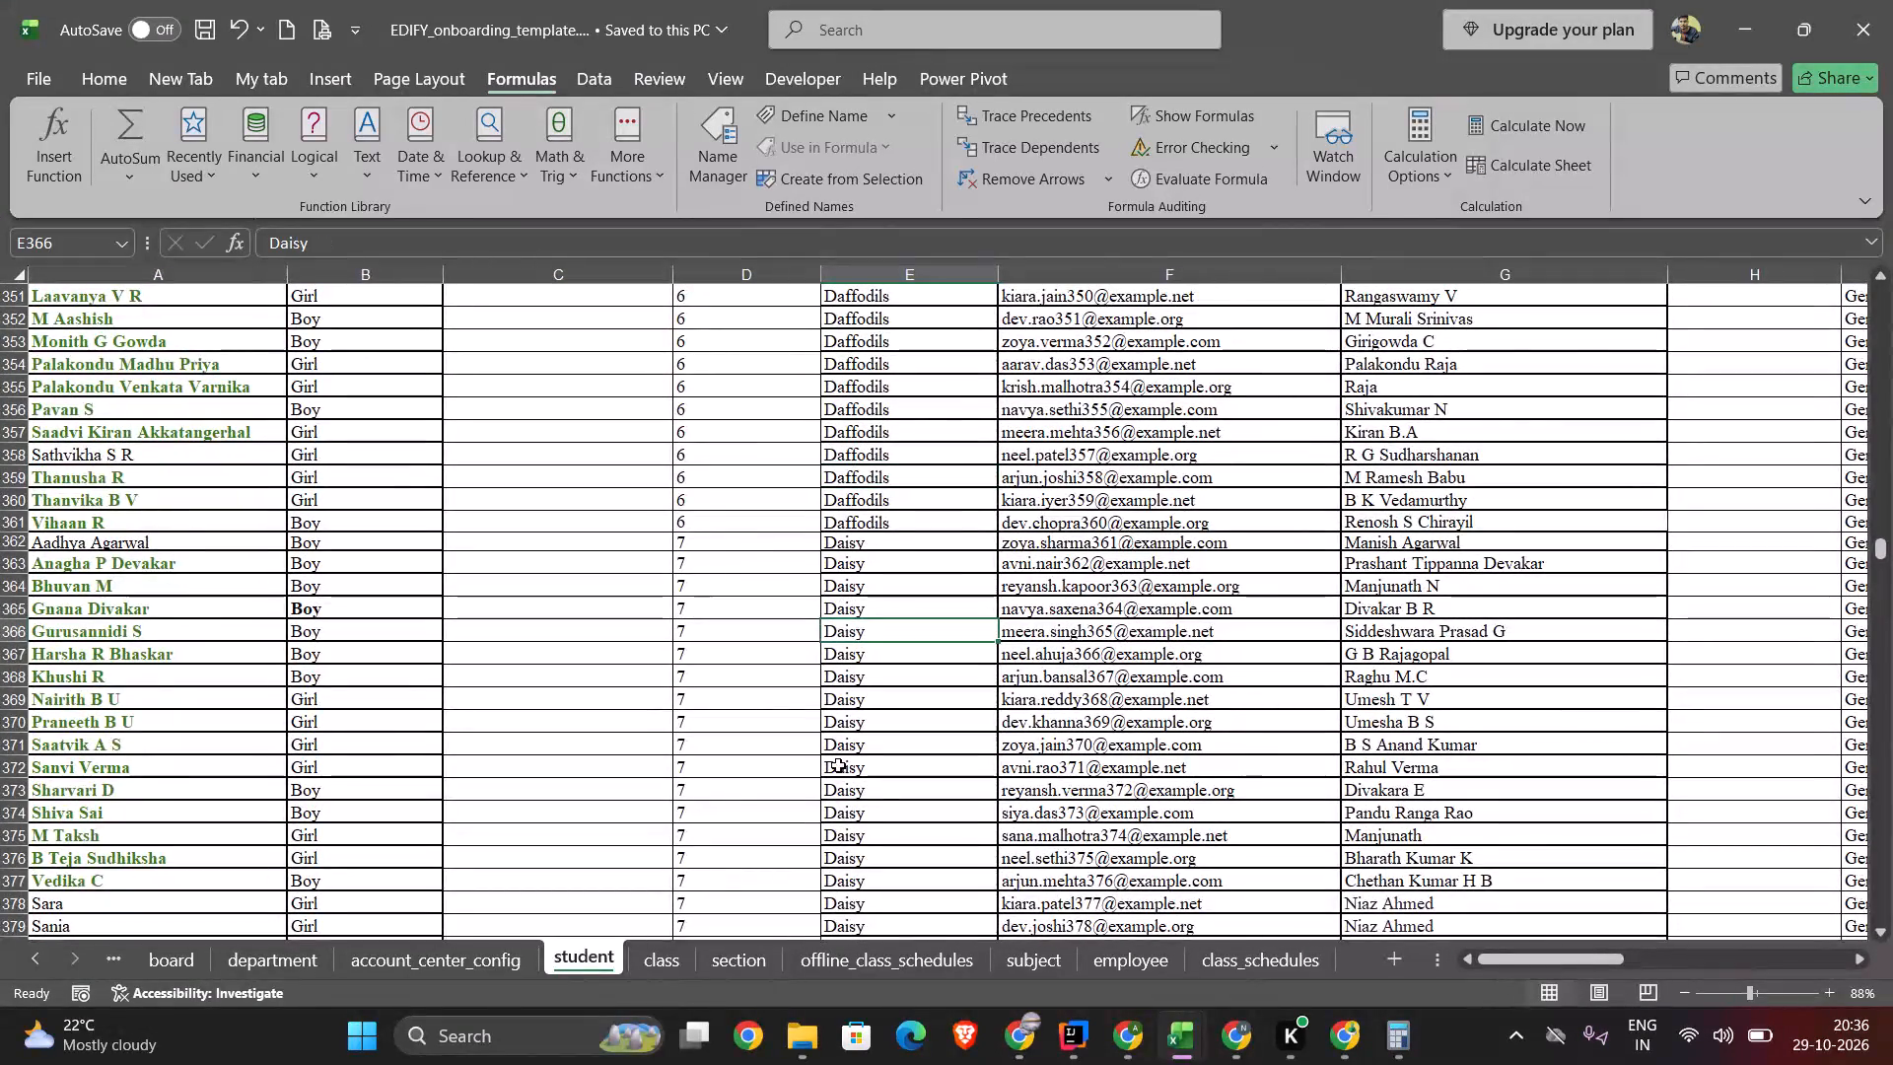
scroll(838, 773, "up", 1)
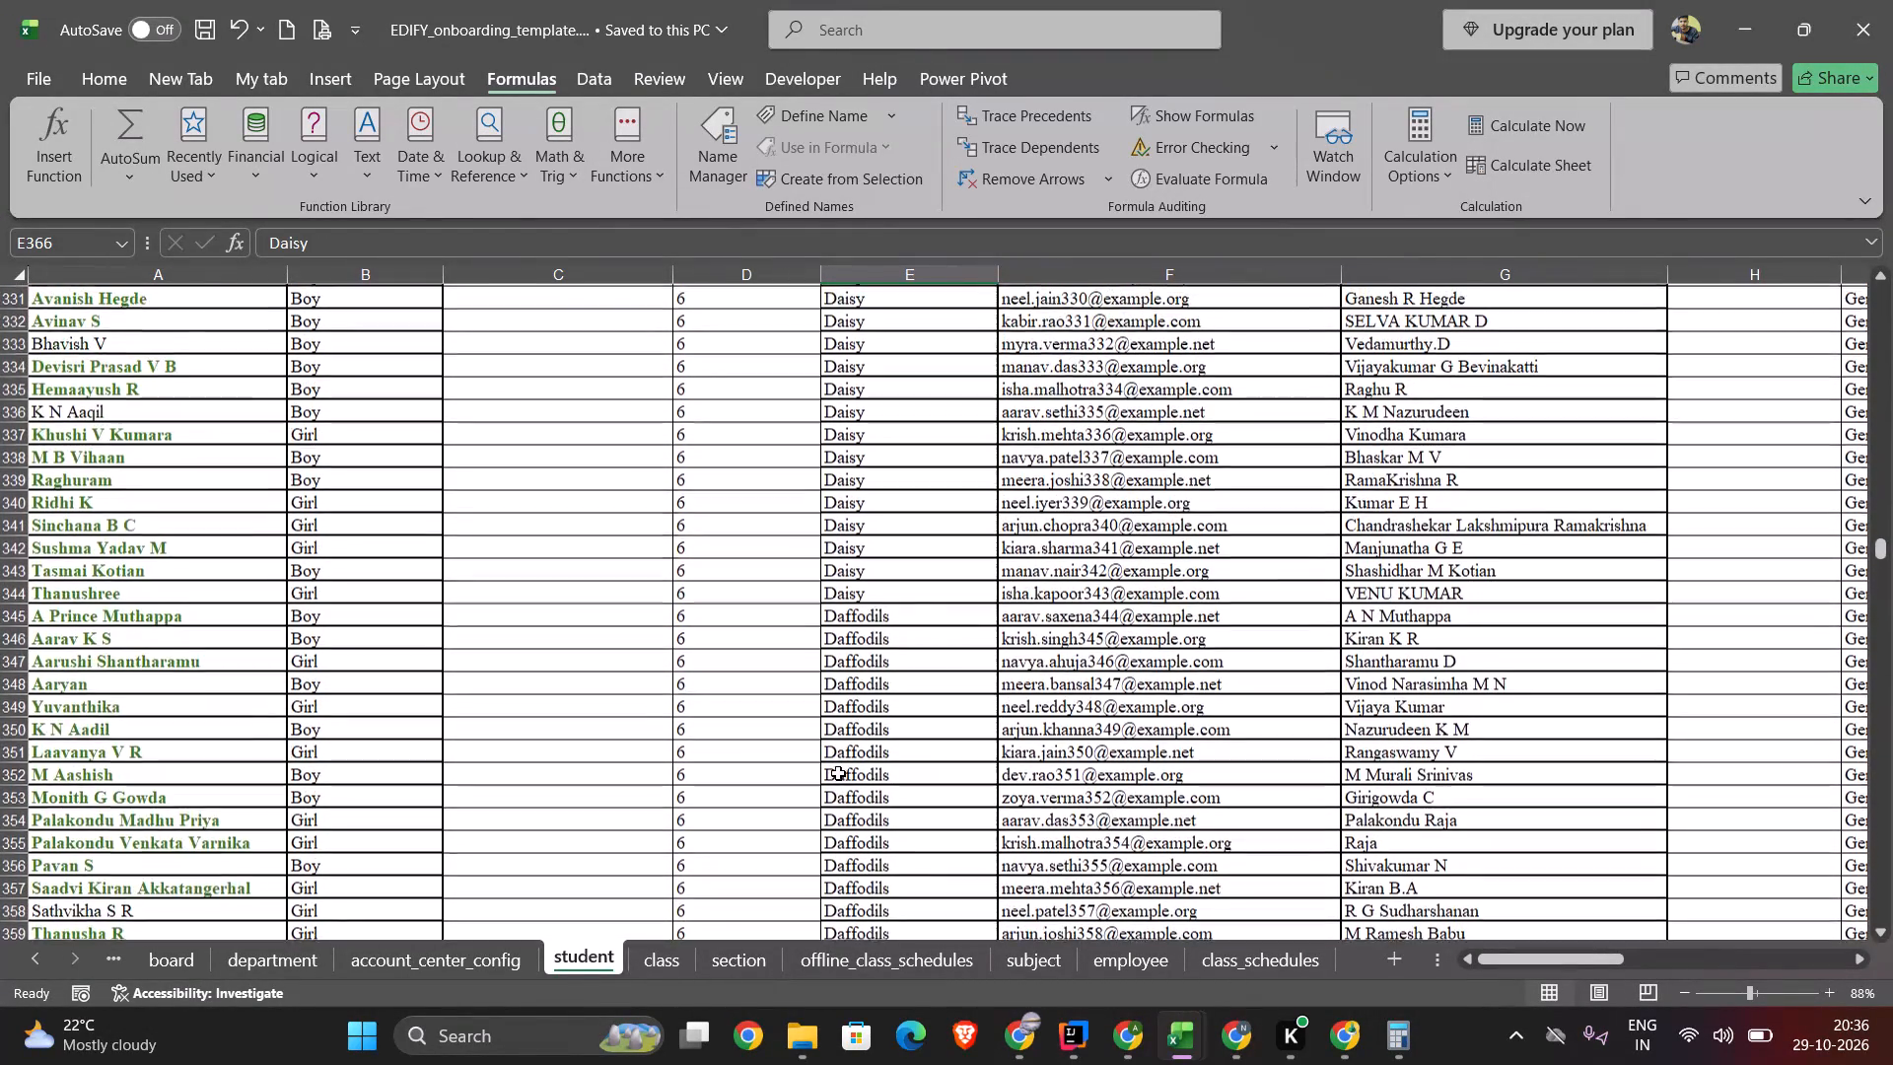
scroll(838, 773, "up", 2)
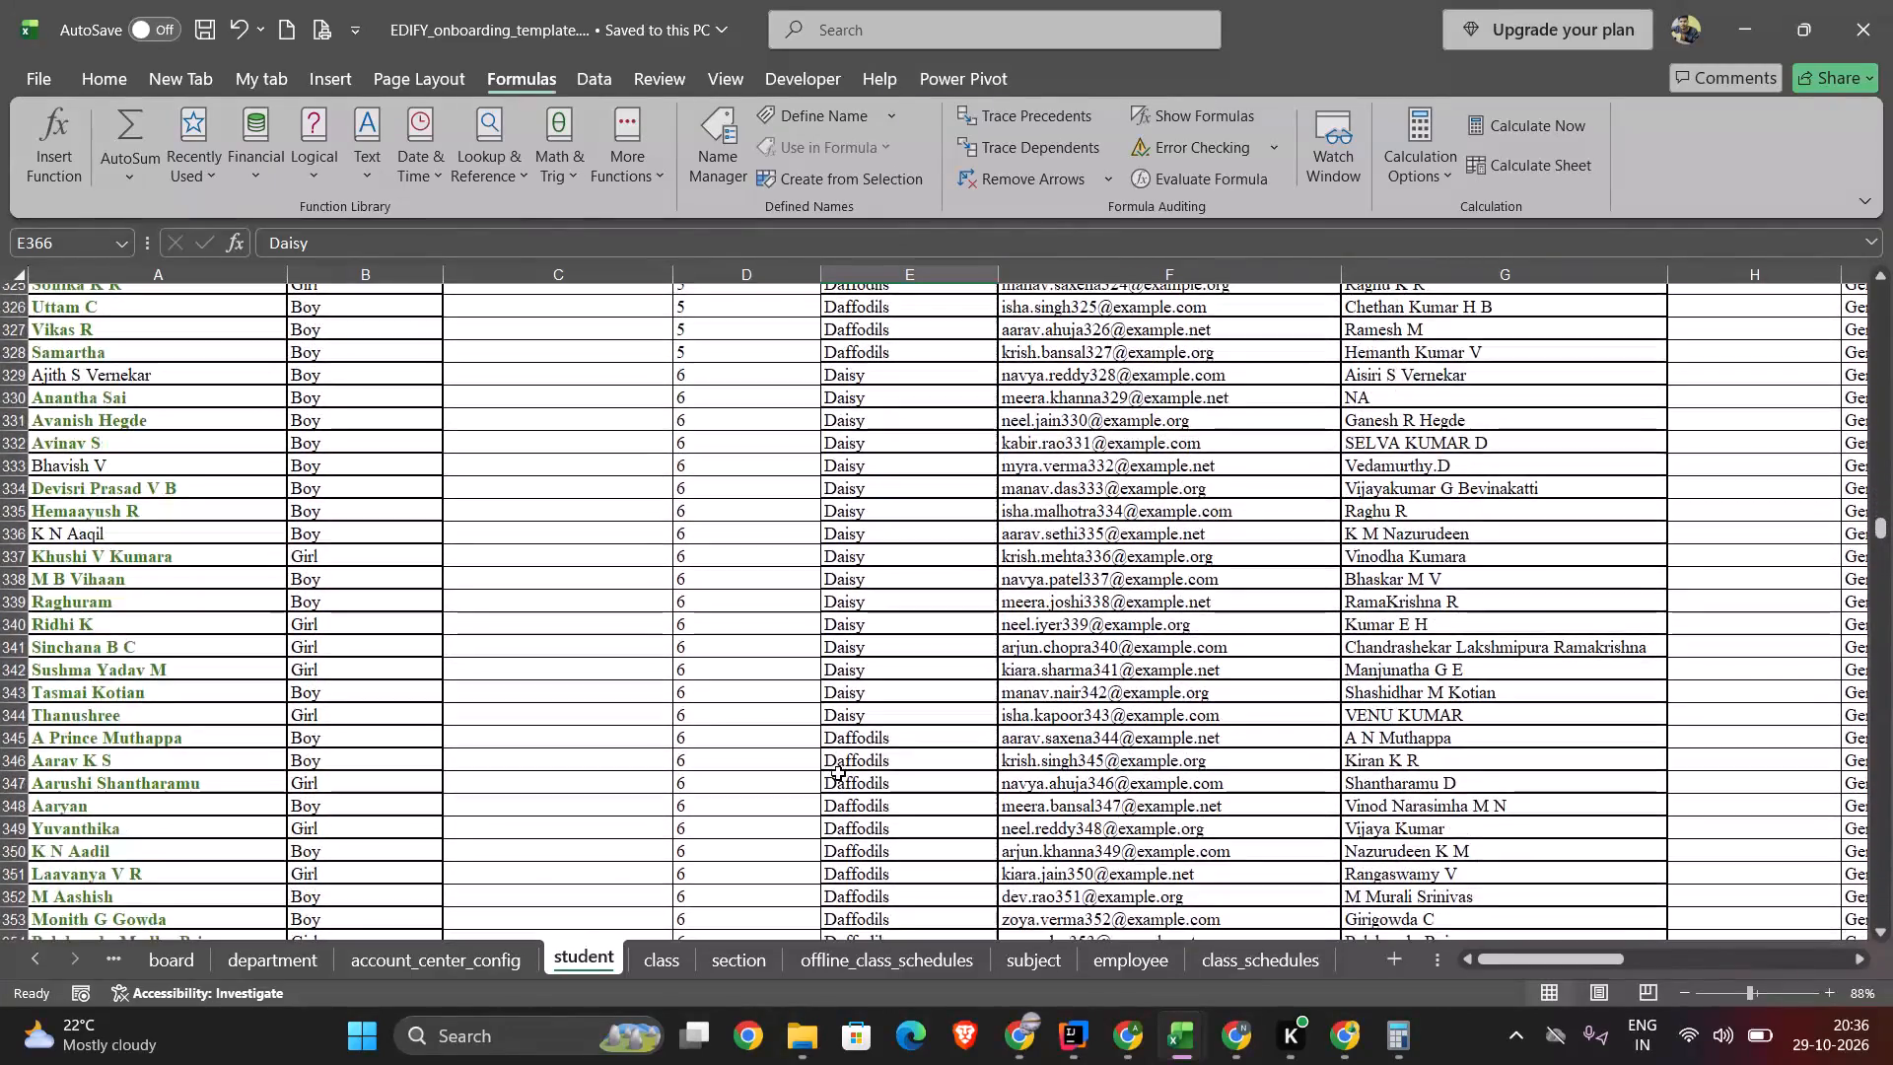
scroll(838, 773, "down", 1)
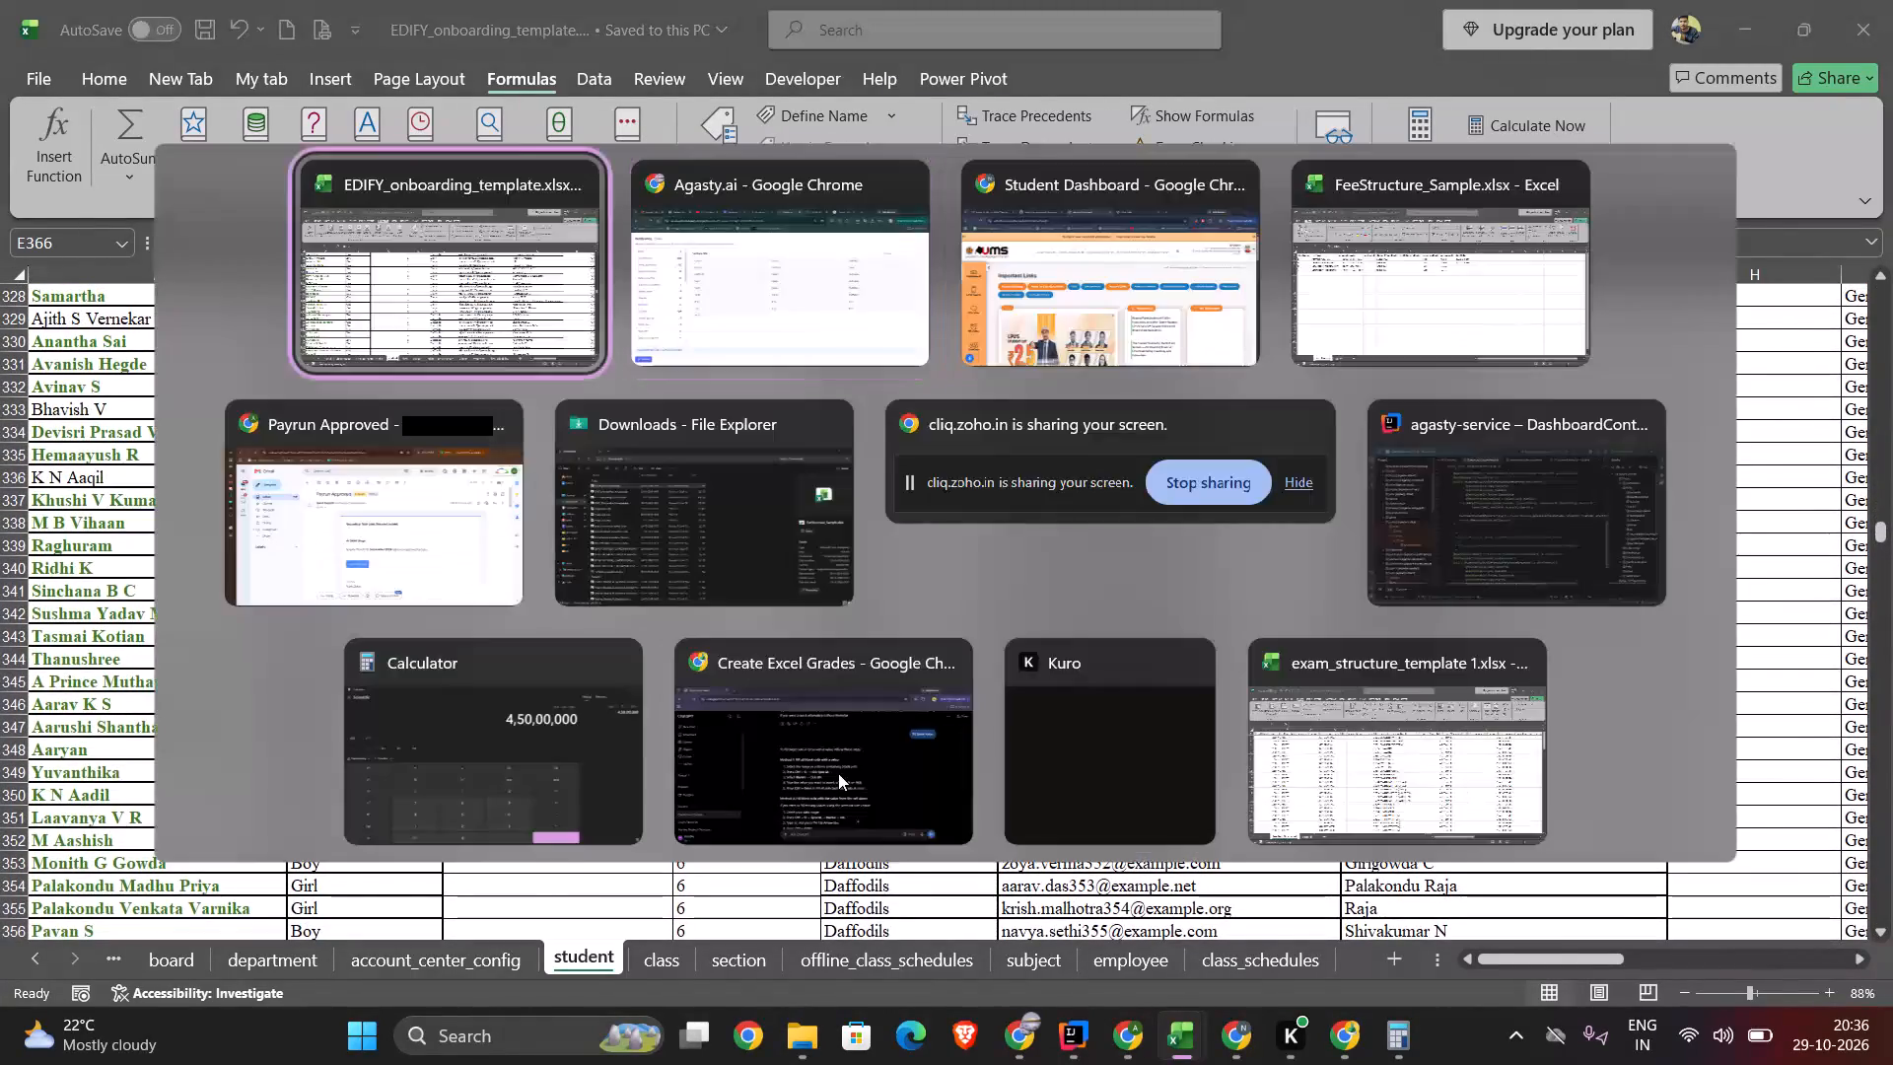
On the section sheet, examine the section names listed for classes 6 to 10 for comparison with the student sheet.
left_click(715, 960)
scroll(493, 626, "up", 4)
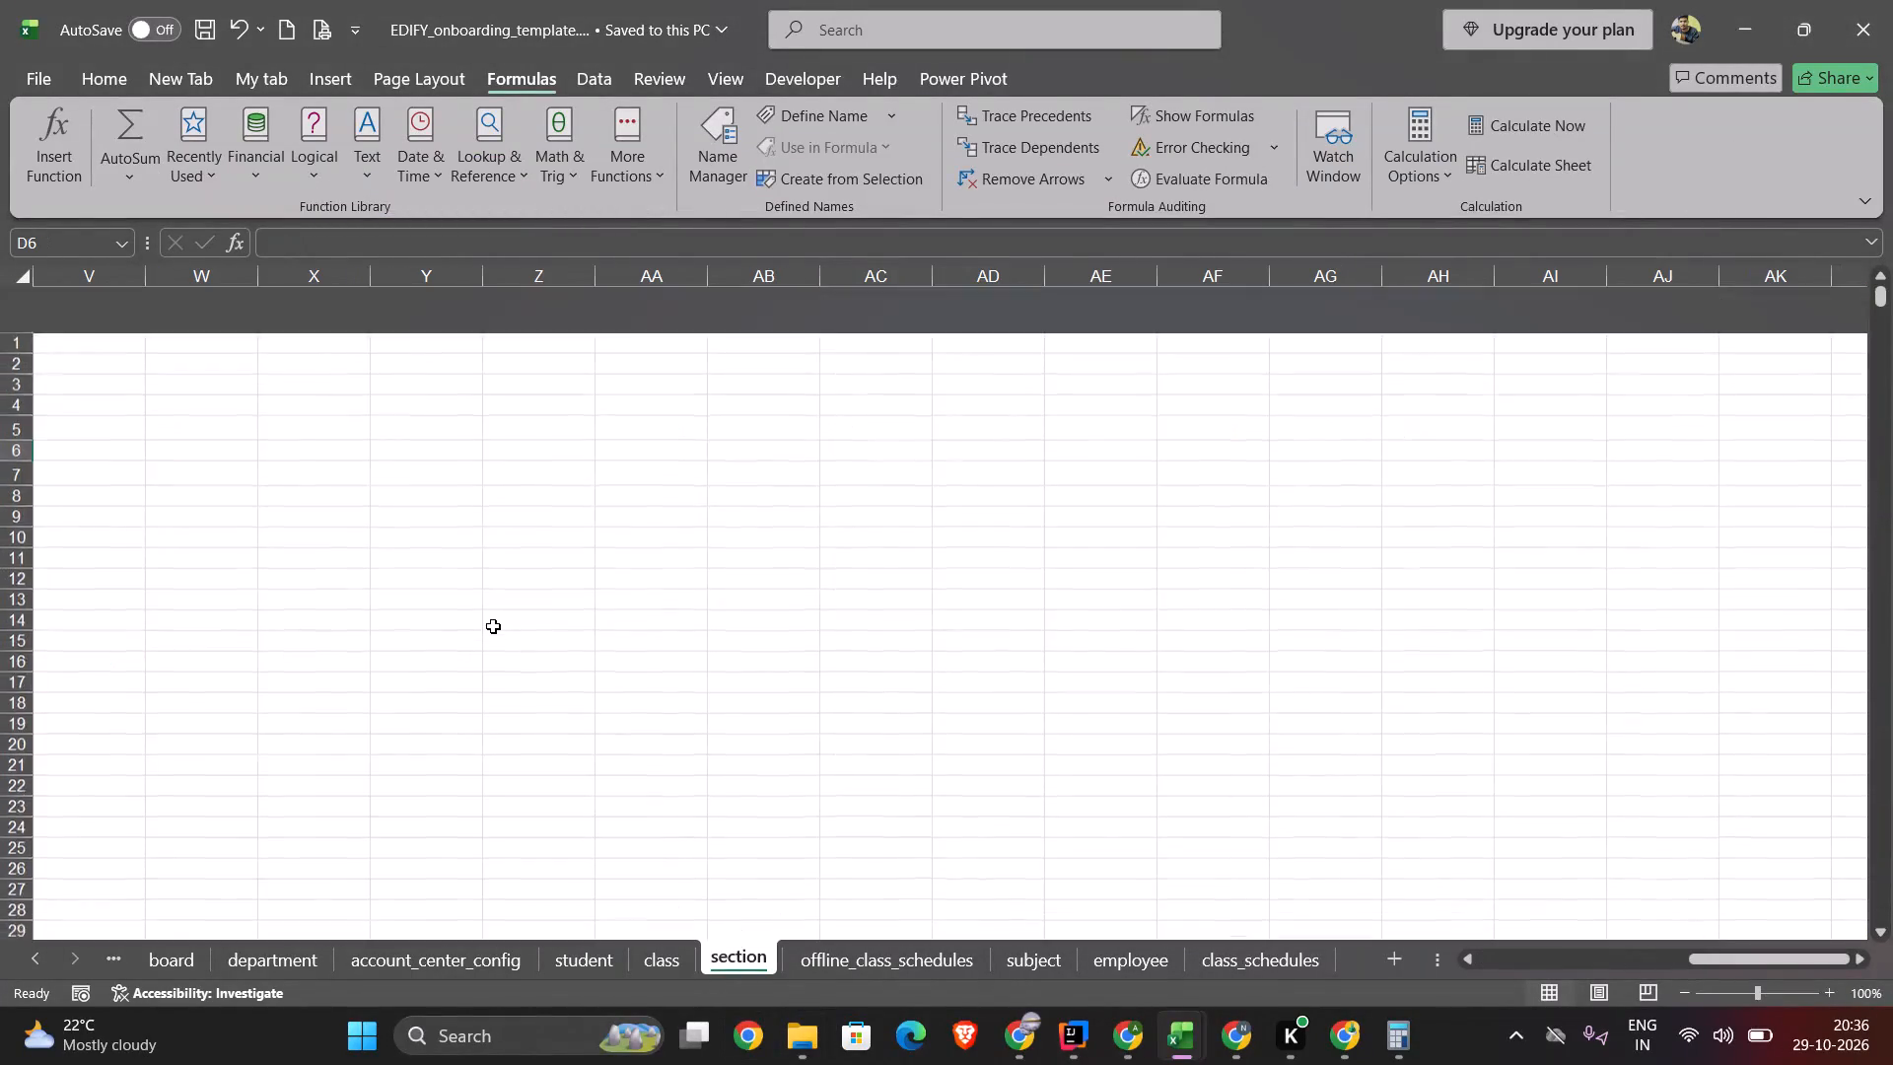
scroll(493, 626, "right", 11)
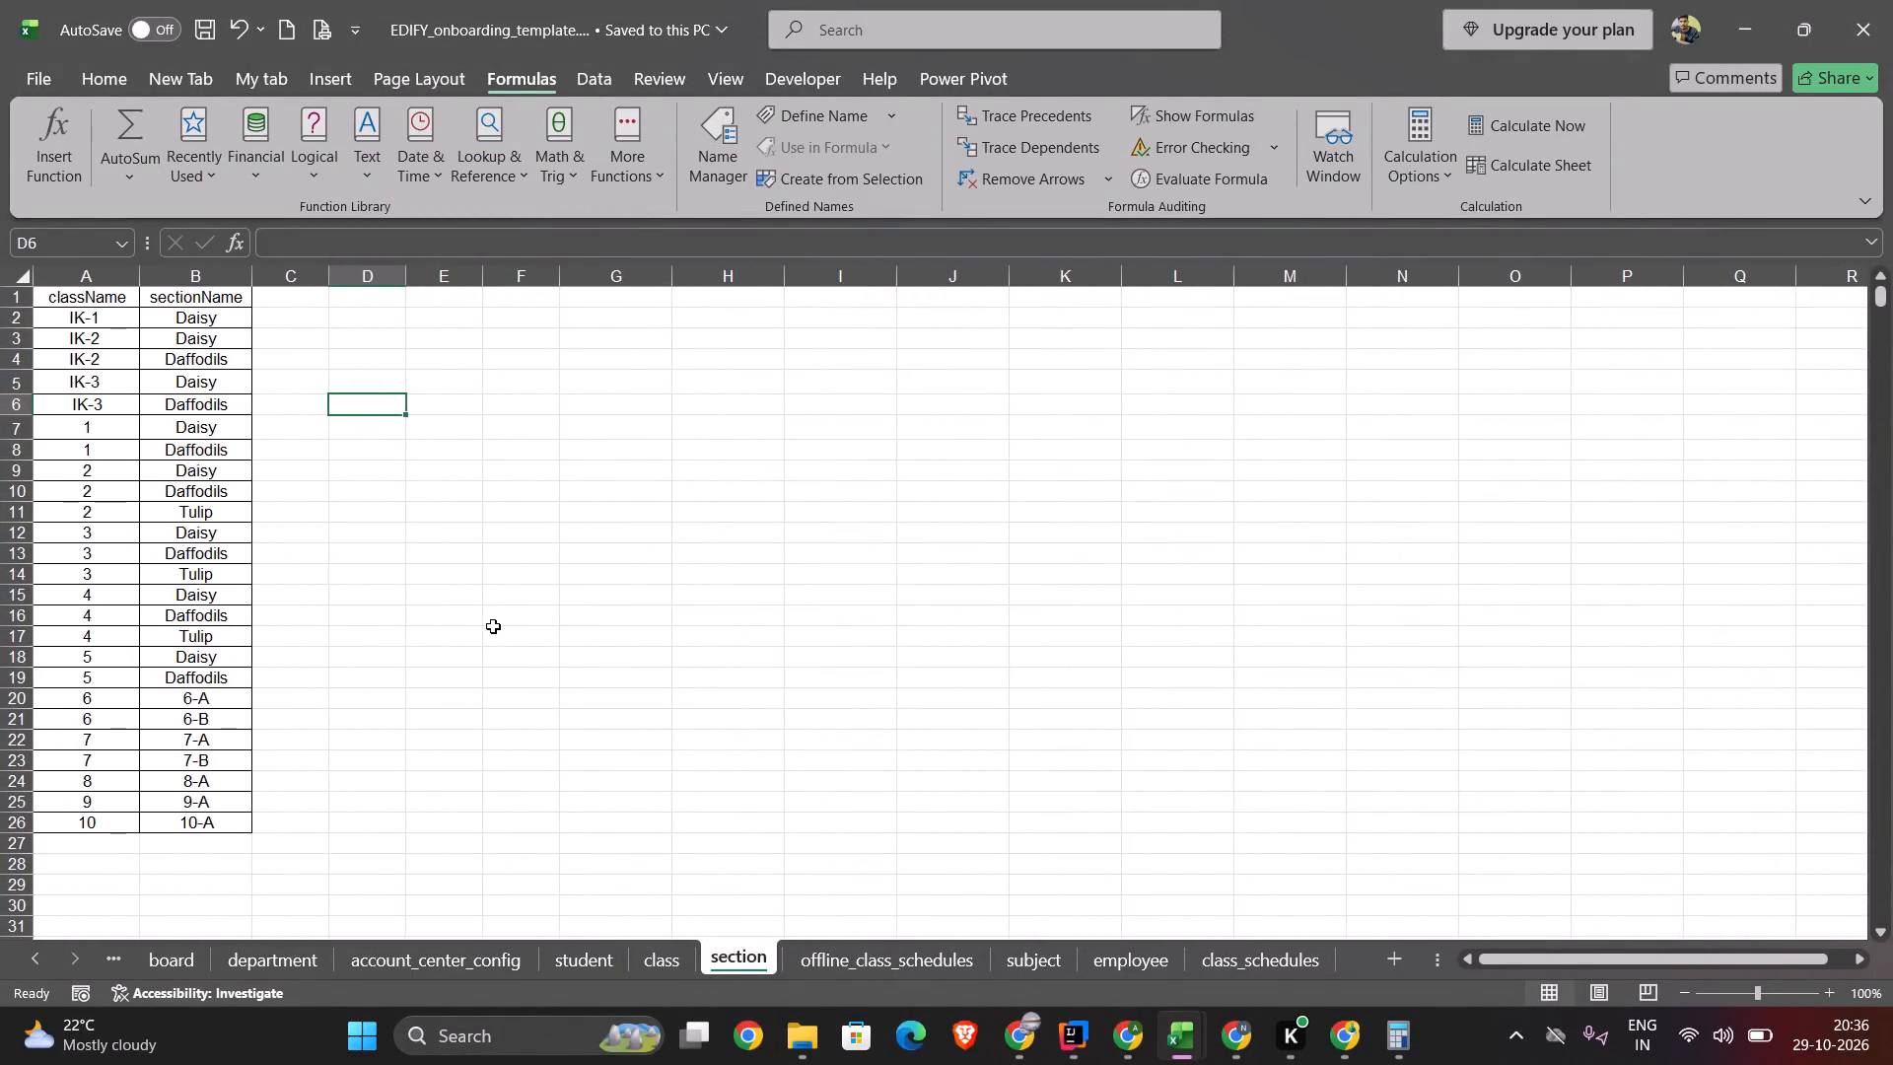
left_click(218, 702)
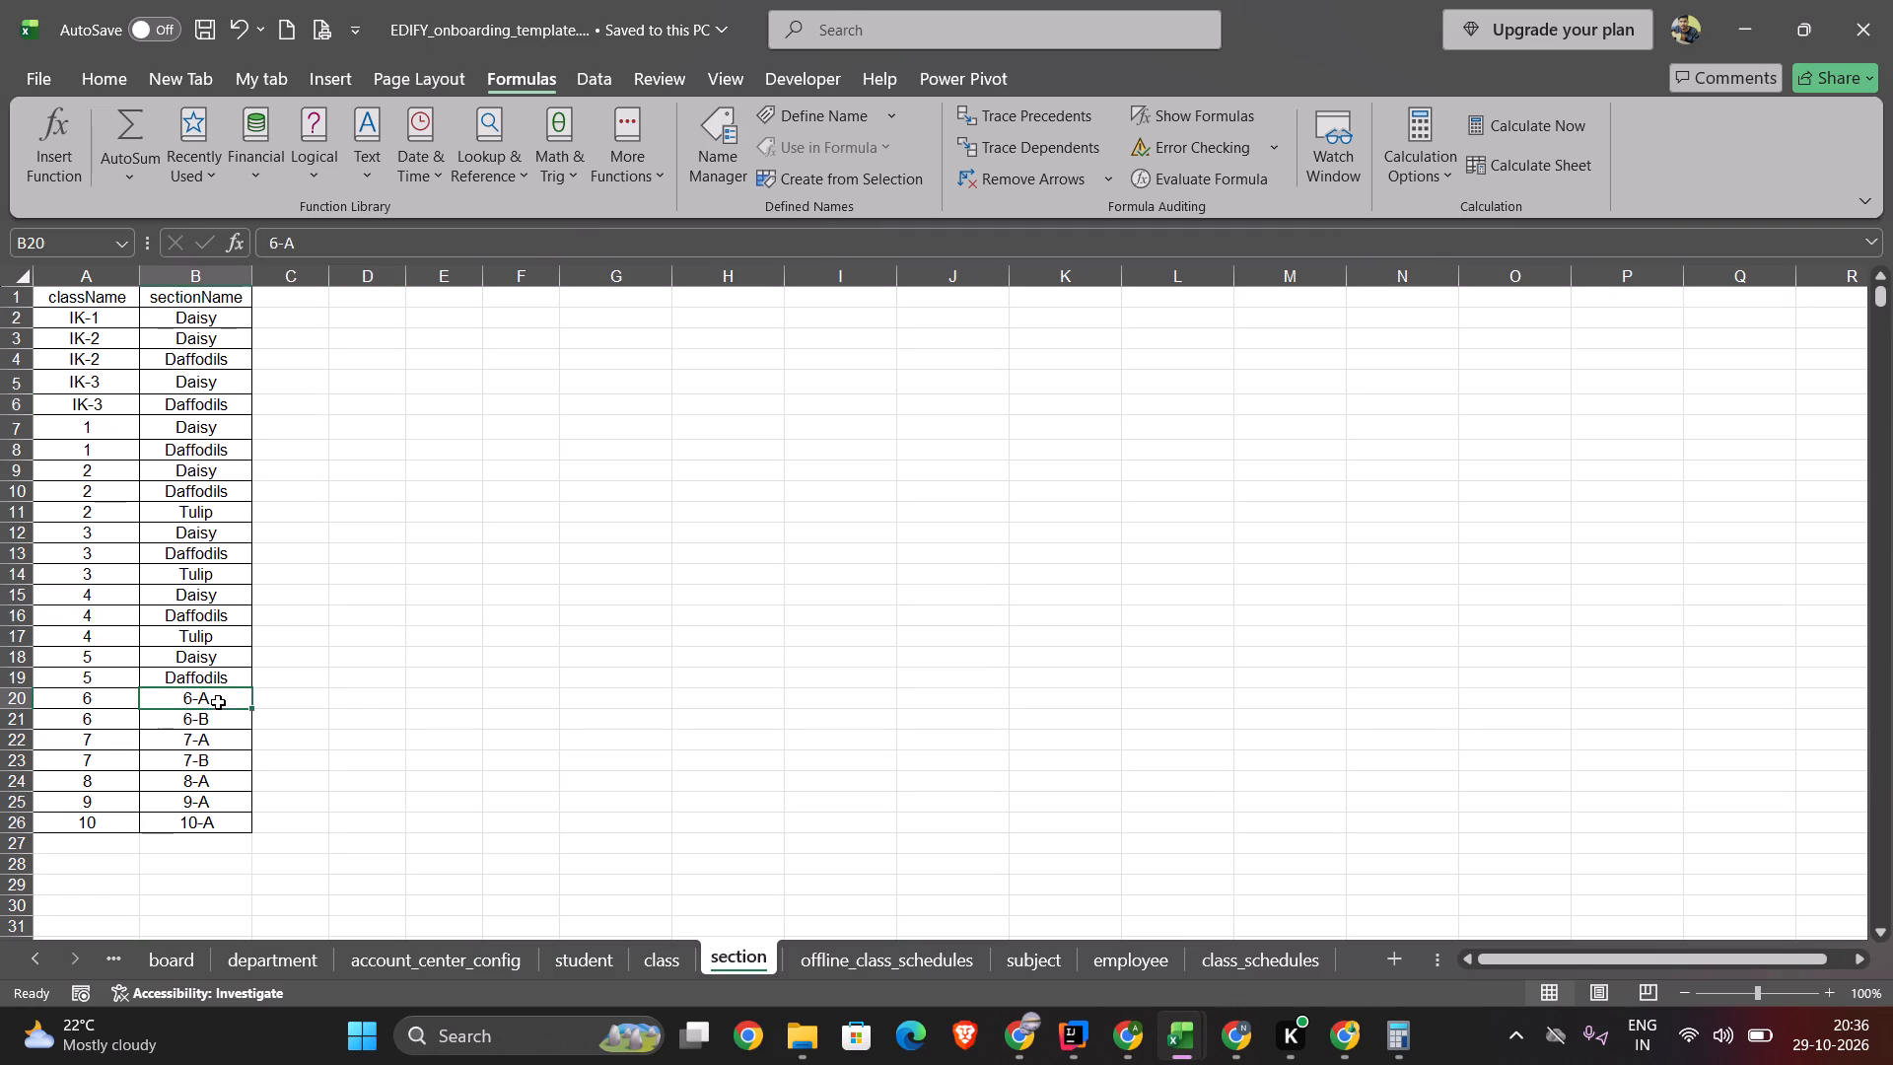
left_click(208, 727)
left_click(201, 751)
left_click(200, 790)
left_click(200, 804)
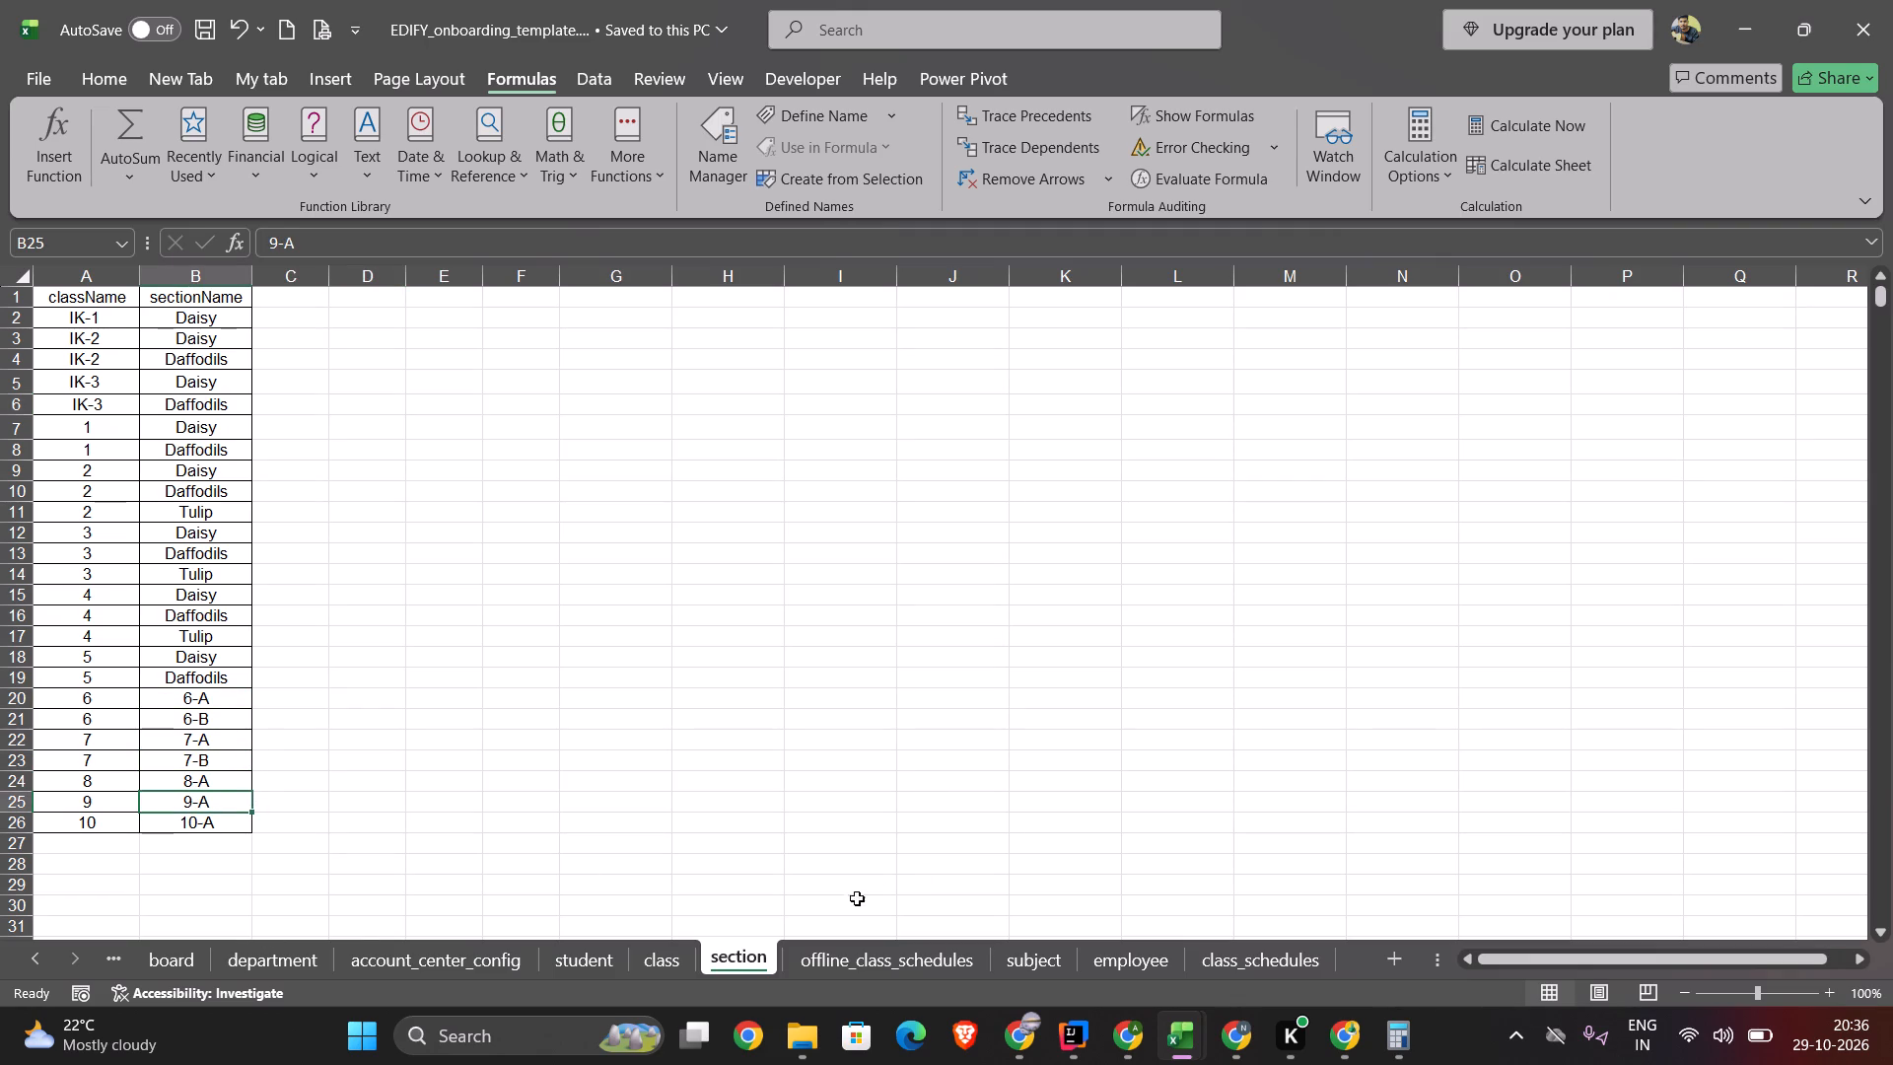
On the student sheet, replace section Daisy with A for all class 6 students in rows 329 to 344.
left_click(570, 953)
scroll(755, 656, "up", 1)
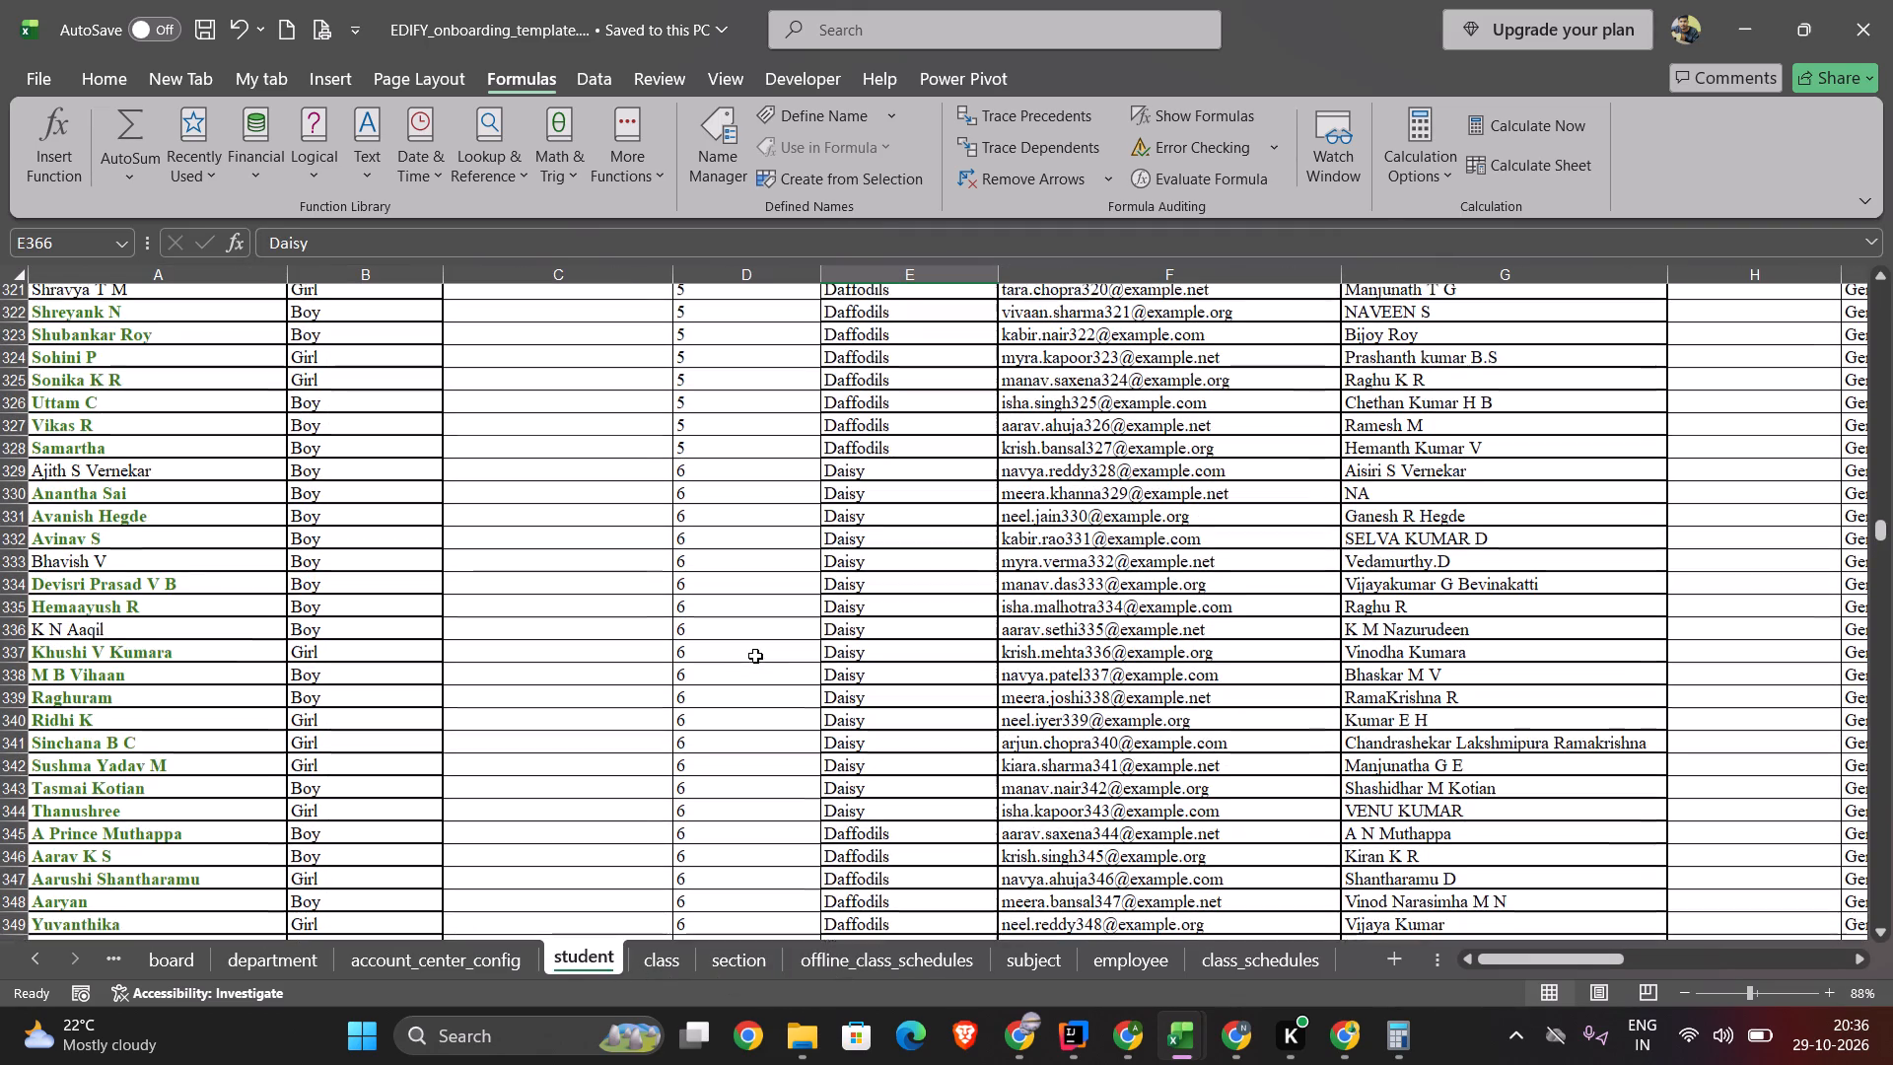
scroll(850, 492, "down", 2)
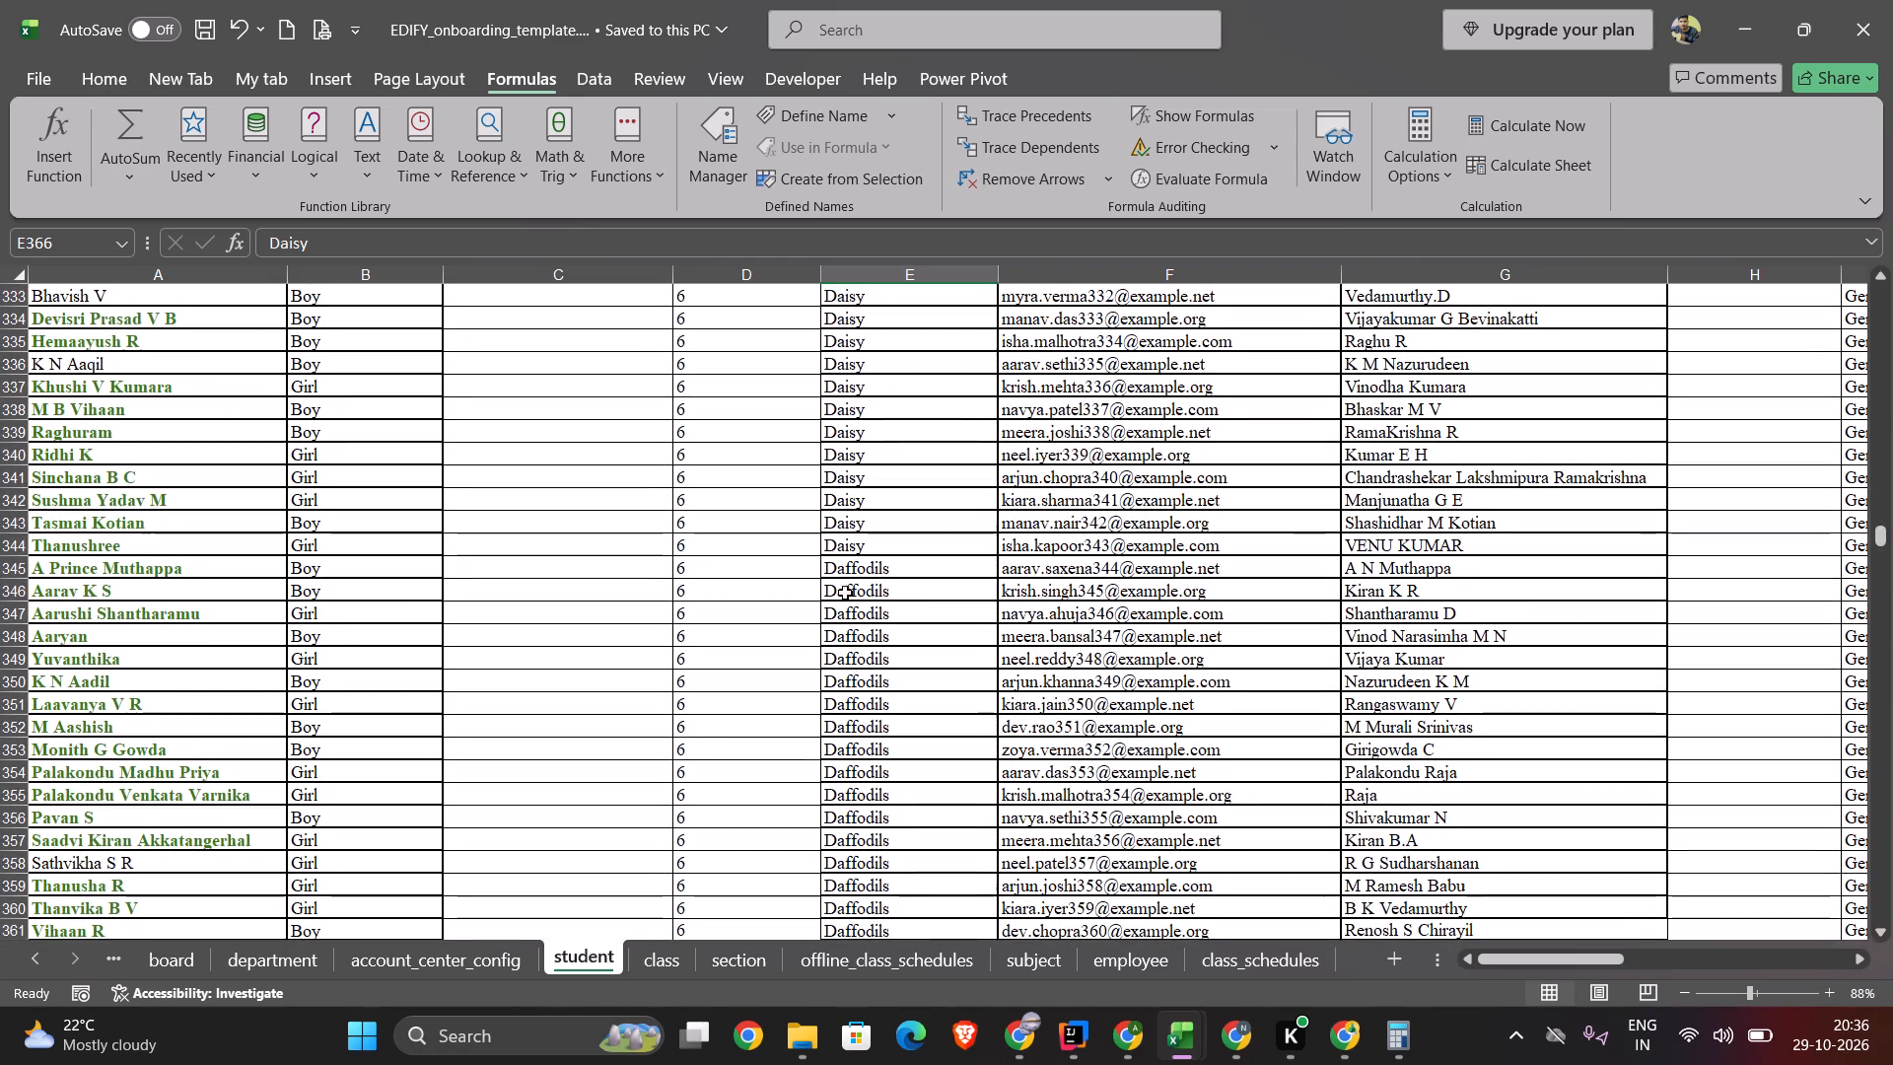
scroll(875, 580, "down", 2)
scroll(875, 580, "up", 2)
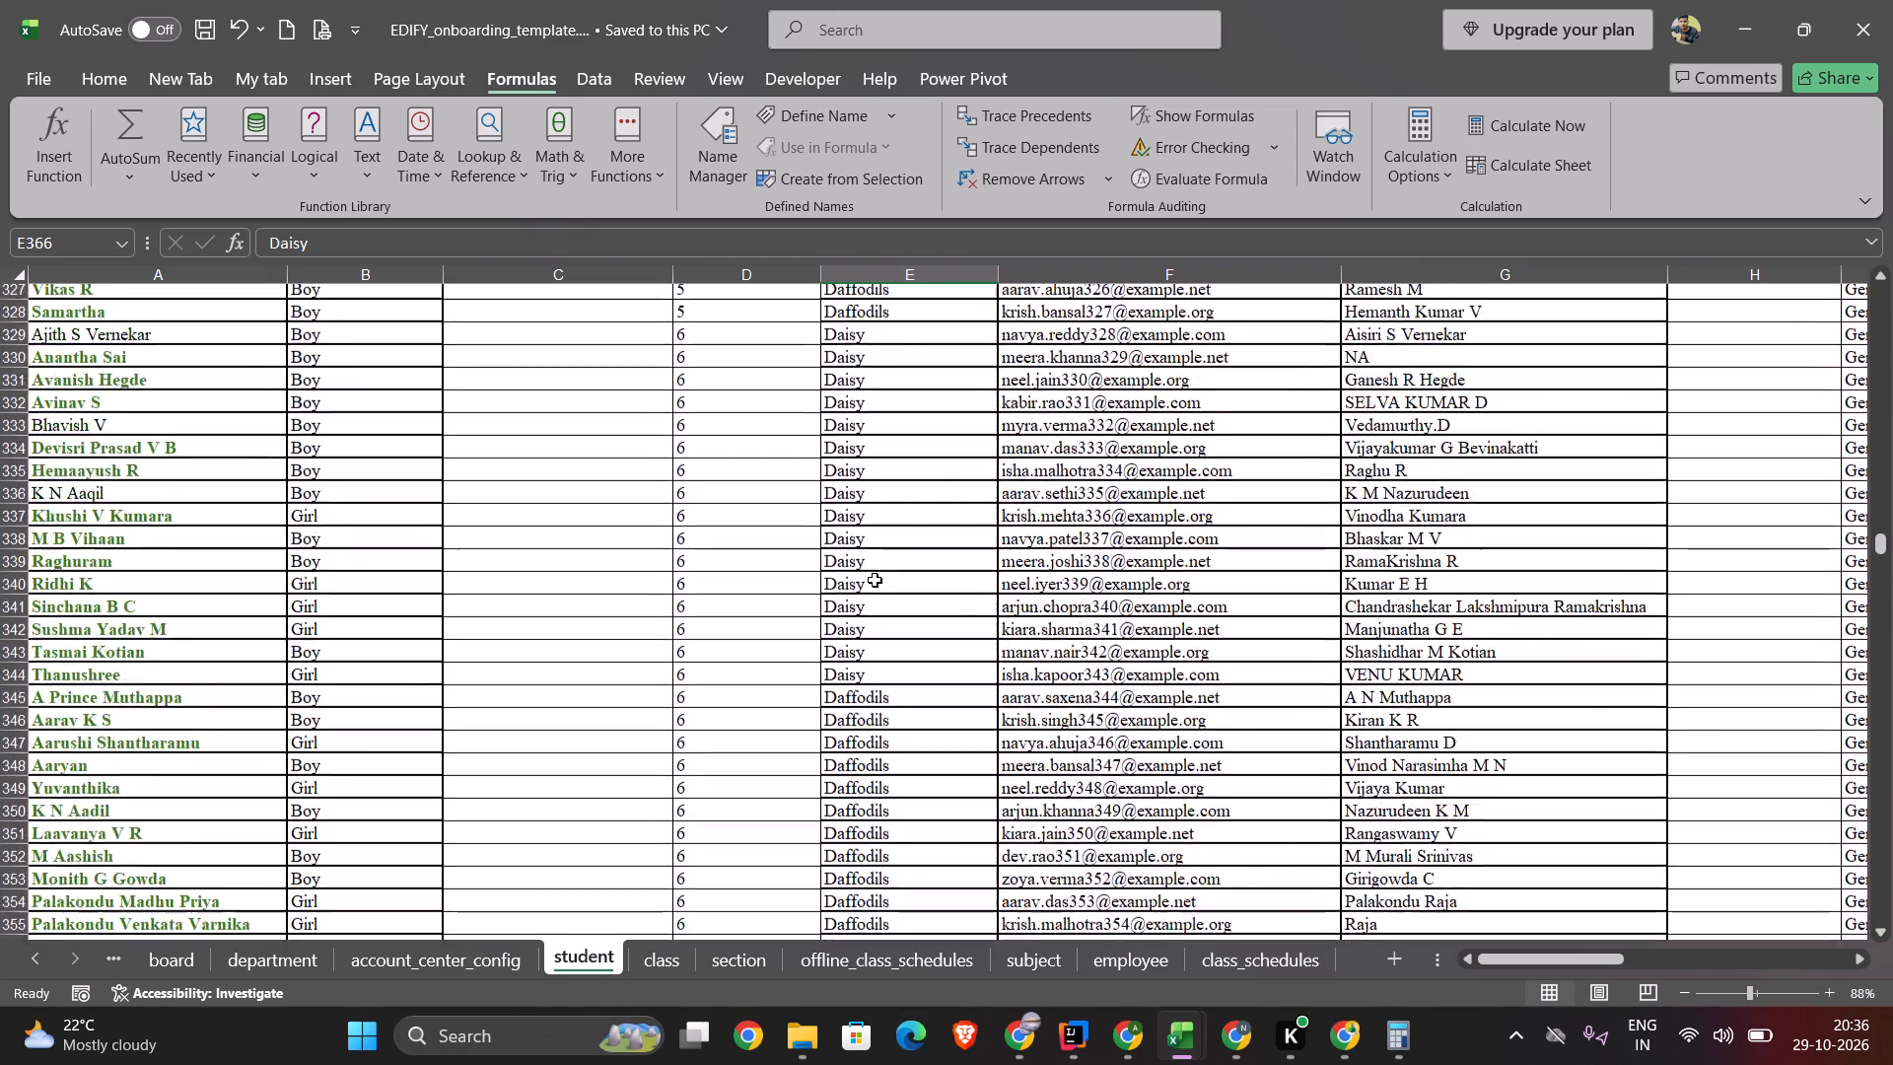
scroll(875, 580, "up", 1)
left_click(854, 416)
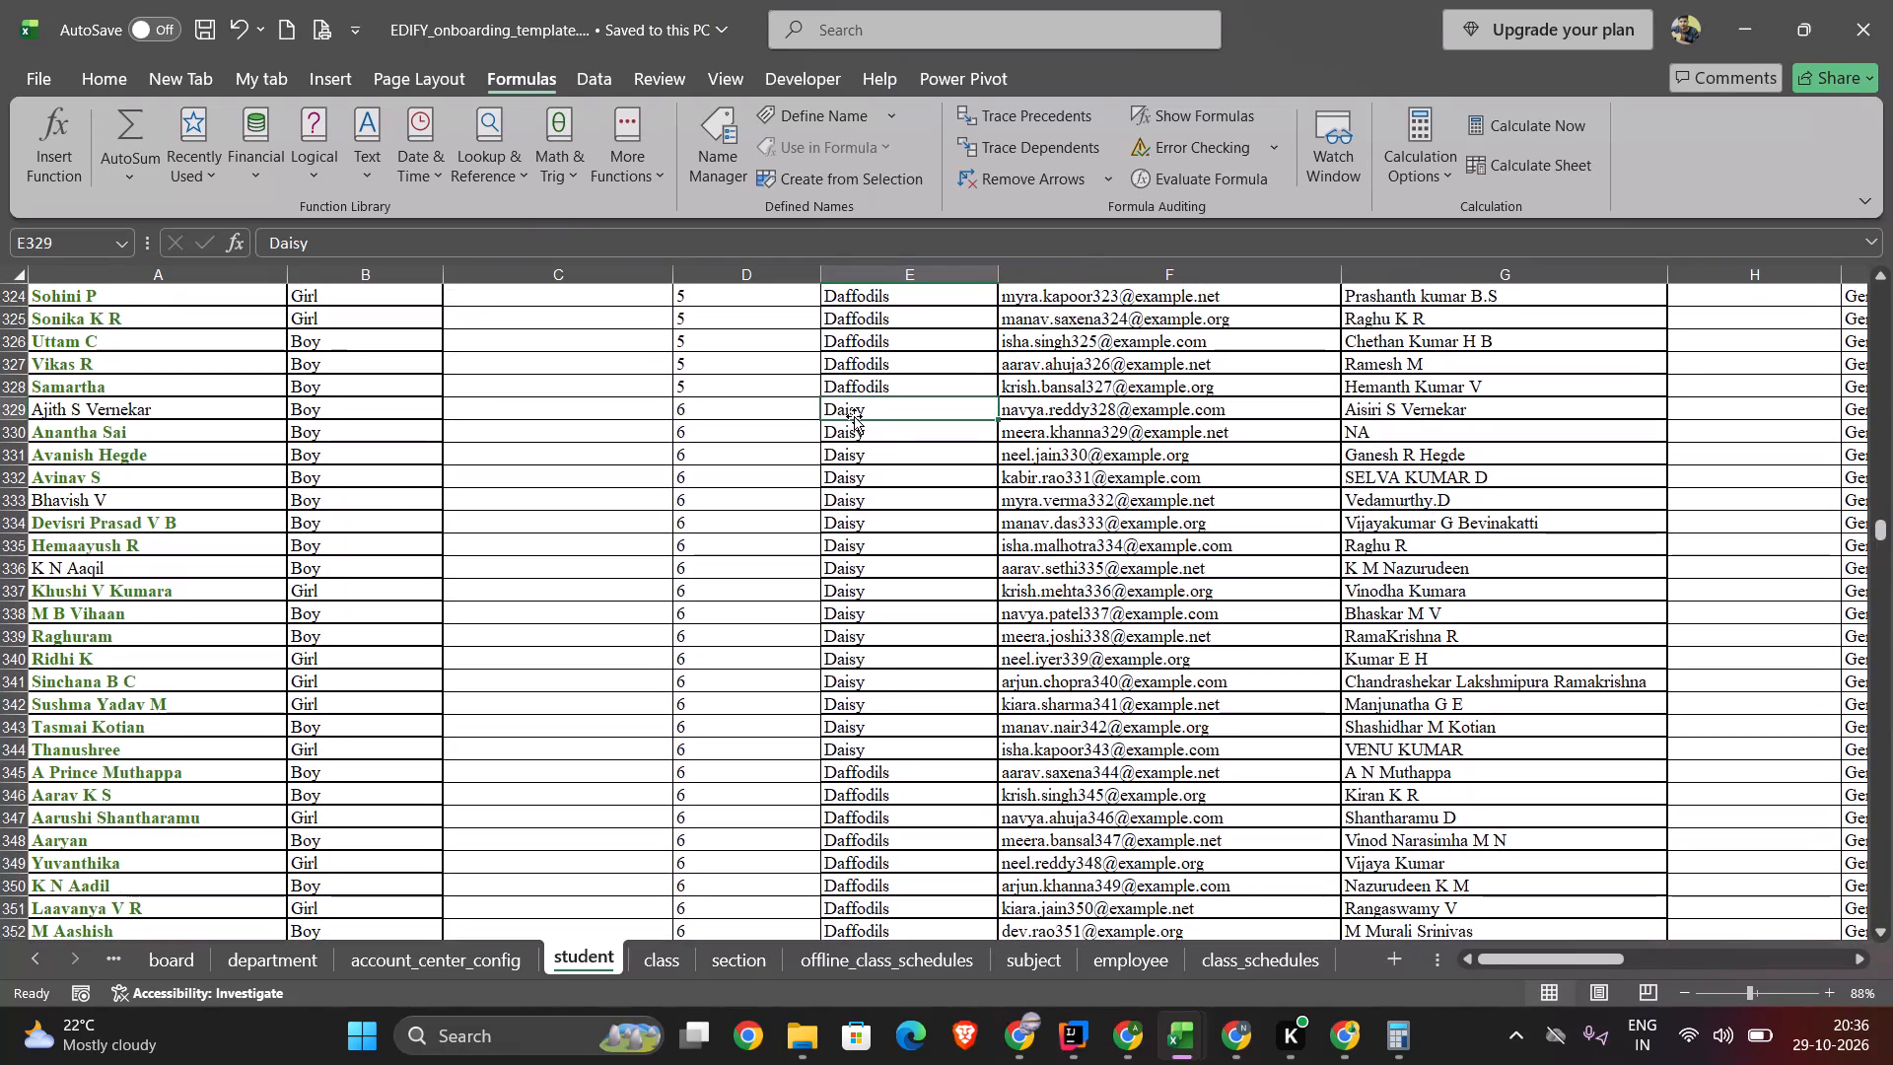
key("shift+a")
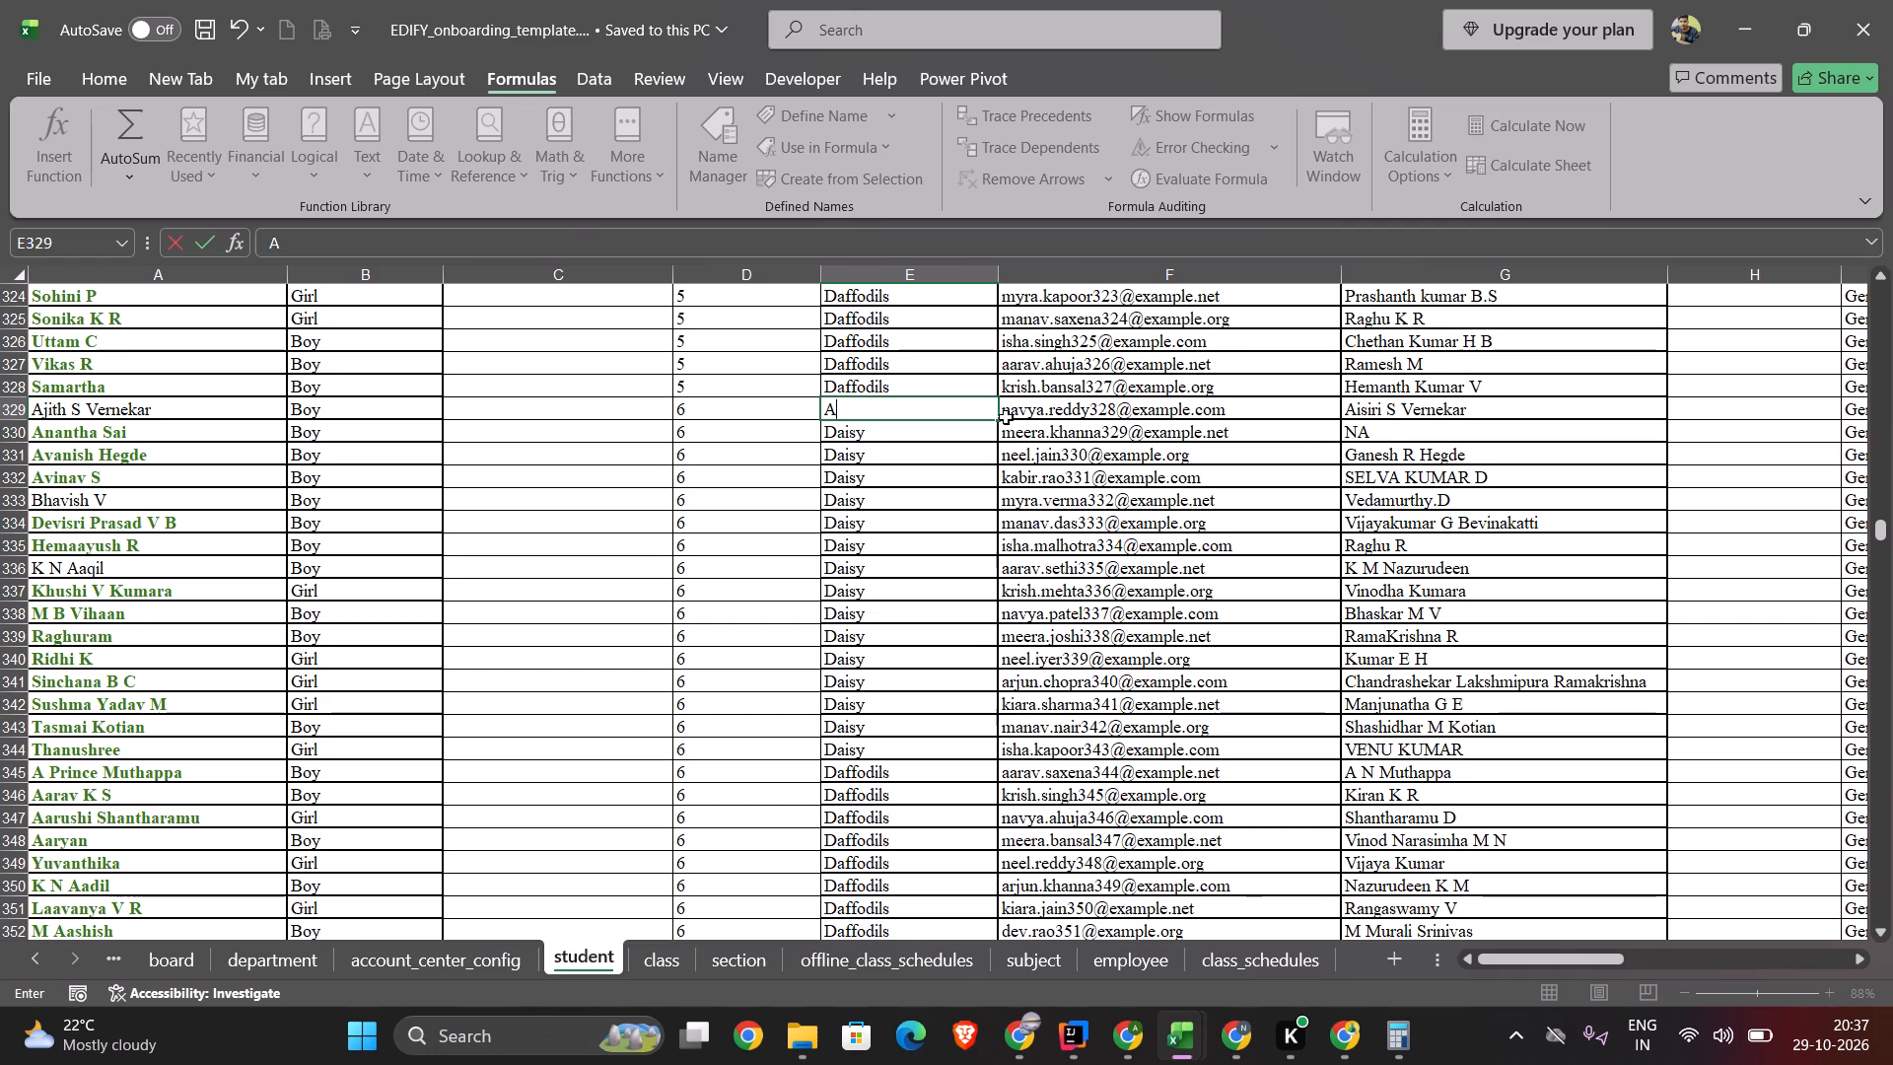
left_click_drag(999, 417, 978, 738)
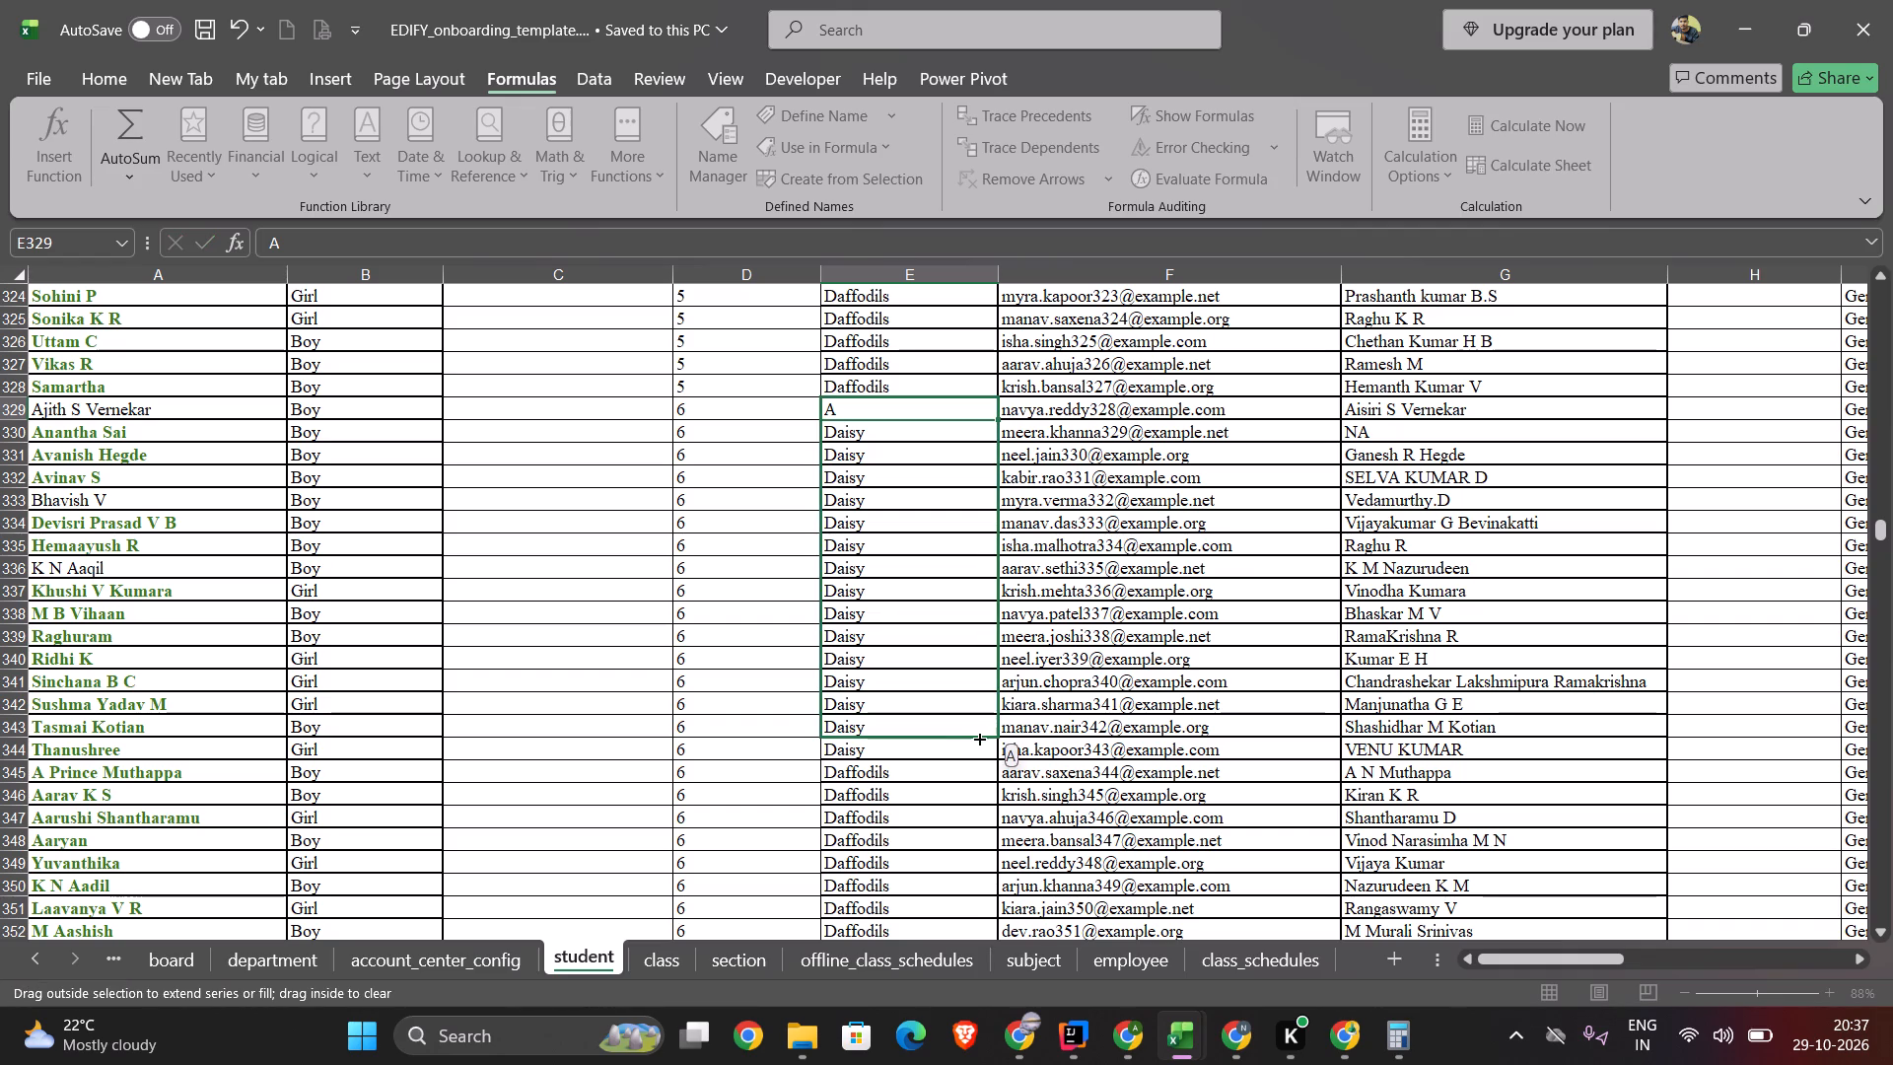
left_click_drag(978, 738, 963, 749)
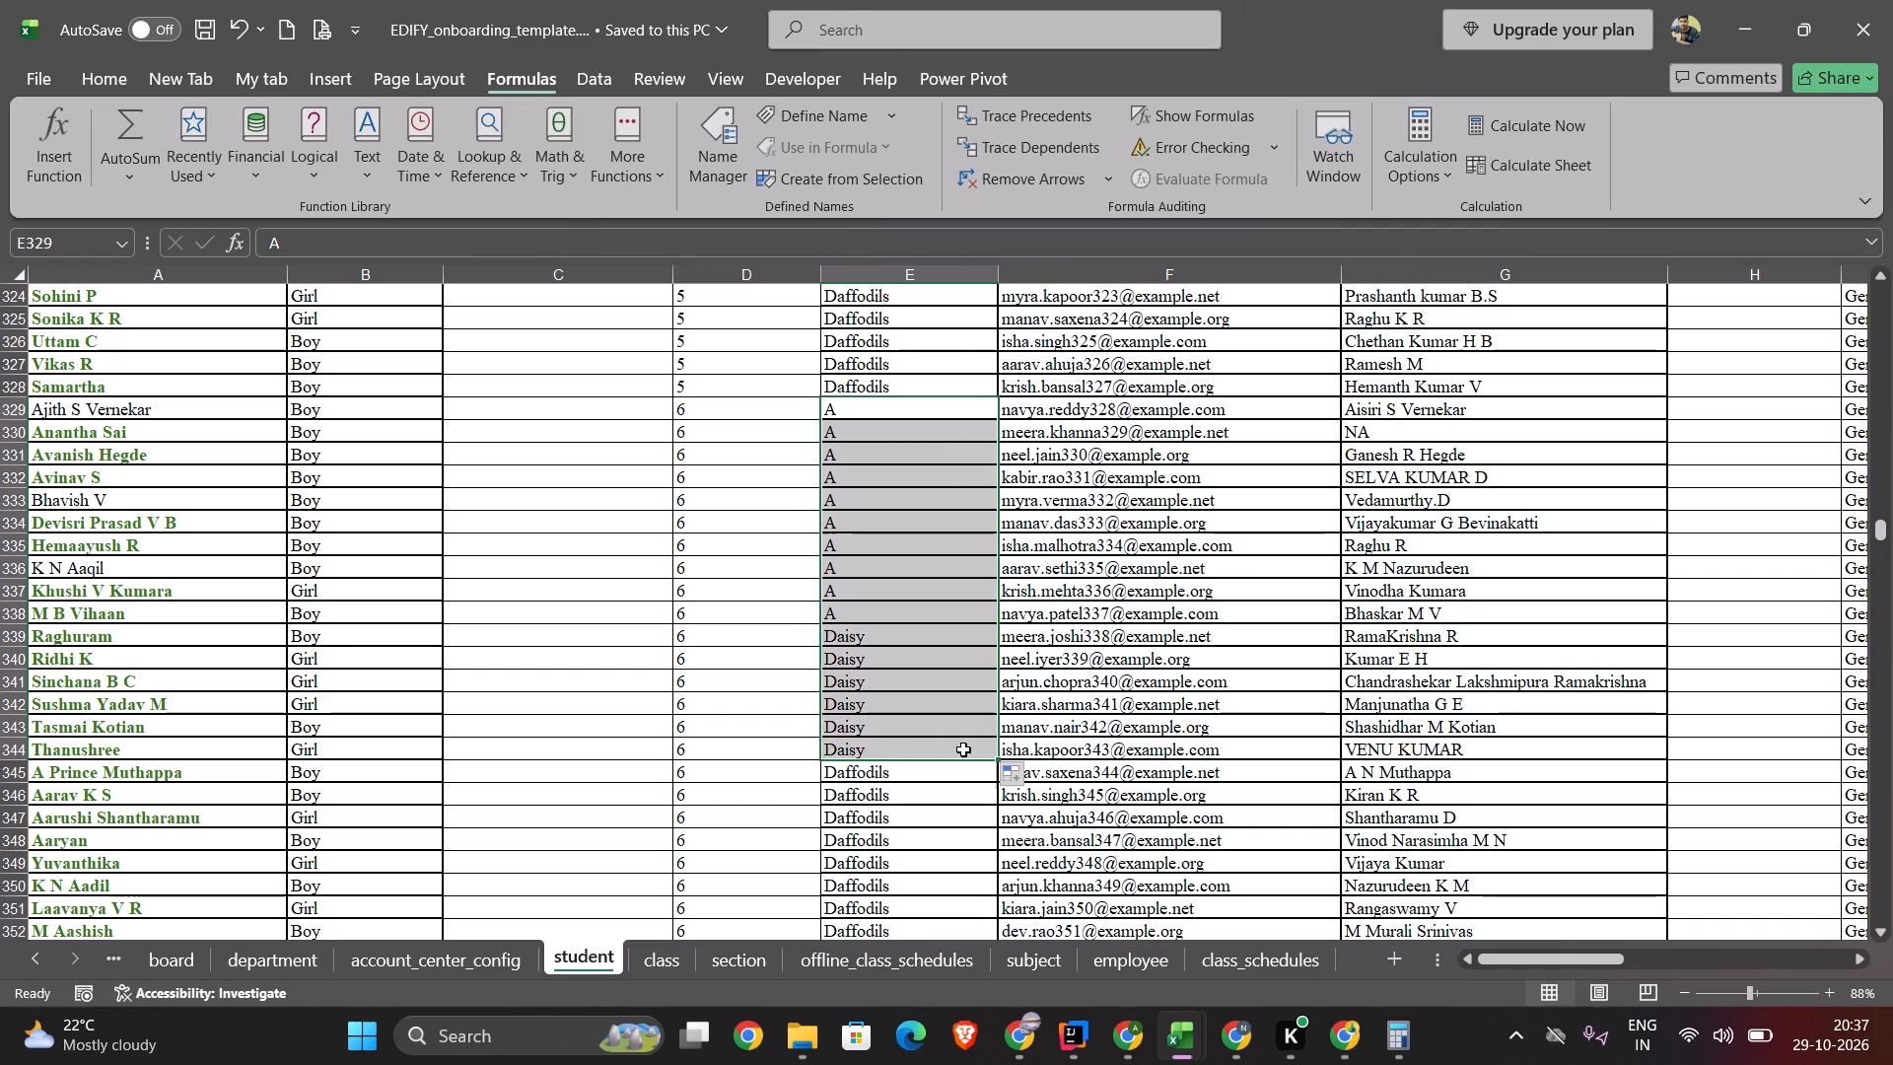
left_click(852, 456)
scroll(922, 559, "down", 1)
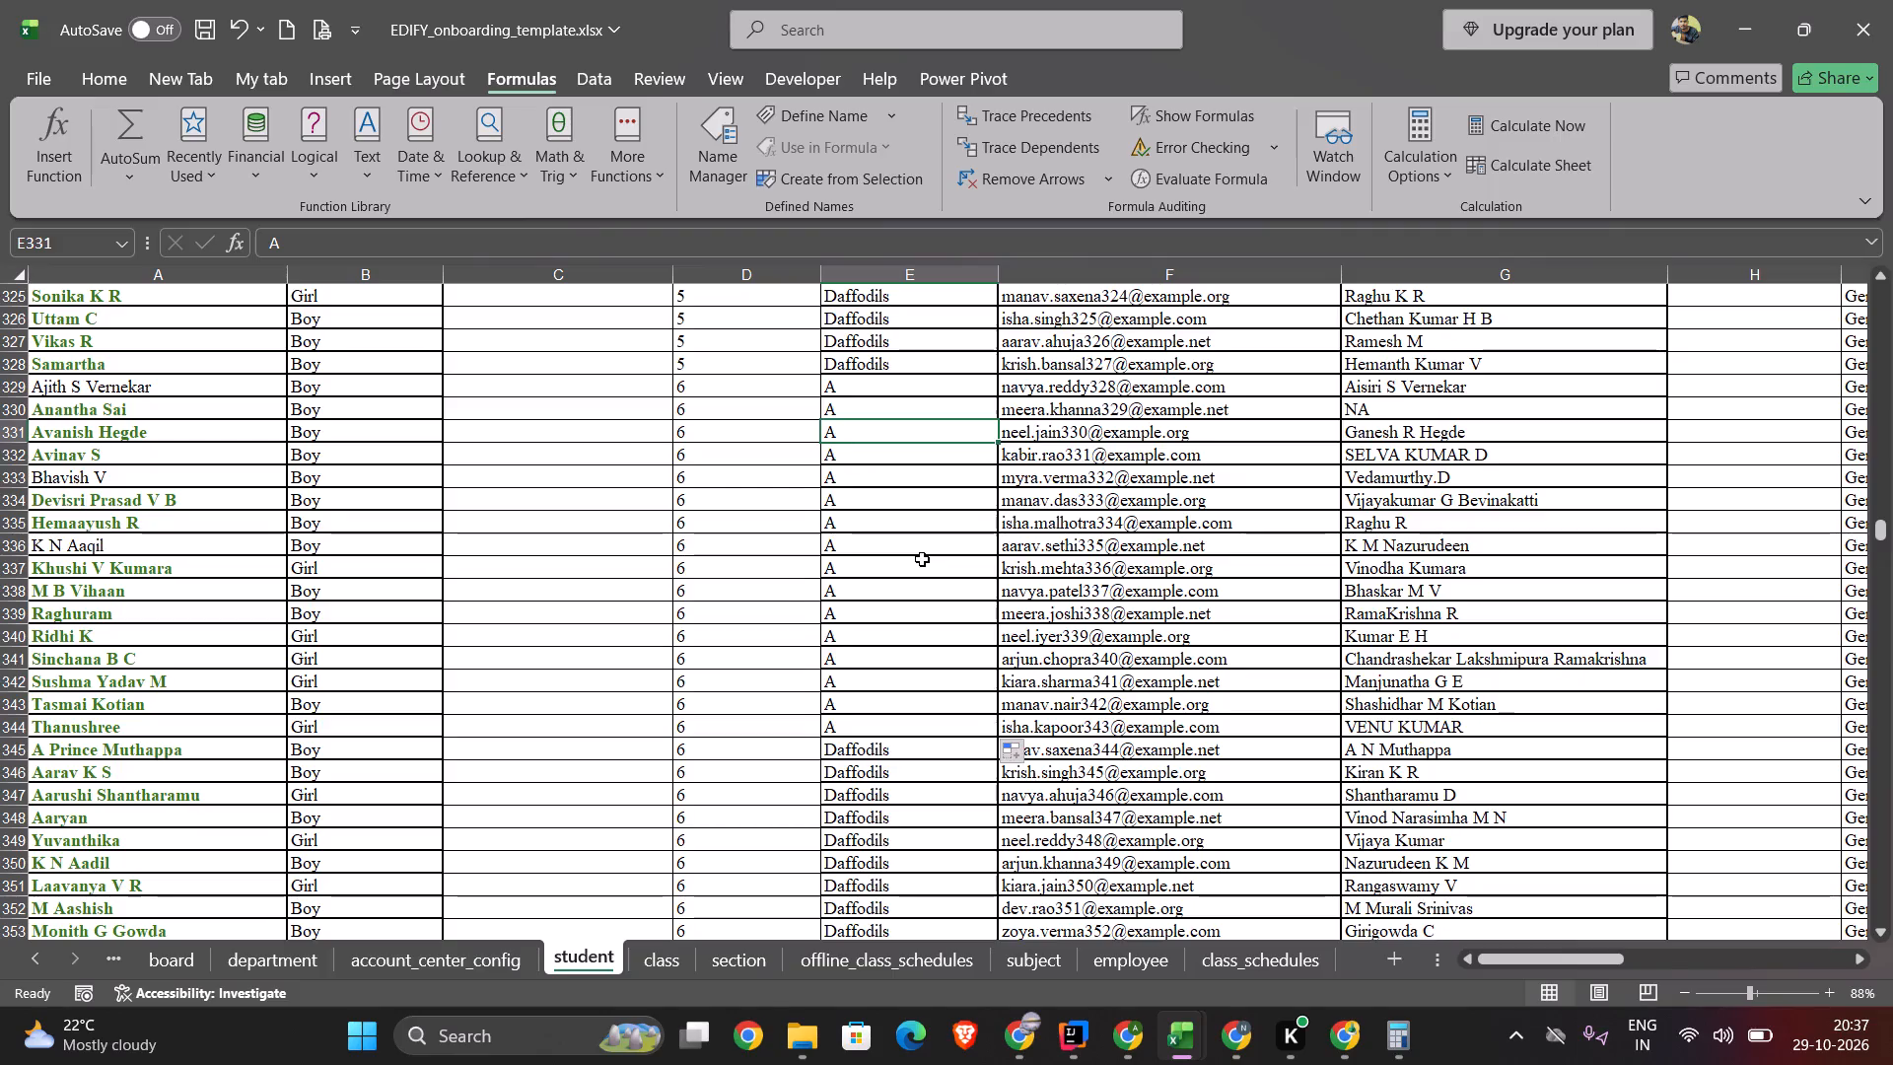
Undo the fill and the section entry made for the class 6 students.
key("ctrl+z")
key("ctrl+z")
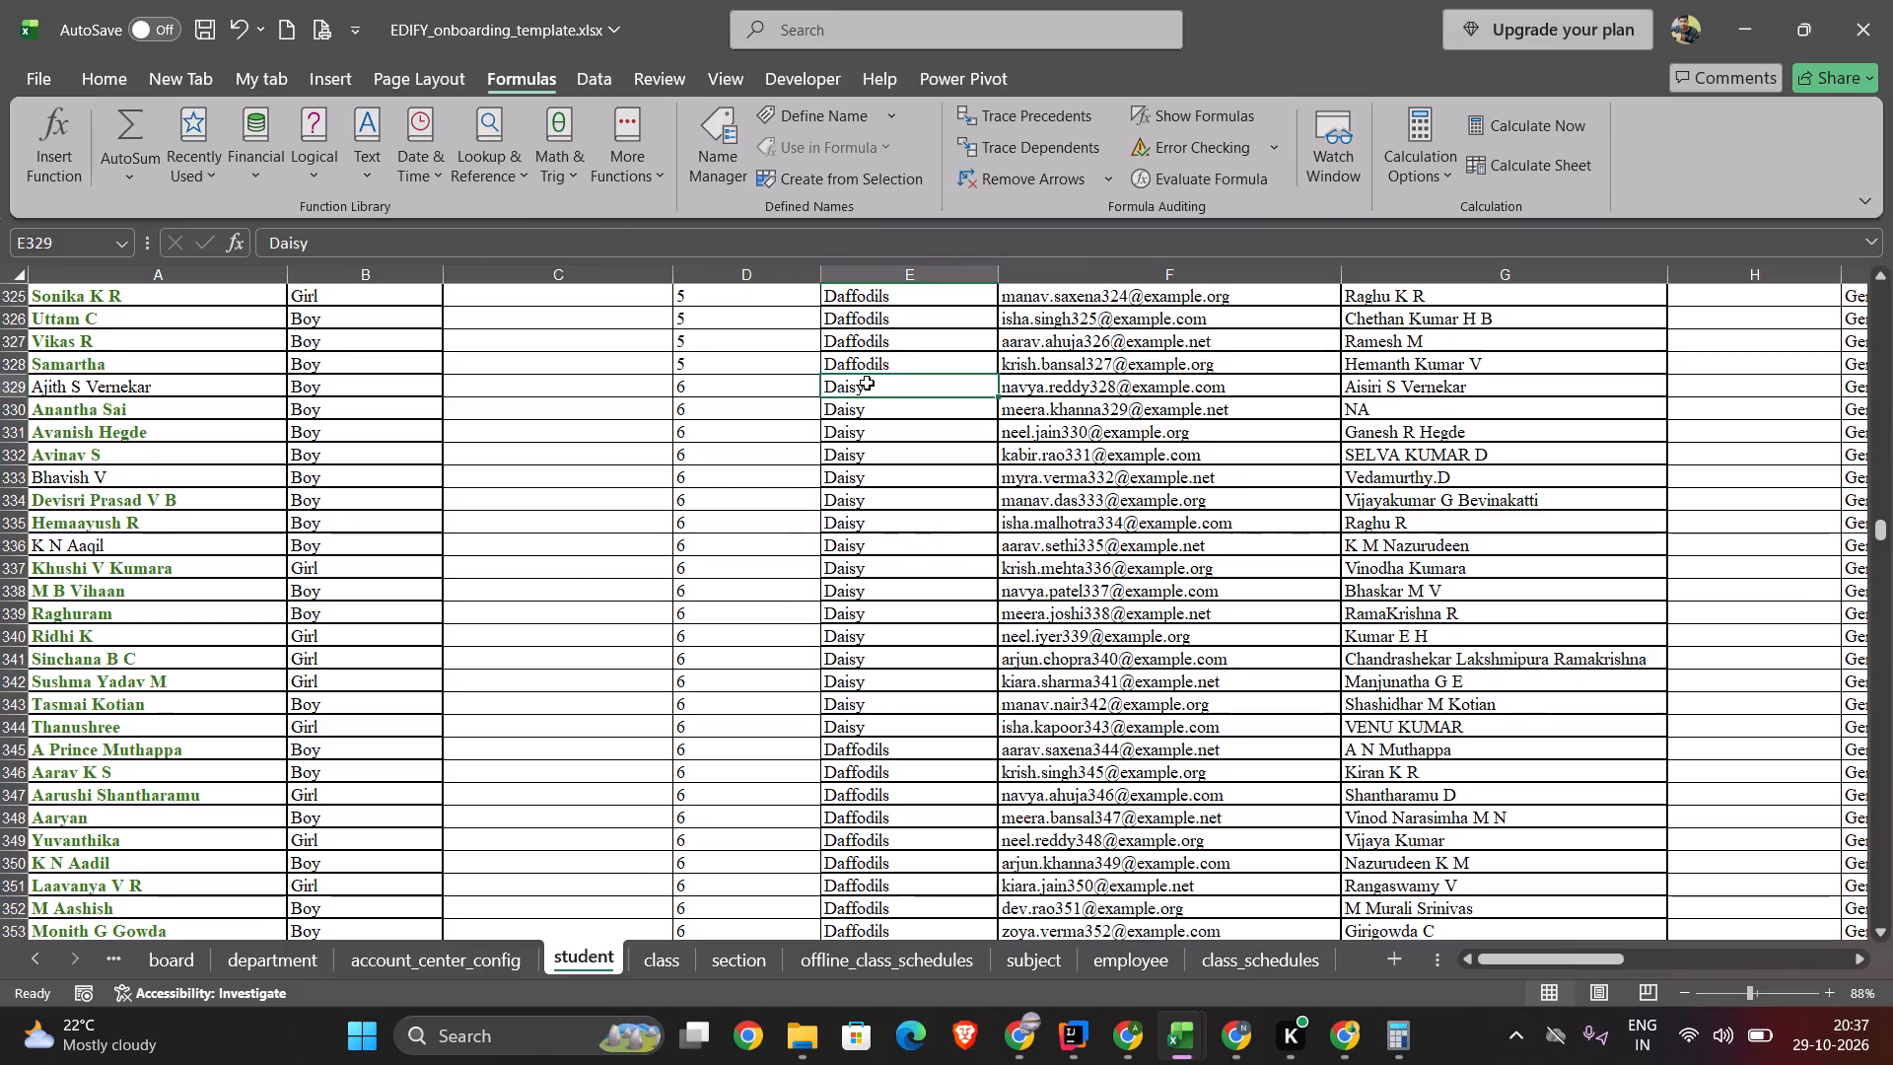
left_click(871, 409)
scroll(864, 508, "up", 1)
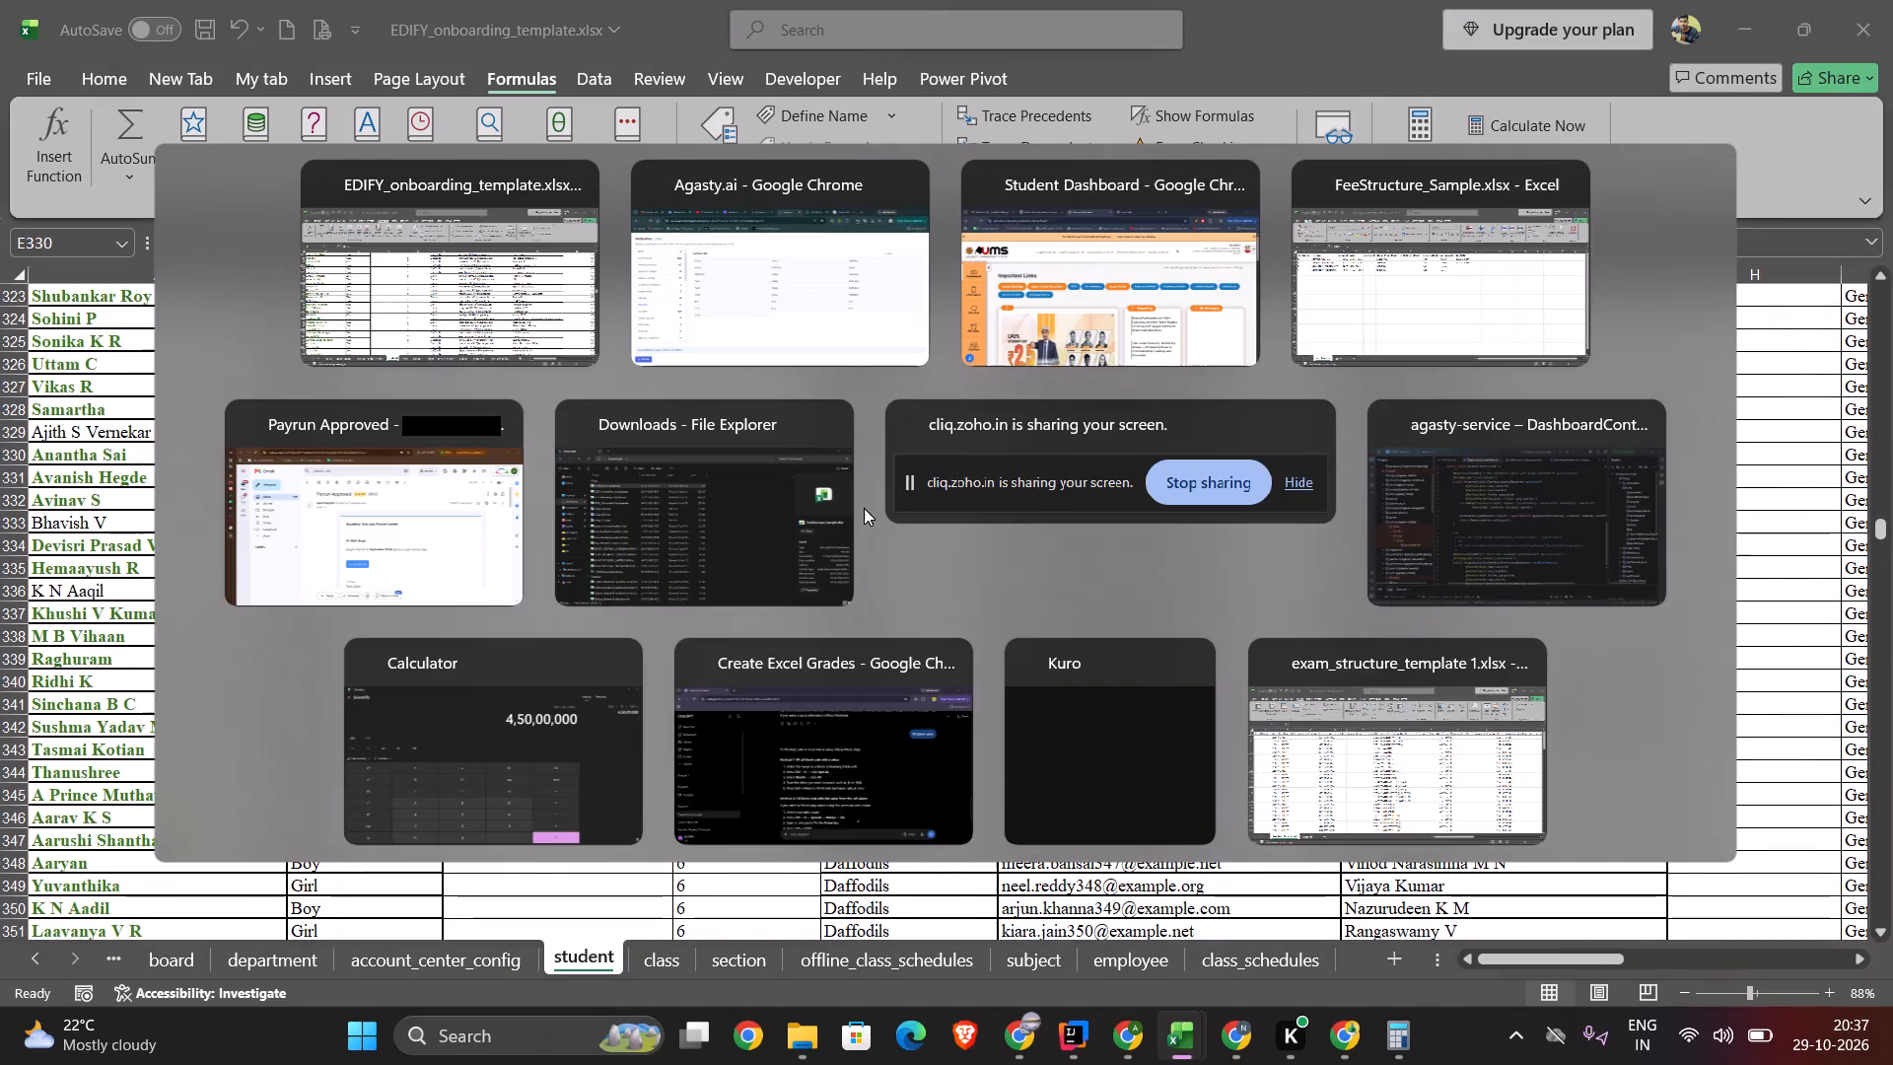
Switch to Agasty.ai, leave Verification, and view the Students import step in the Administrative module.
left_click(1872, 176)
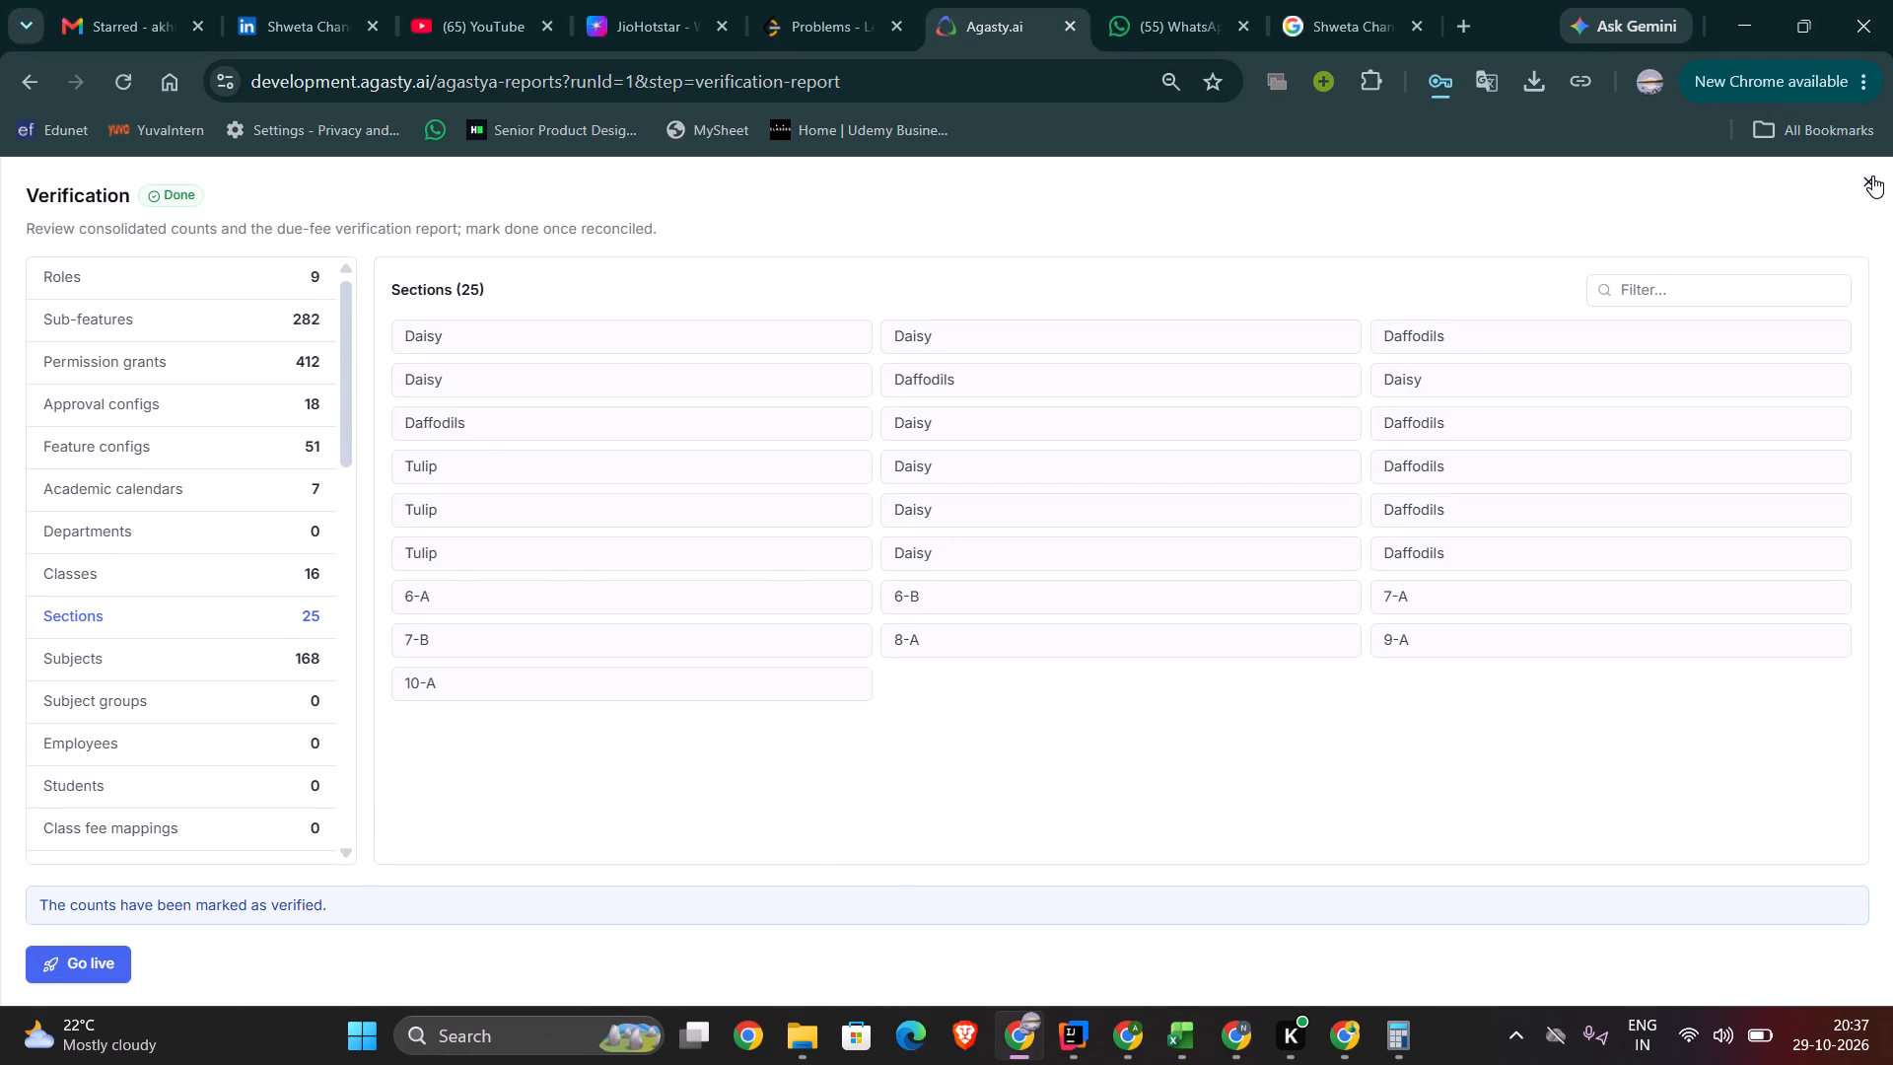
scroll(1417, 644, "down", 1)
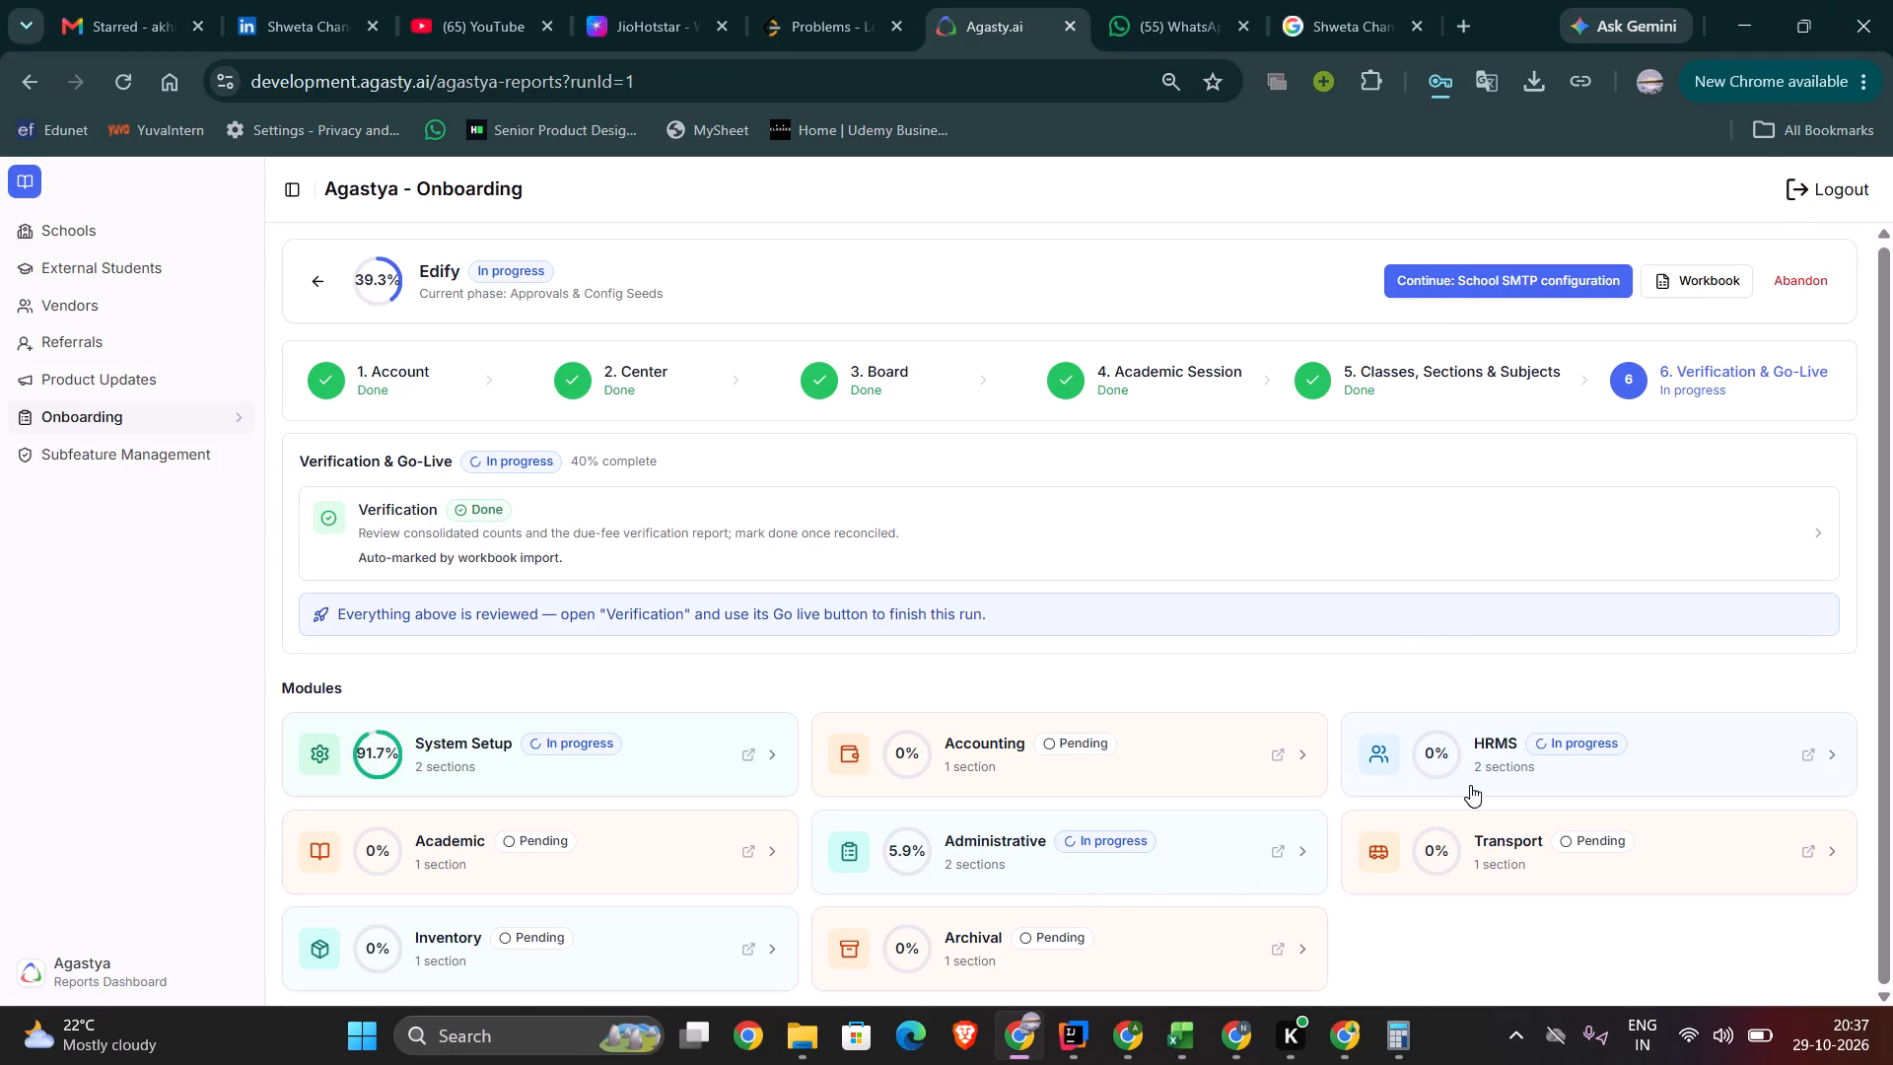
left_click(1083, 844)
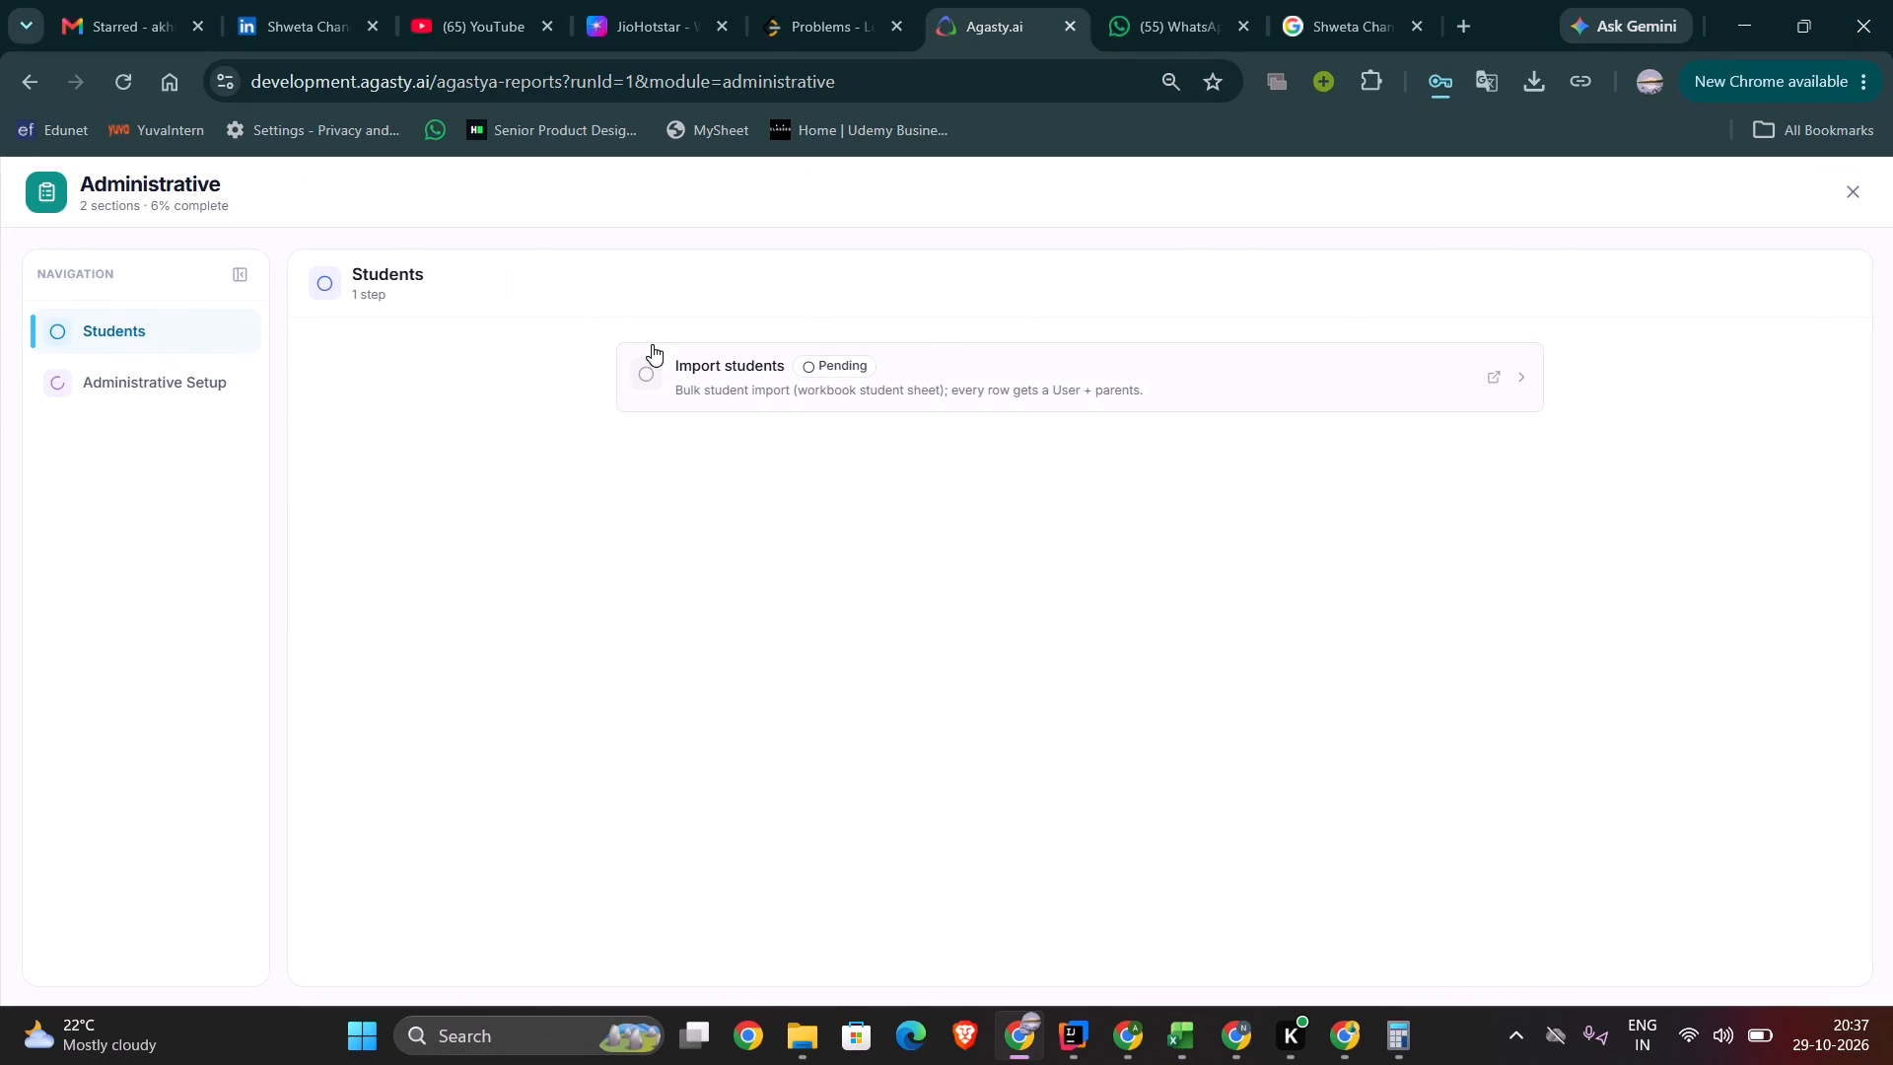
left_click(1848, 196)
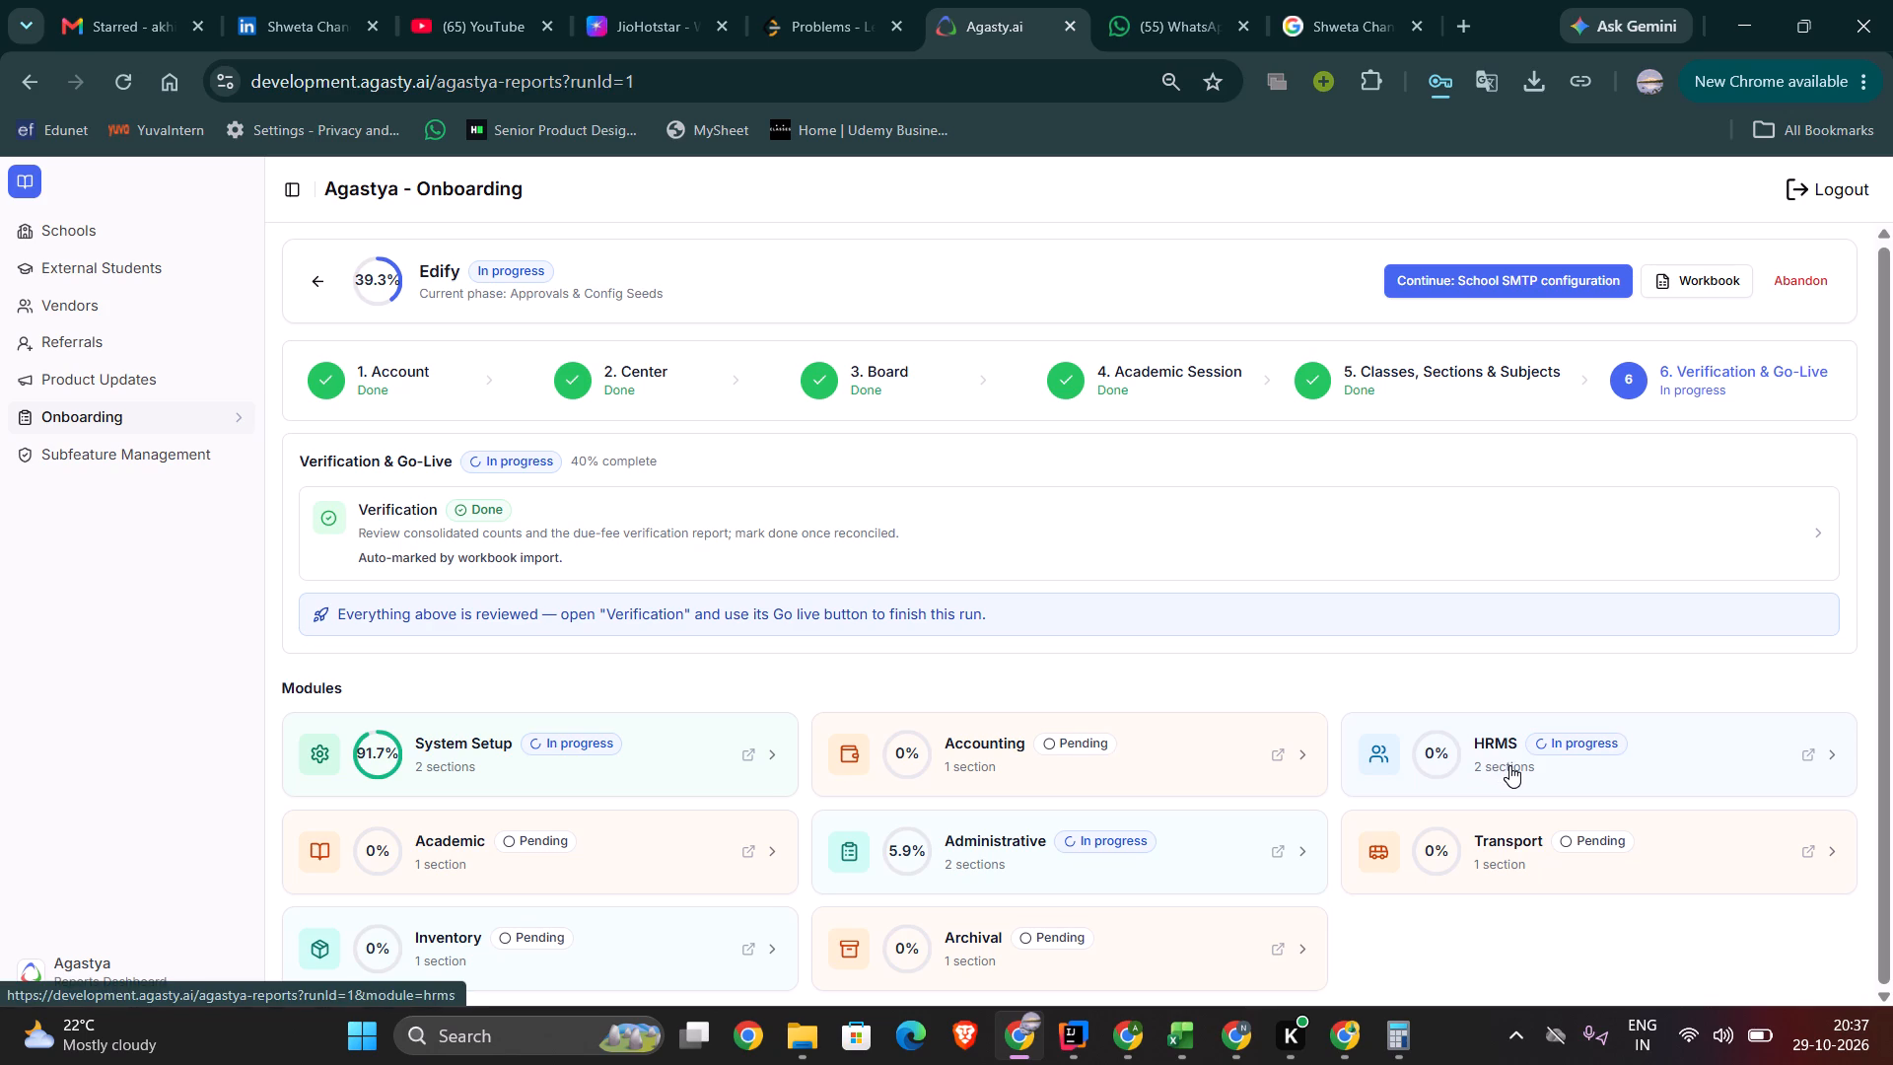
From the HRMS module's Import employees step, upload EDIFY_onboarding_template.xlsx, preview the Employee sheet and import its data.
left_click(1509, 765)
left_click(987, 444)
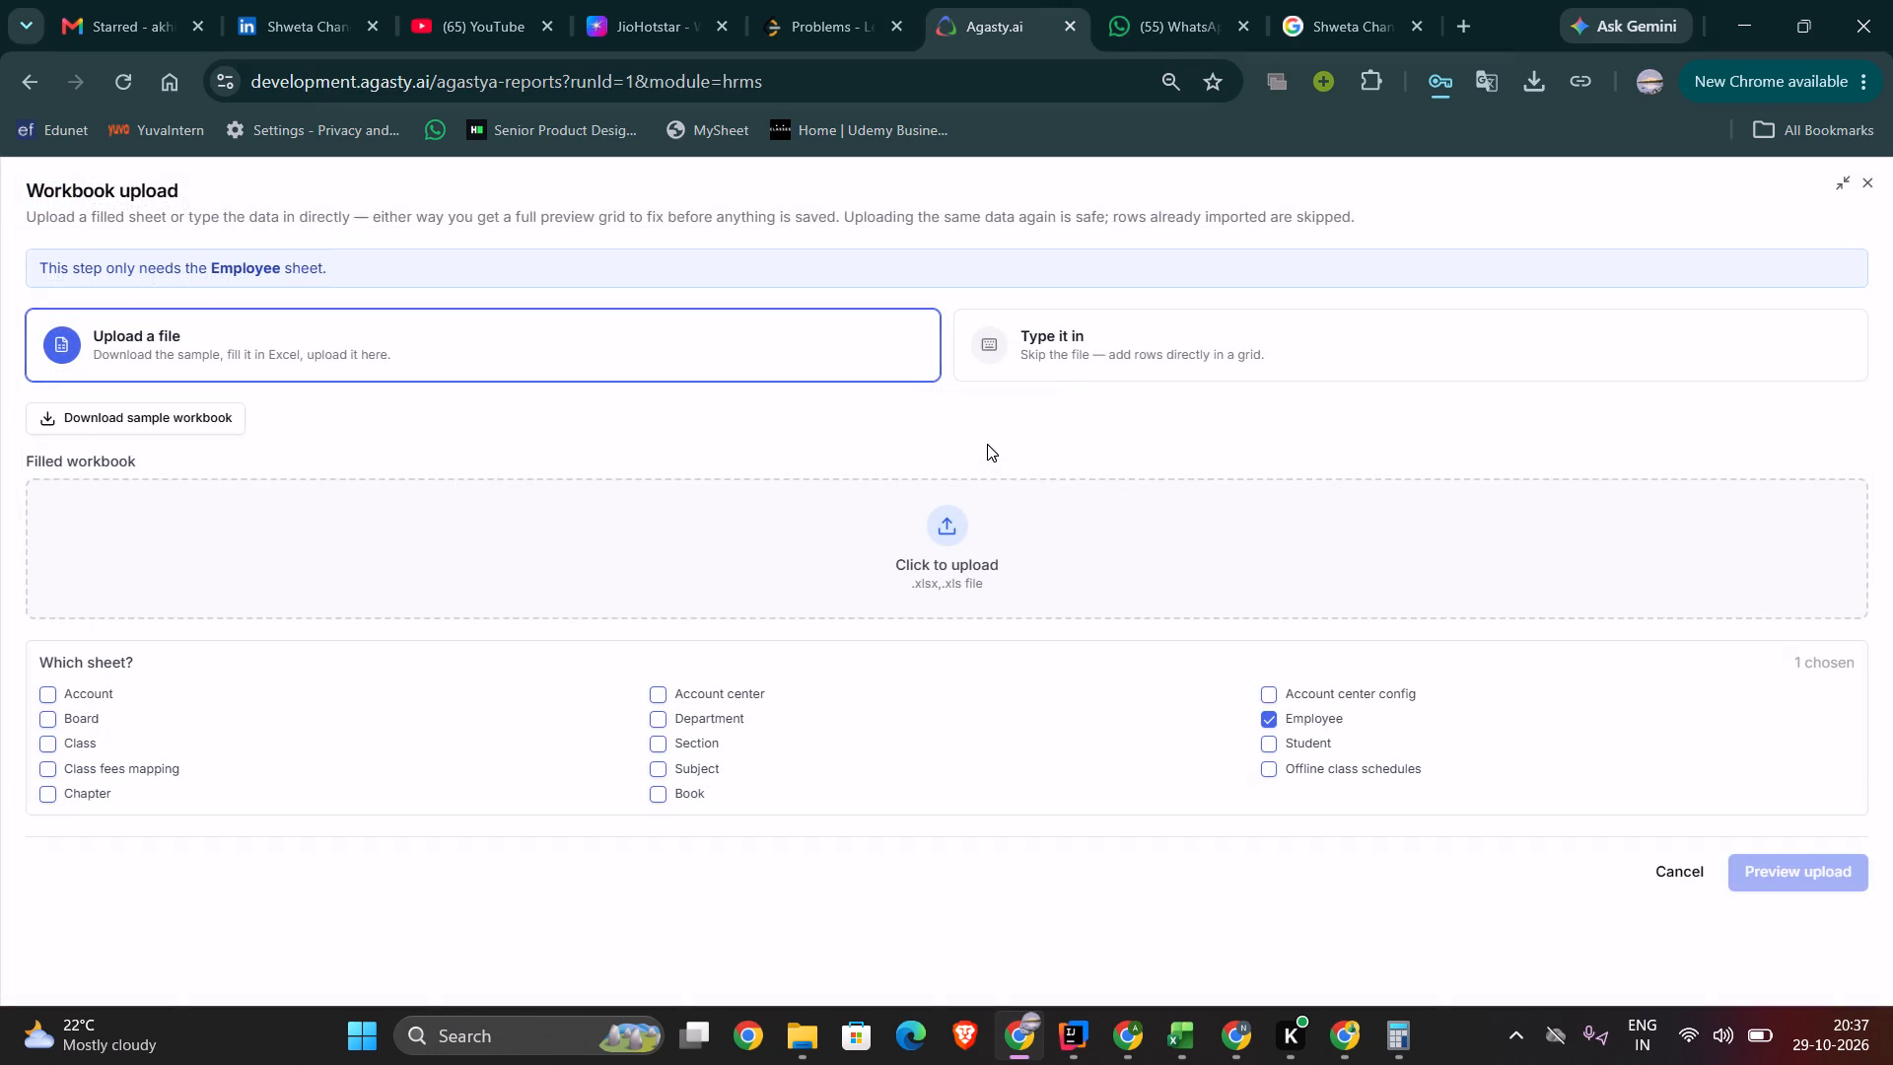
scroll(1150, 607, "down", 1)
left_click(983, 571)
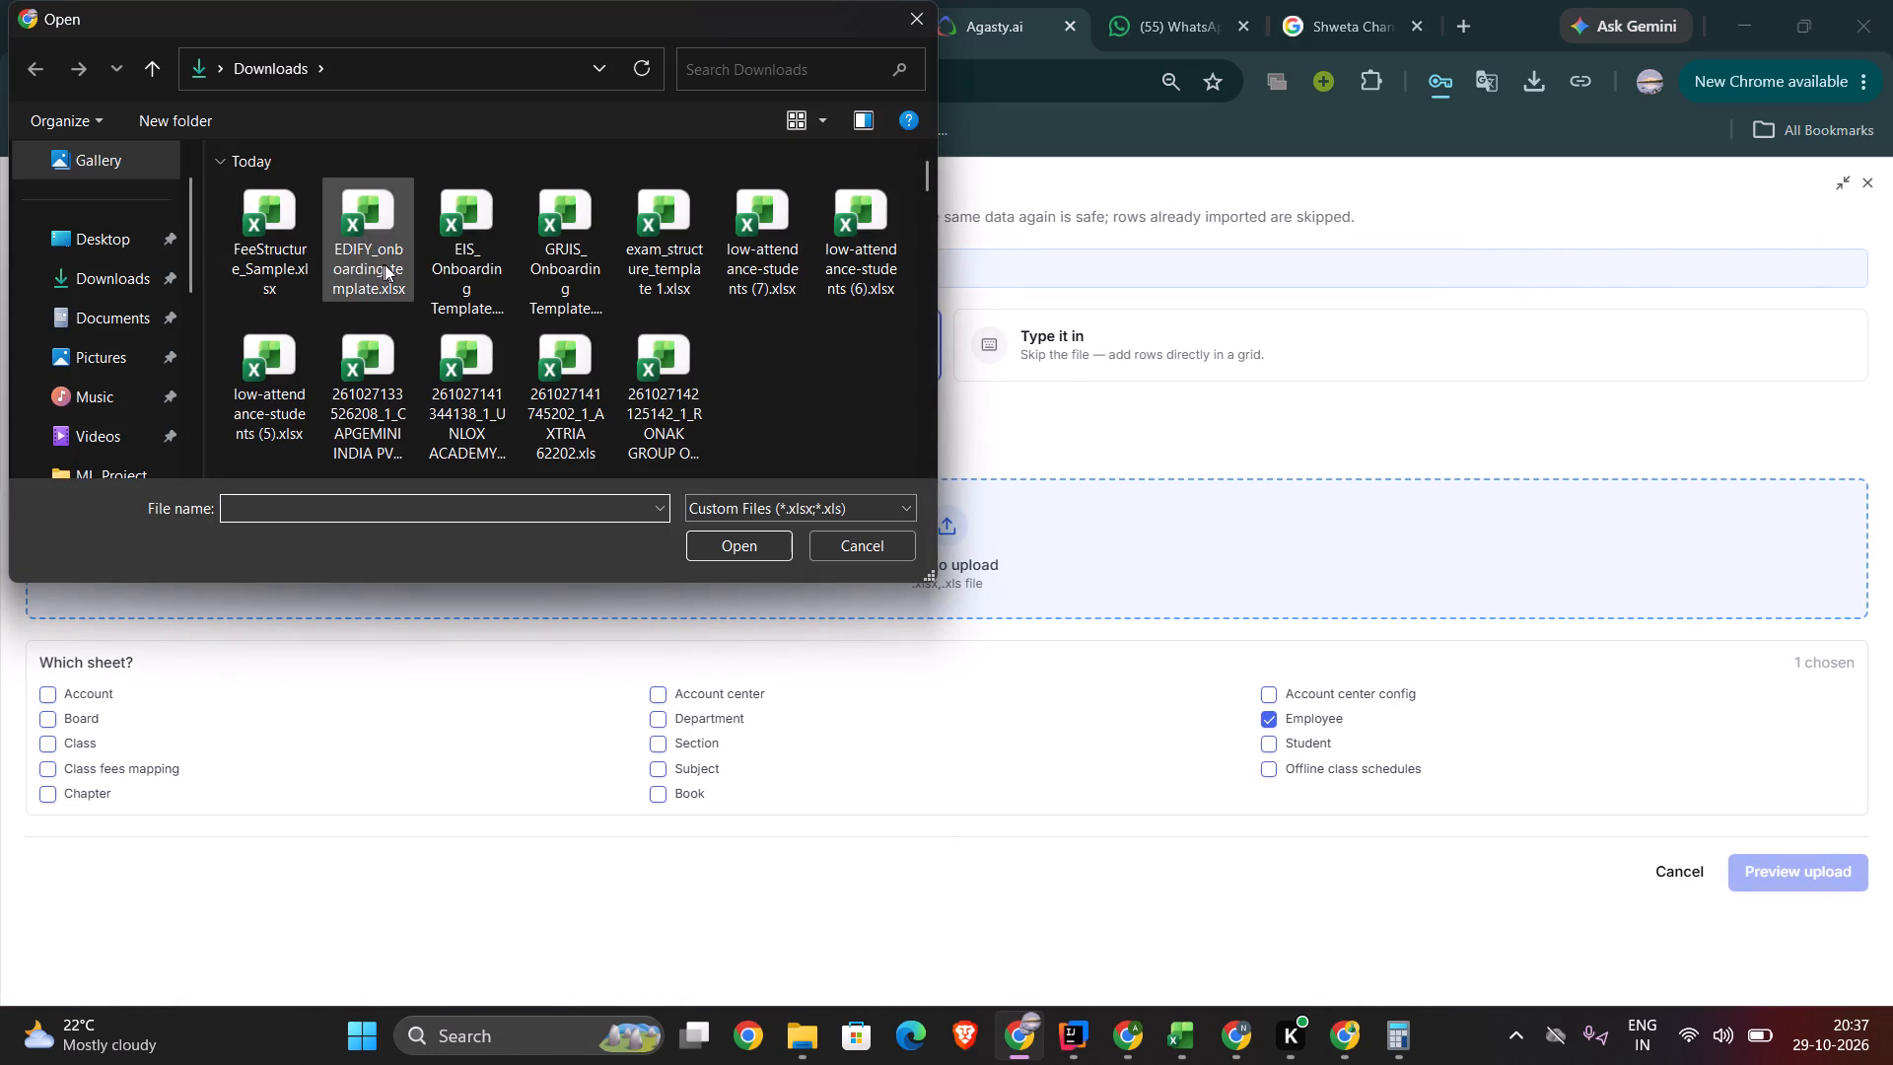
left_click(371, 261)
left_click(711, 549)
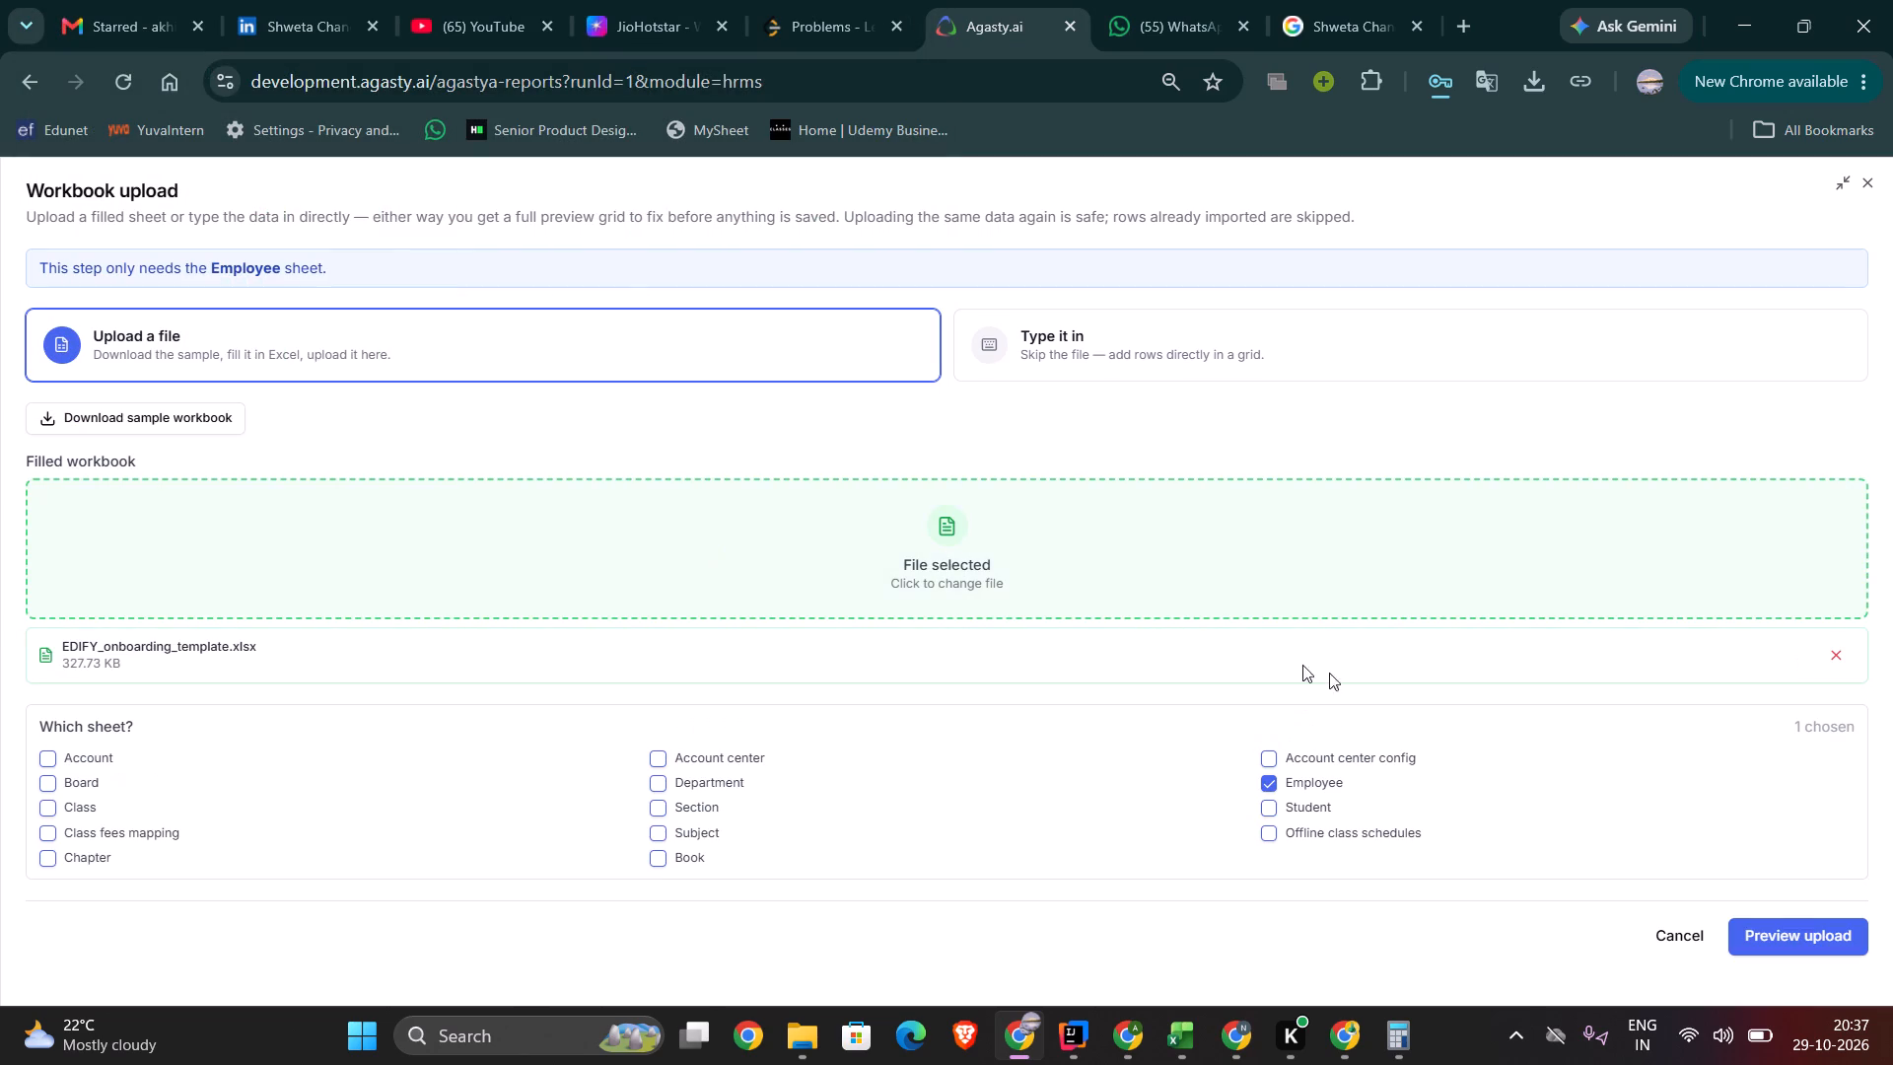
scroll(1513, 764, "down", 1)
left_click(1800, 941)
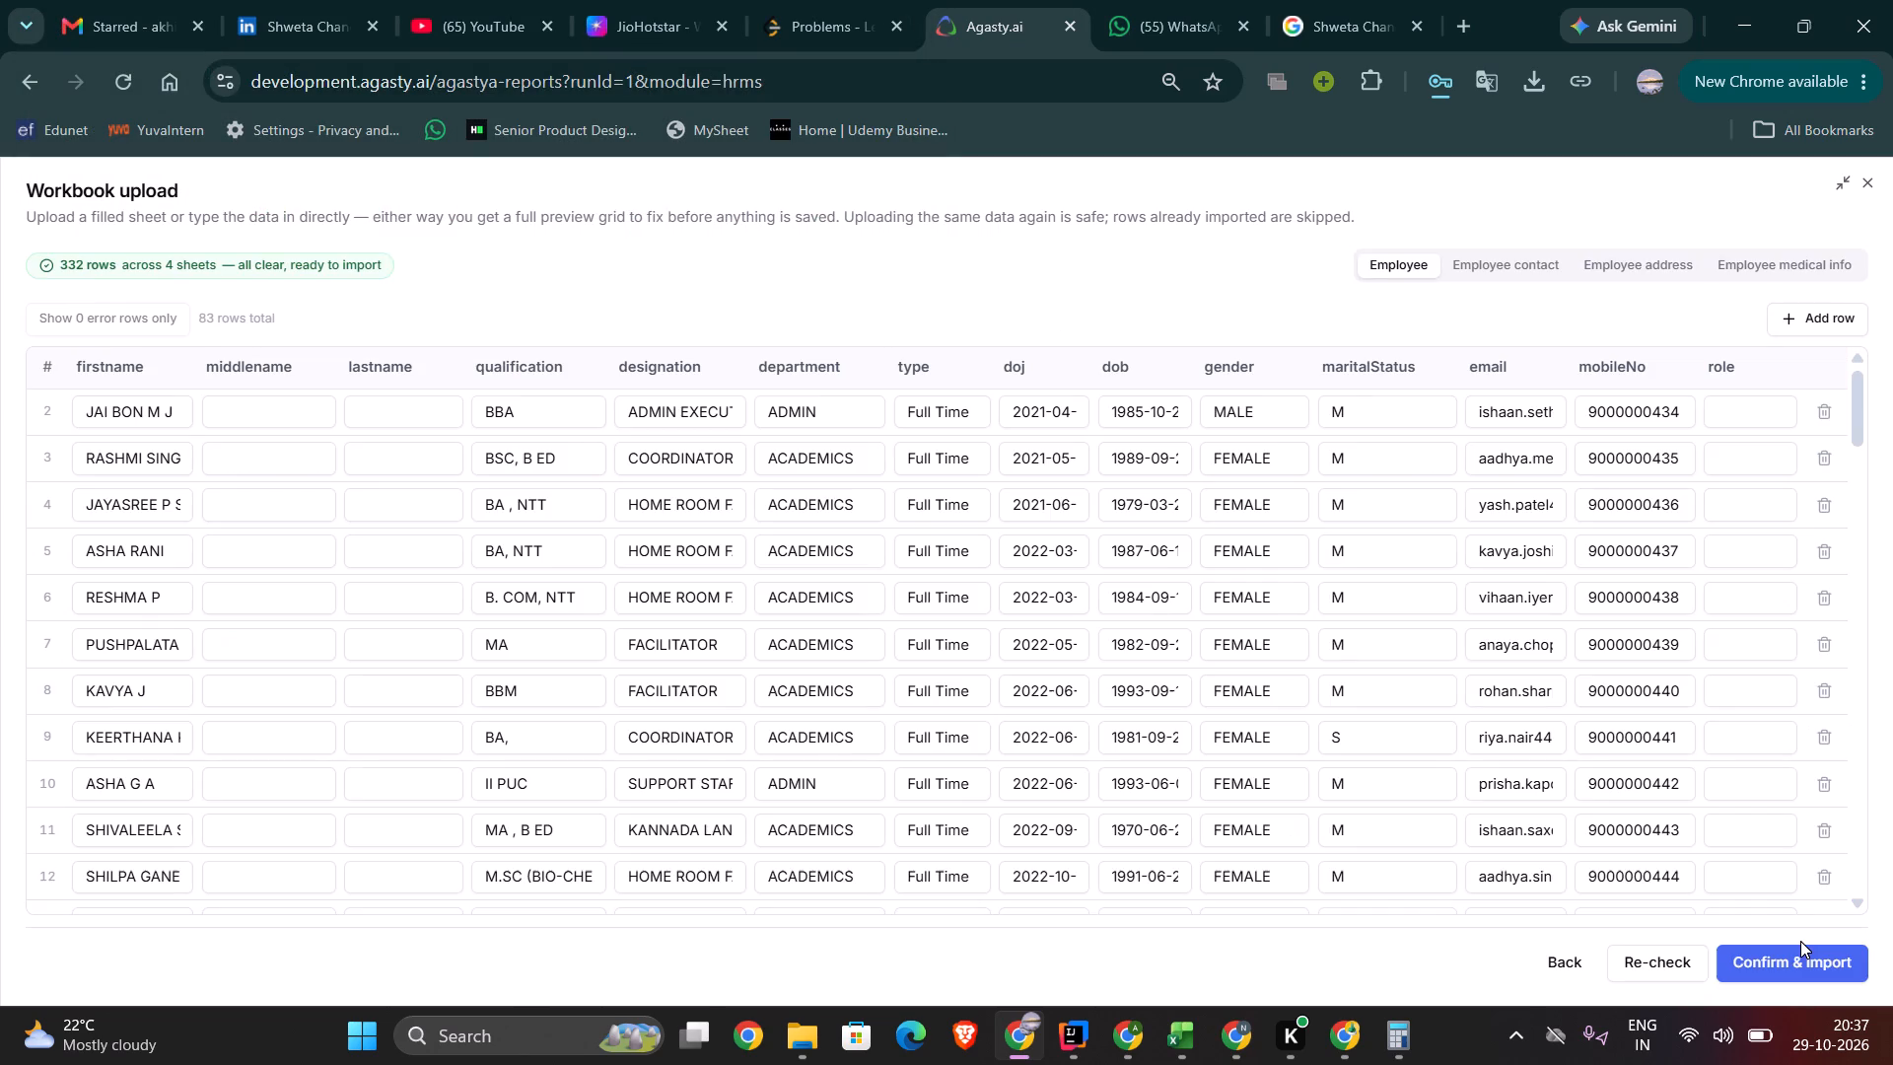
left_click(1784, 958)
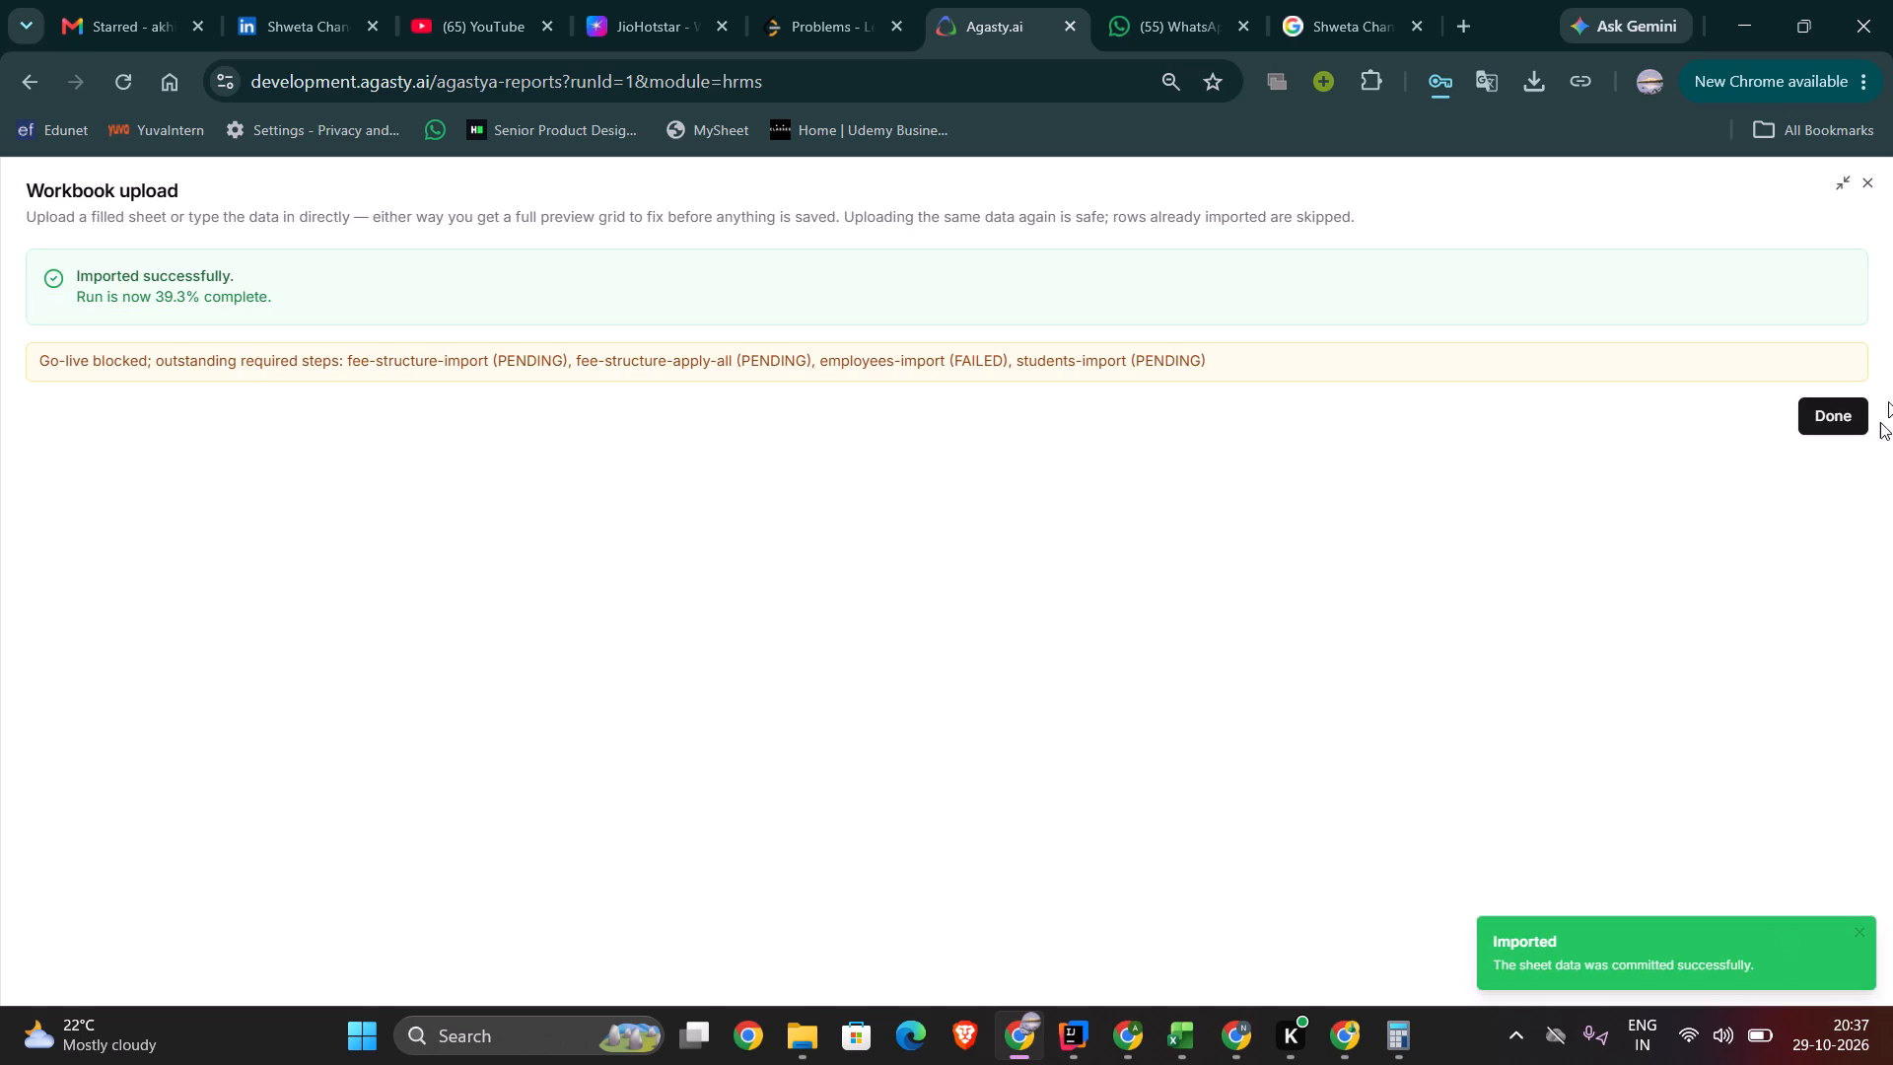
left_click(1868, 182)
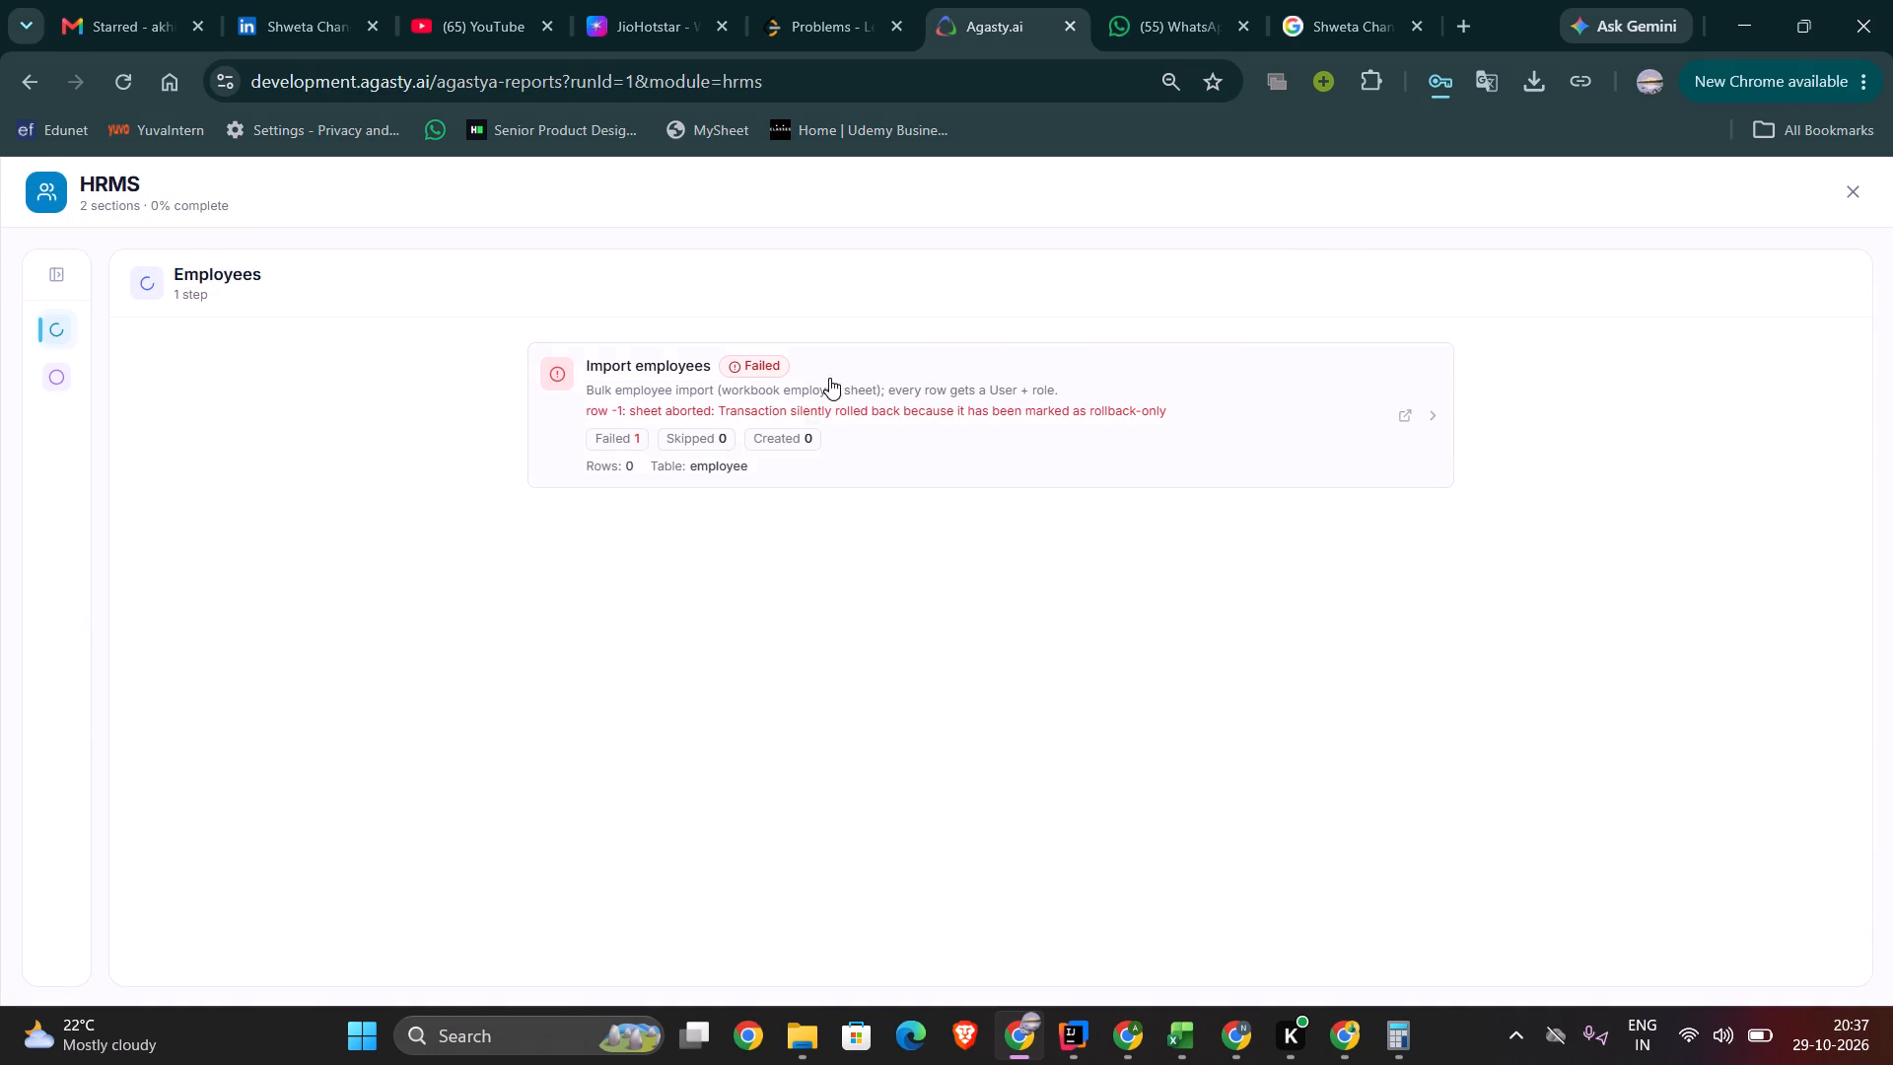
Examine the import status and error details on the HRMS Import employees step.
scroll(987, 432, "up", 2)
scroll(817, 450, "up", 1)
scroll(917, 466, "up", 1)
left_click(1162, 412)
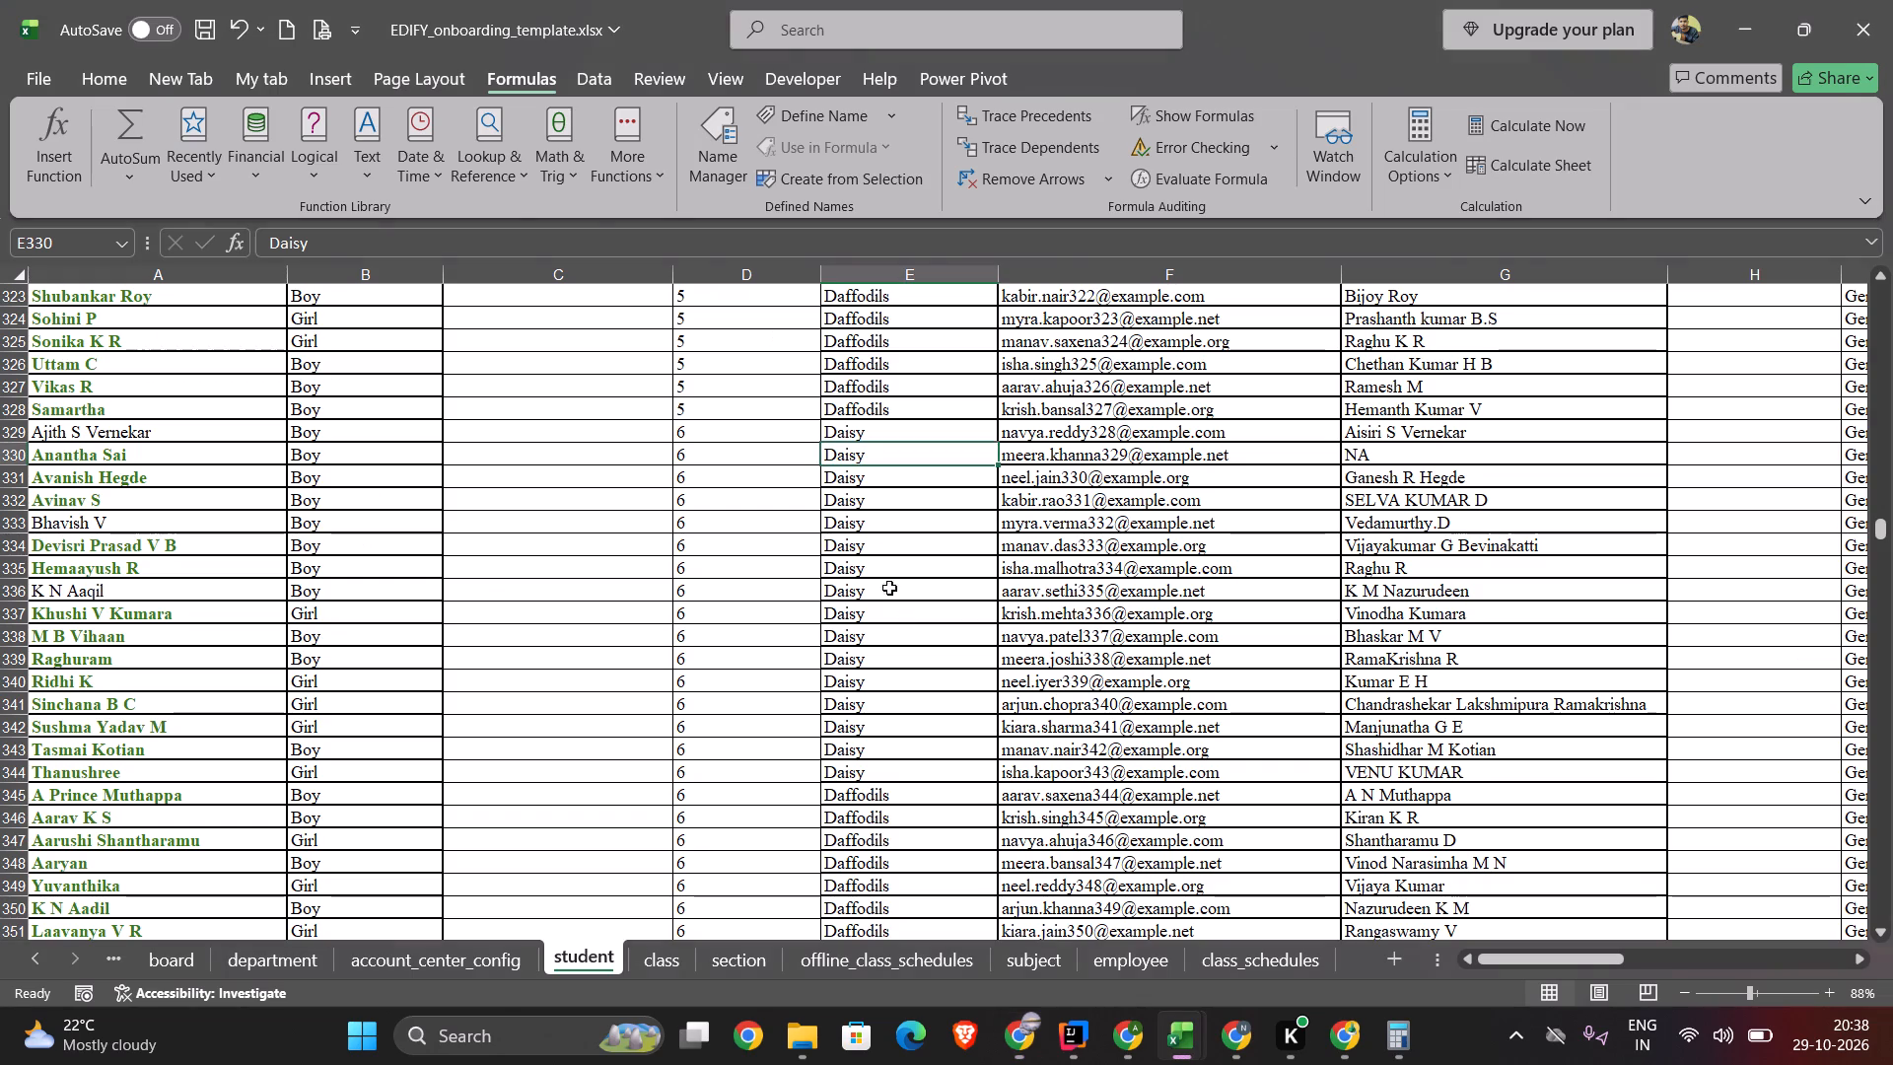
On the workbook's employee sheet, auto-fit the height of all rows.
left_click(1156, 967)
scroll(869, 513, "up", 3)
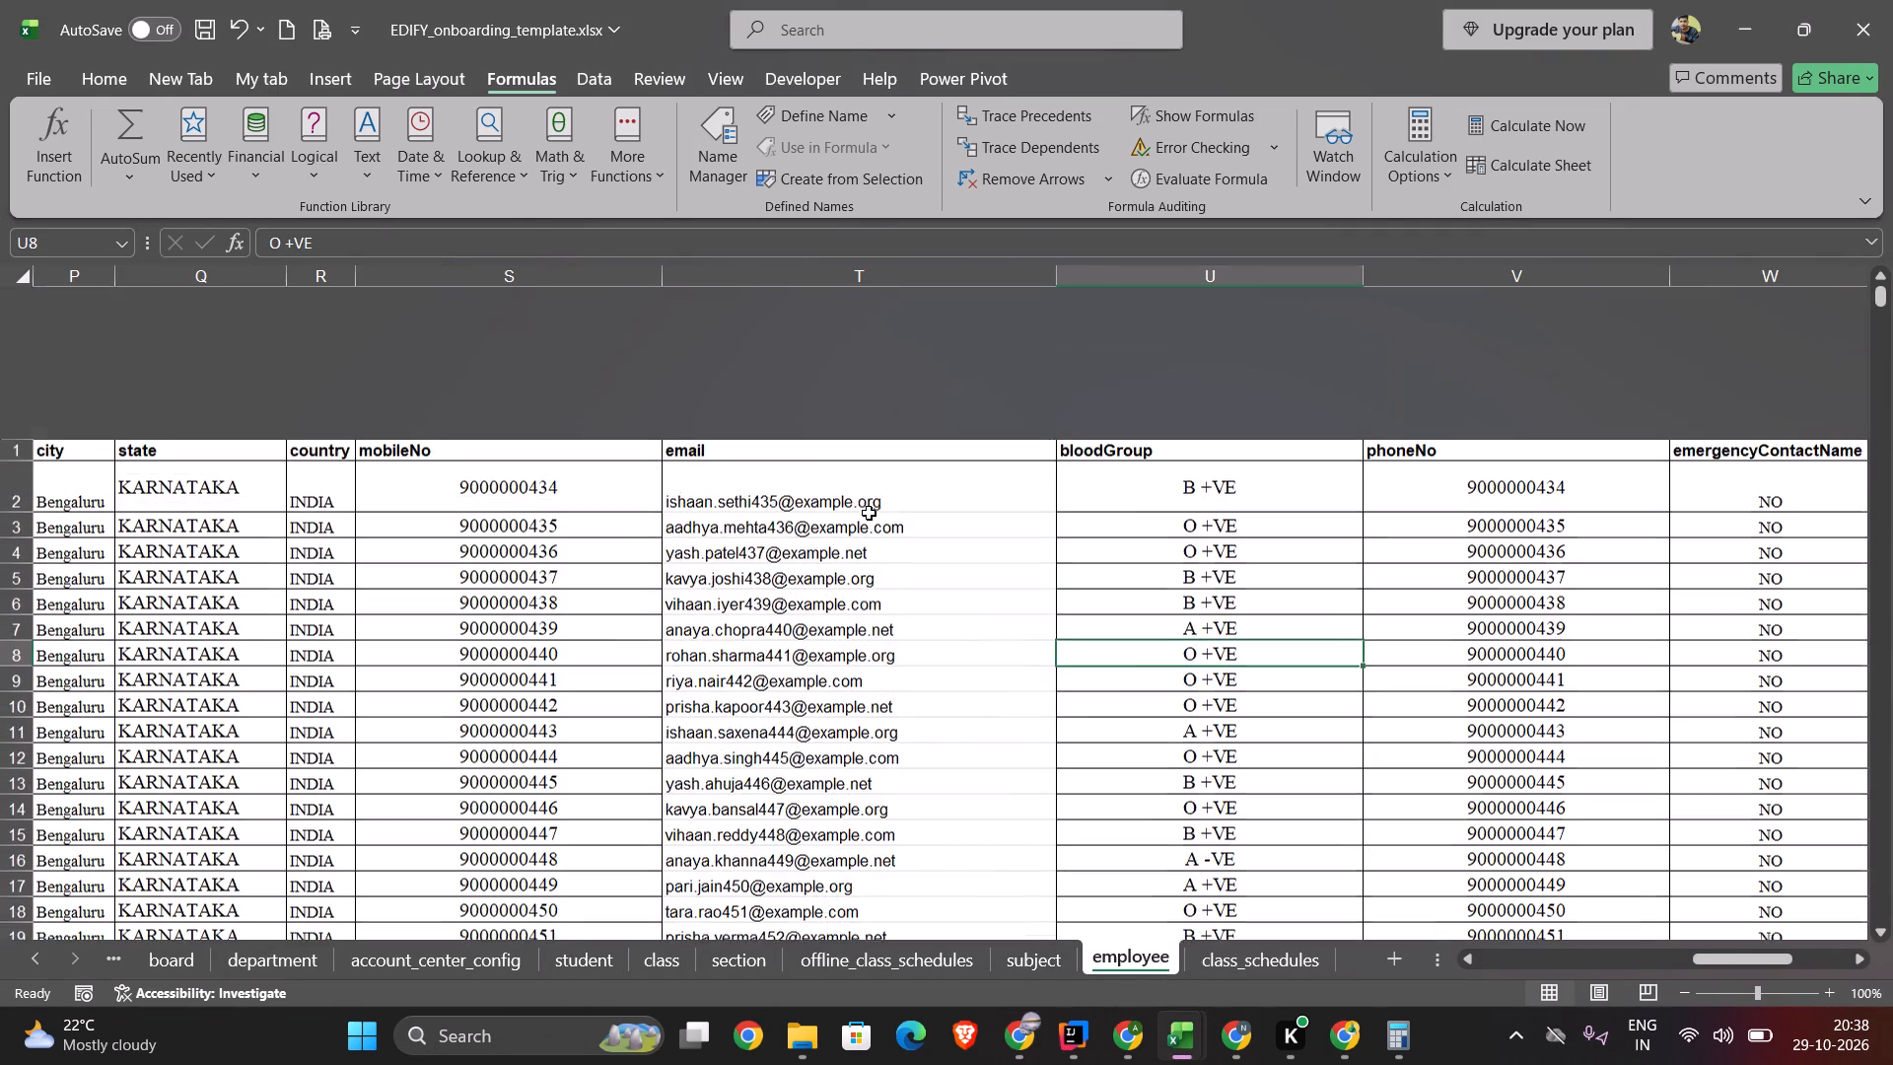
scroll(869, 513, "up", 1)
scroll(869, 513, "right", 9)
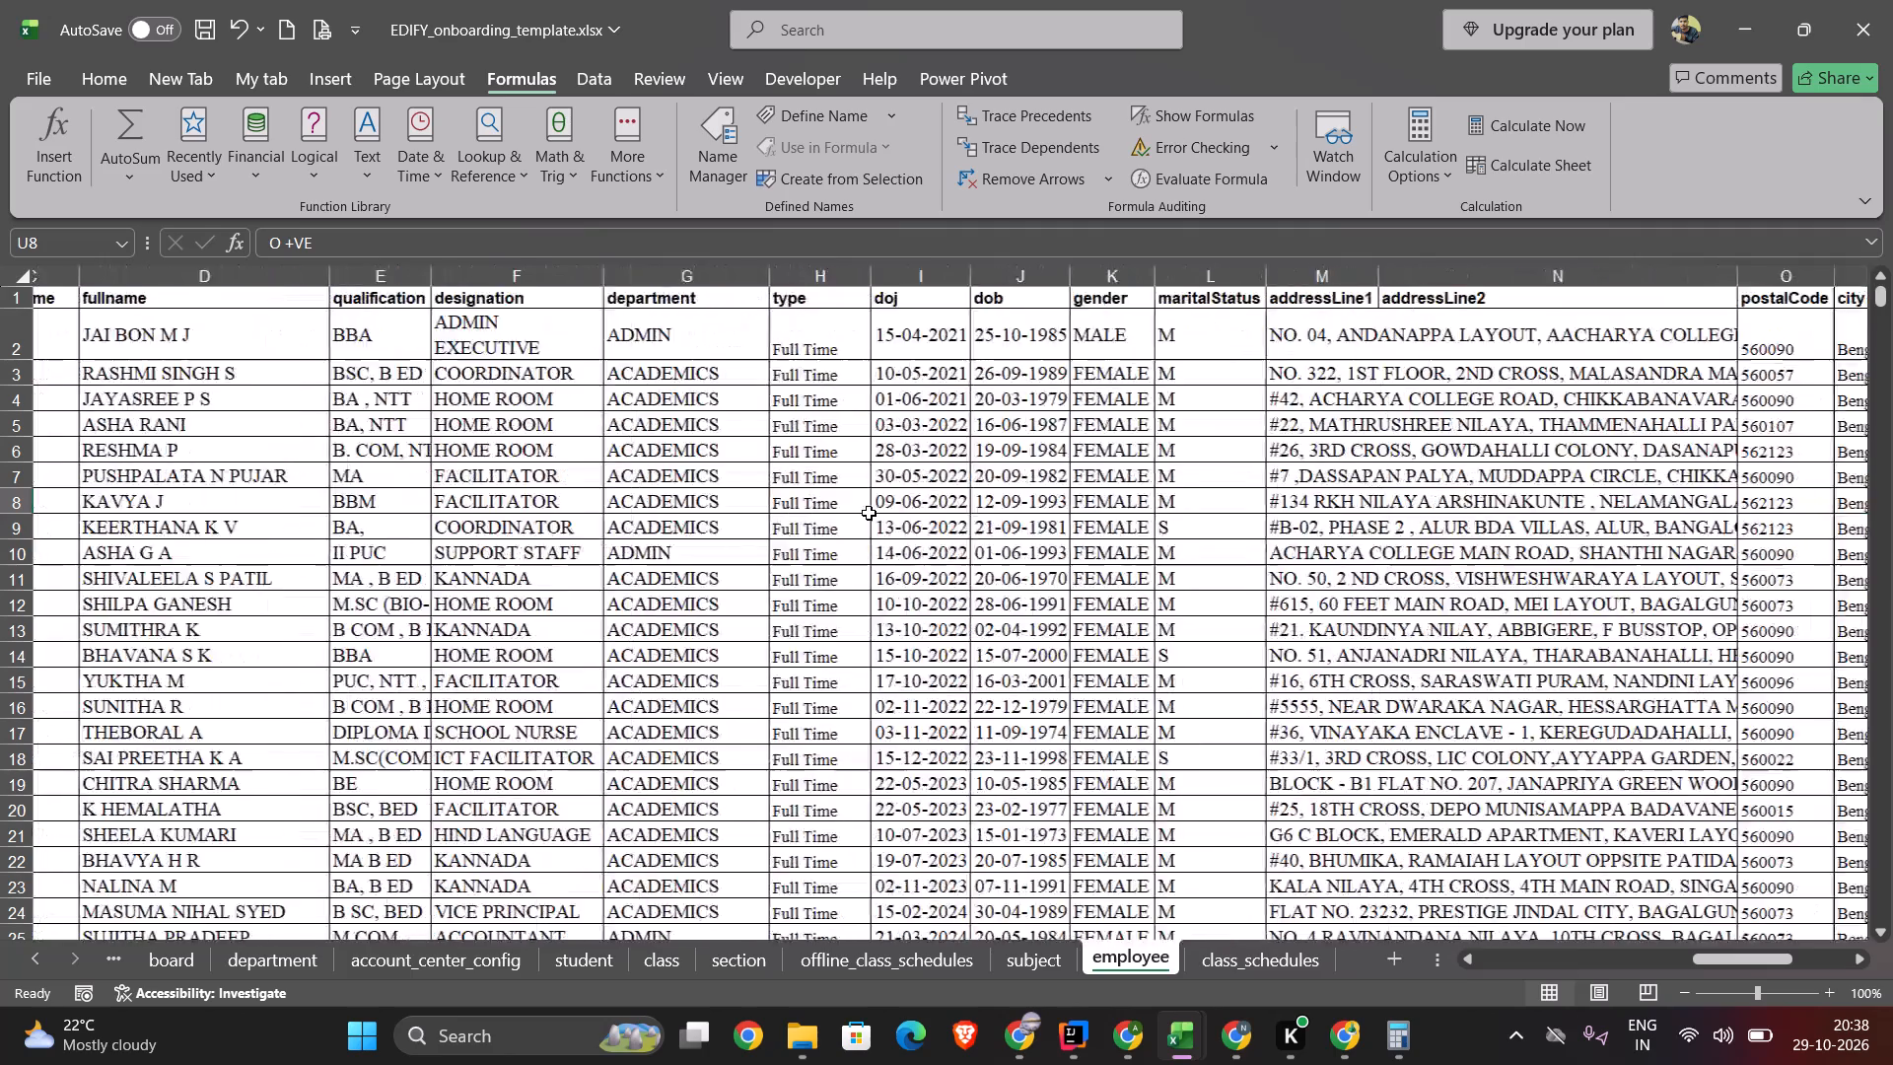
scroll(869, 513, "right", 1)
left_click(14, 279)
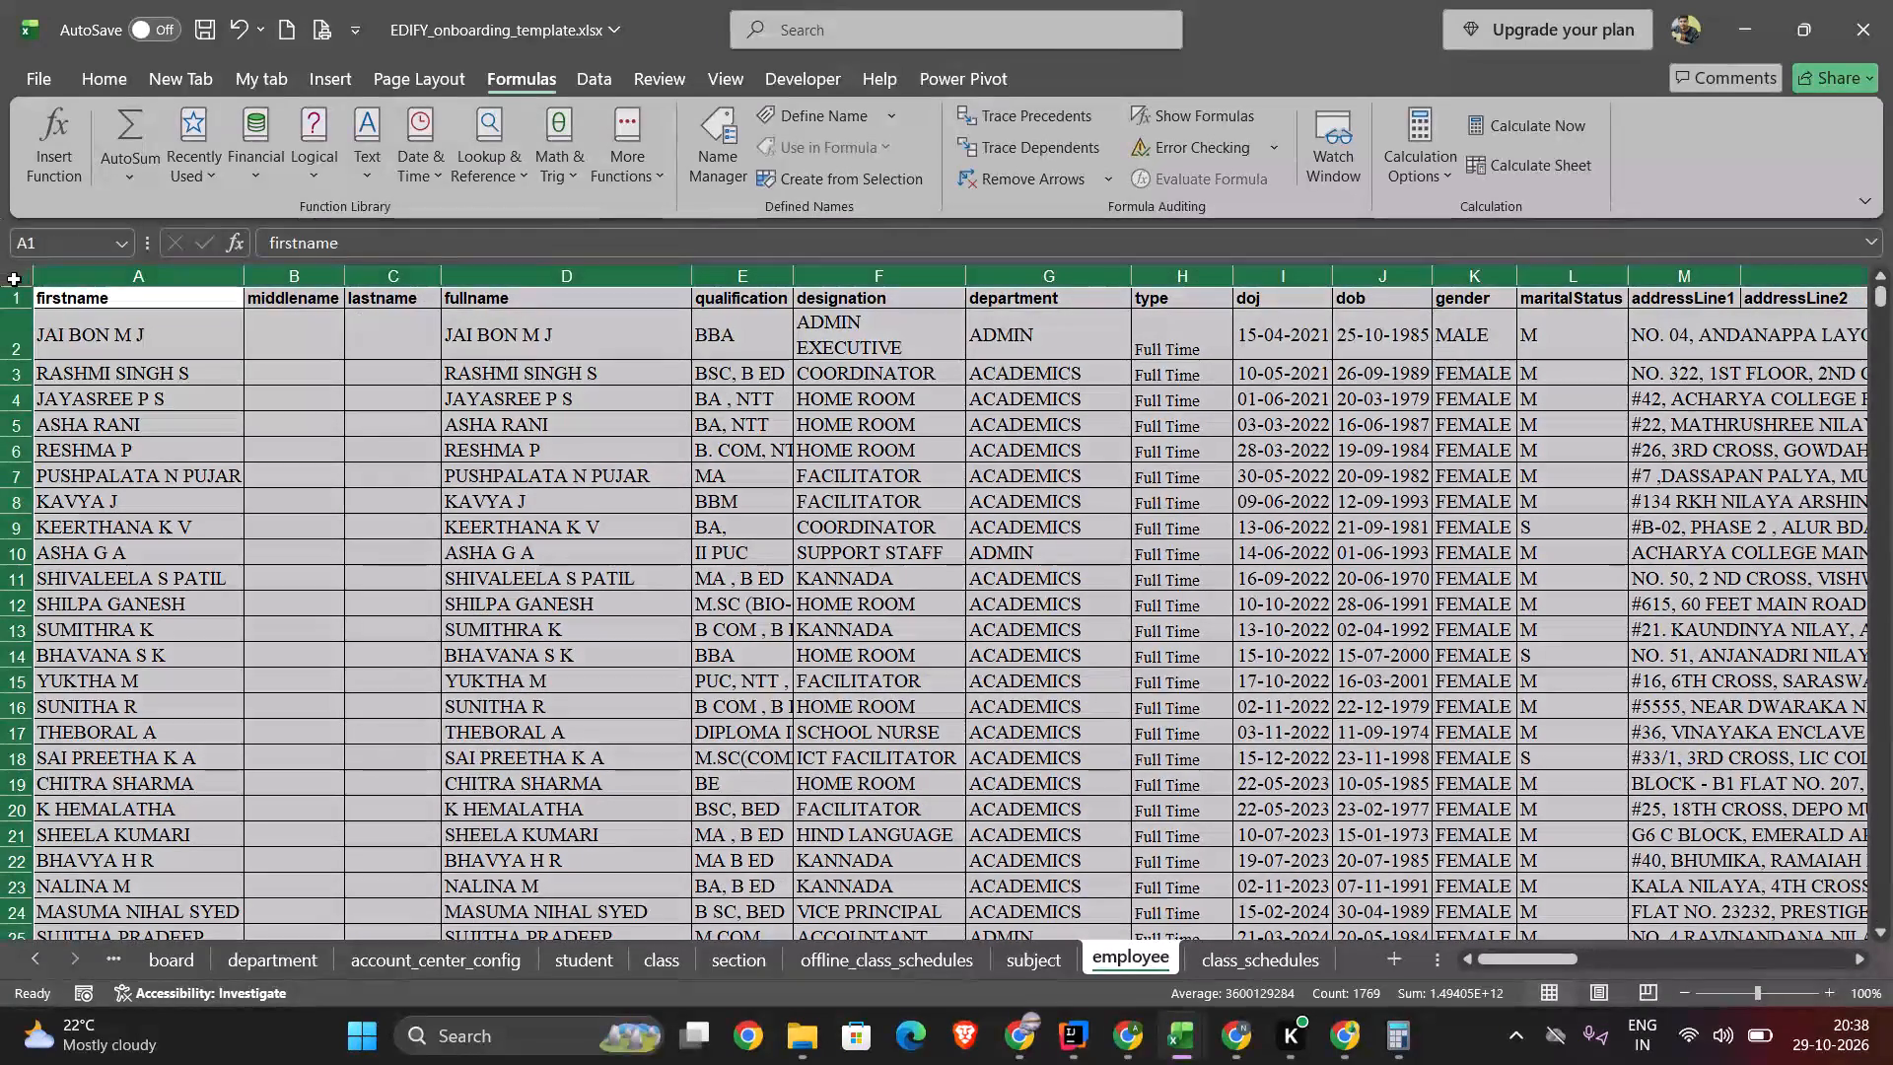
triple_click(16, 310)
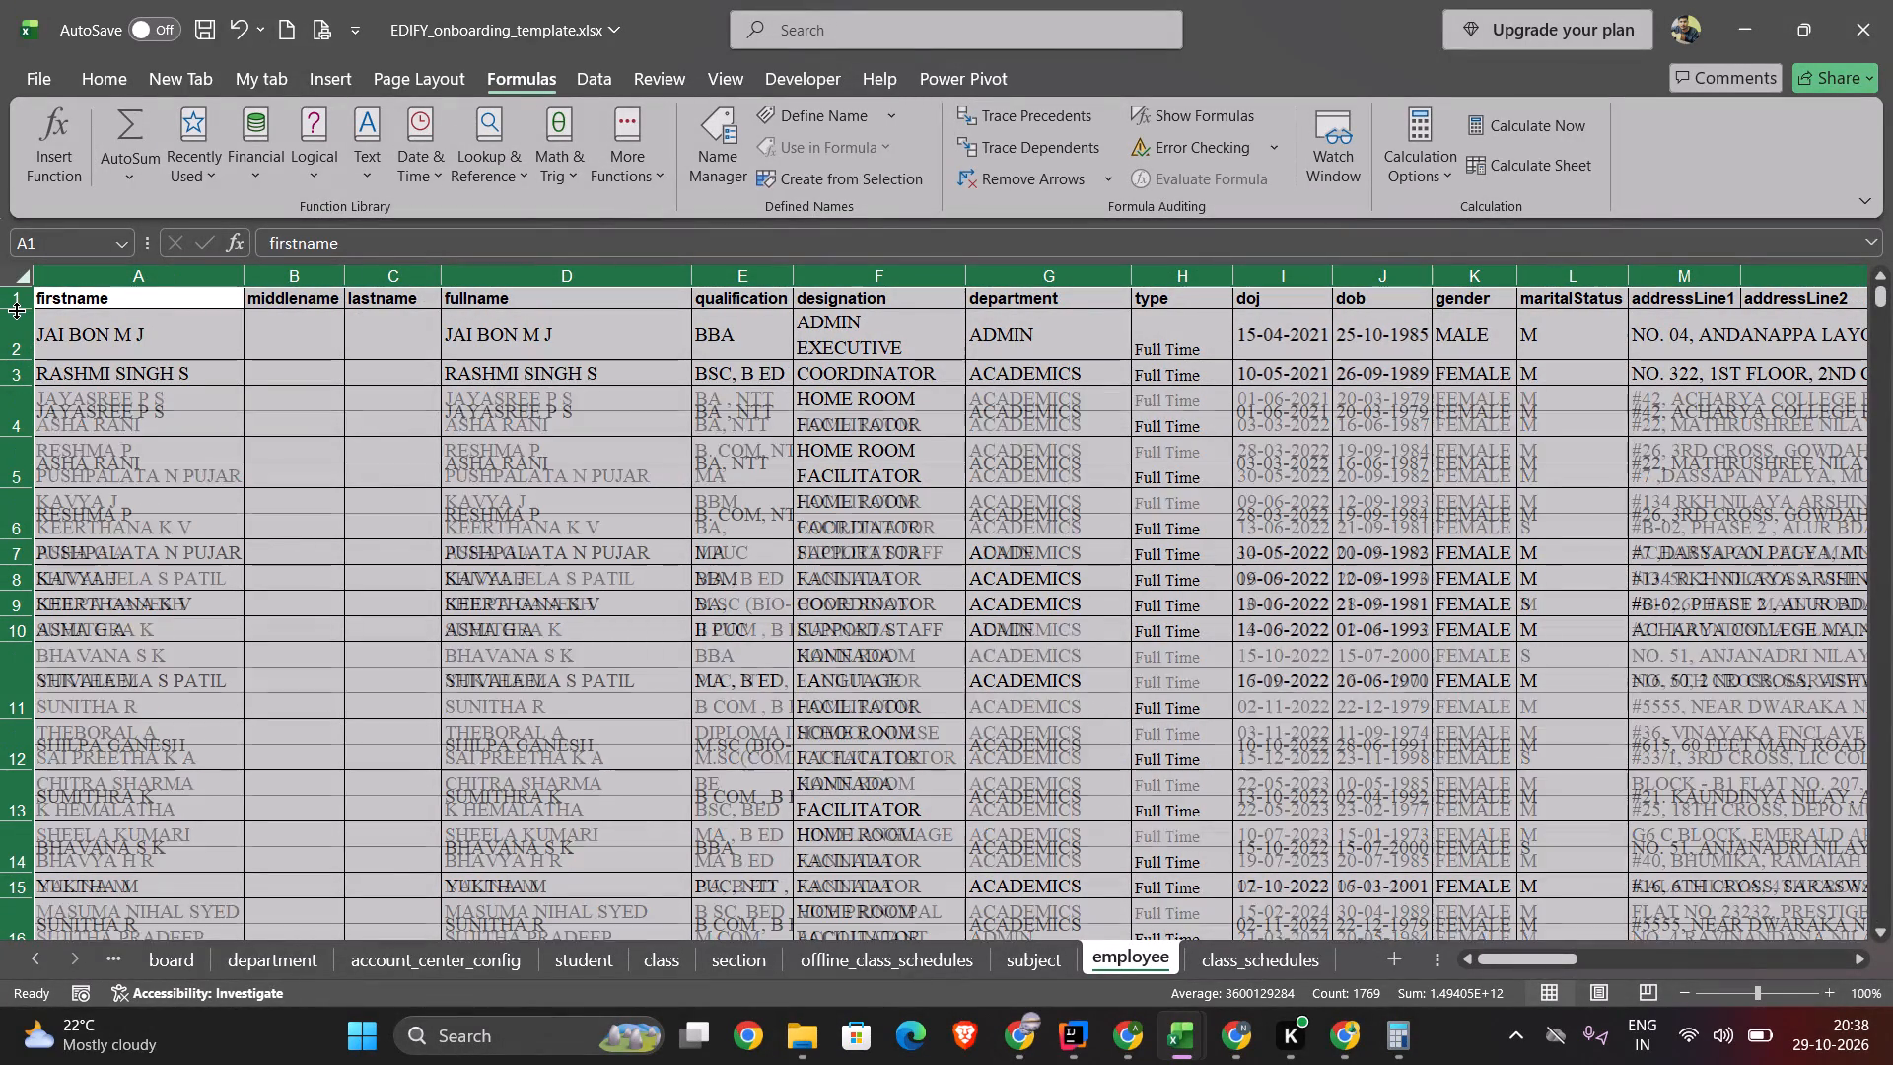
left_click(375, 527)
Examine the employee sheet's columns from firstname through medicalNotes, including the middlename and lastname cells.
scroll(717, 535, "left", 4)
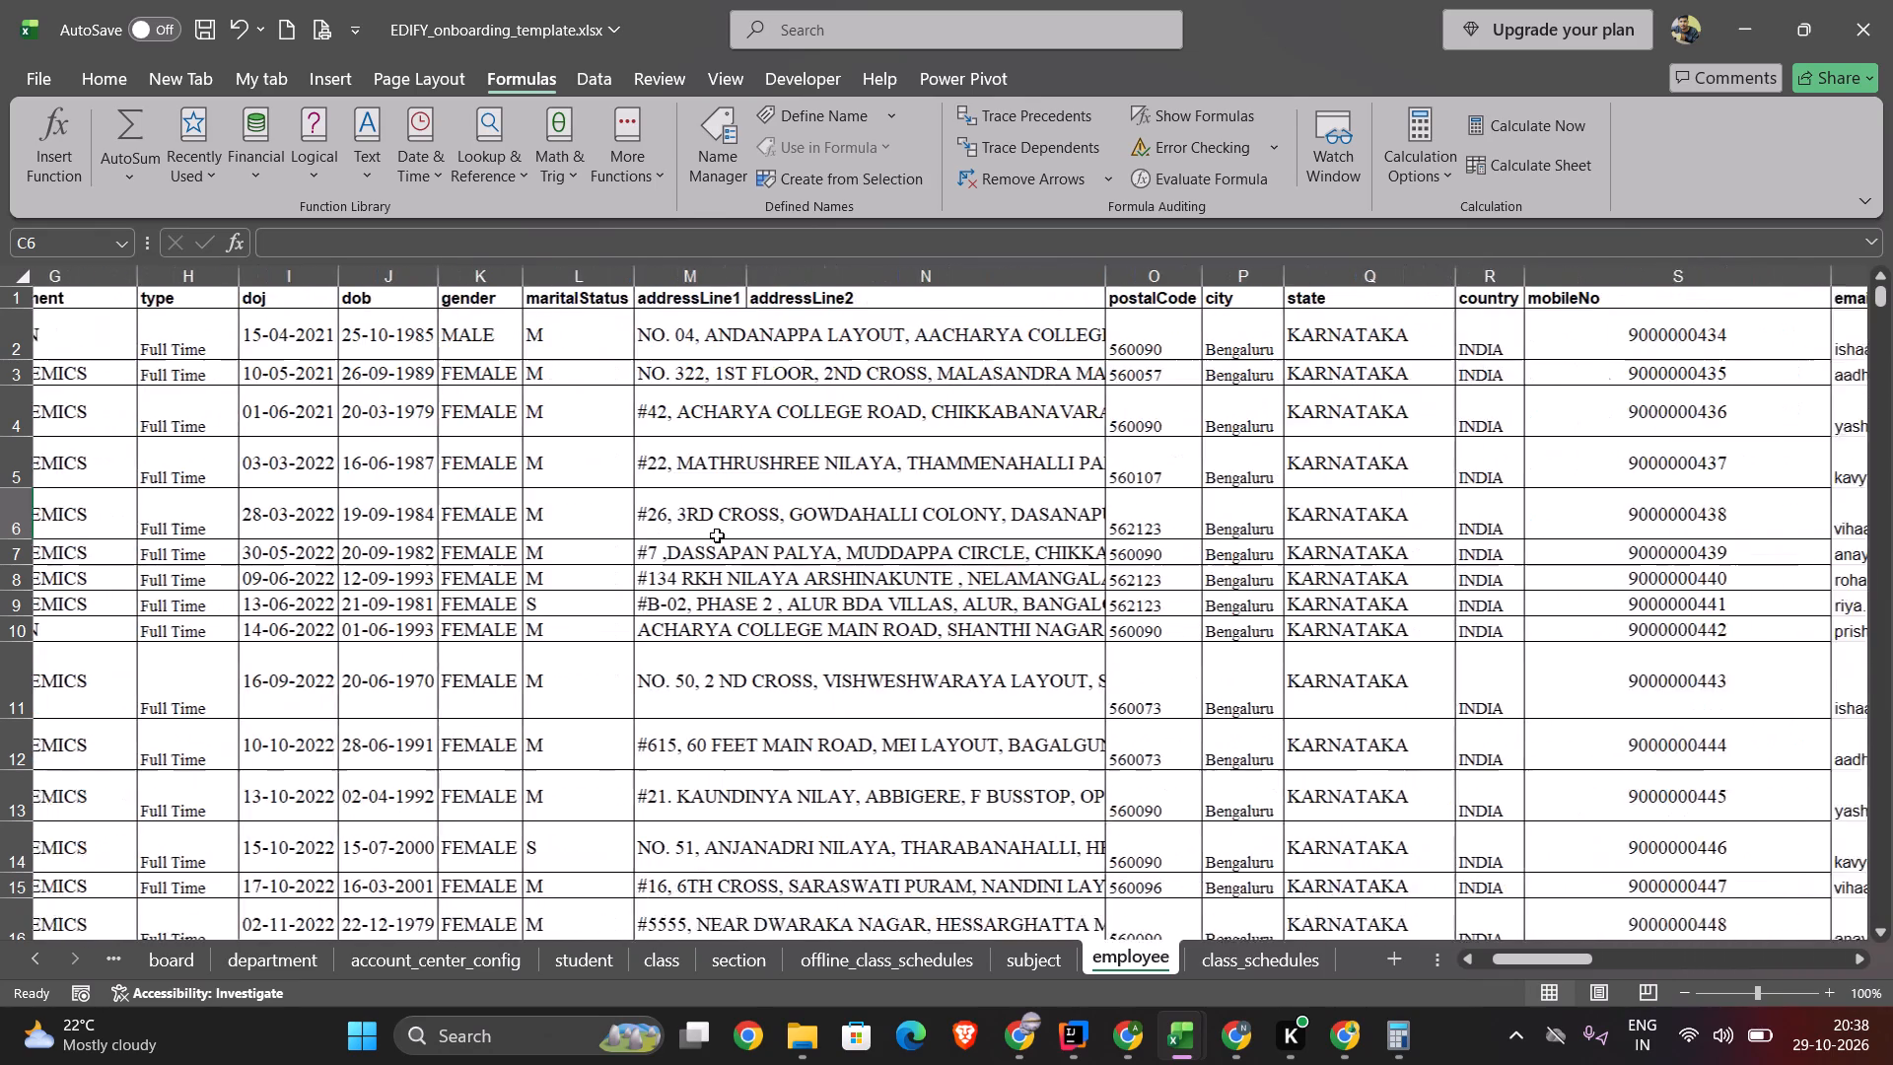
scroll(717, 535, "left", 7)
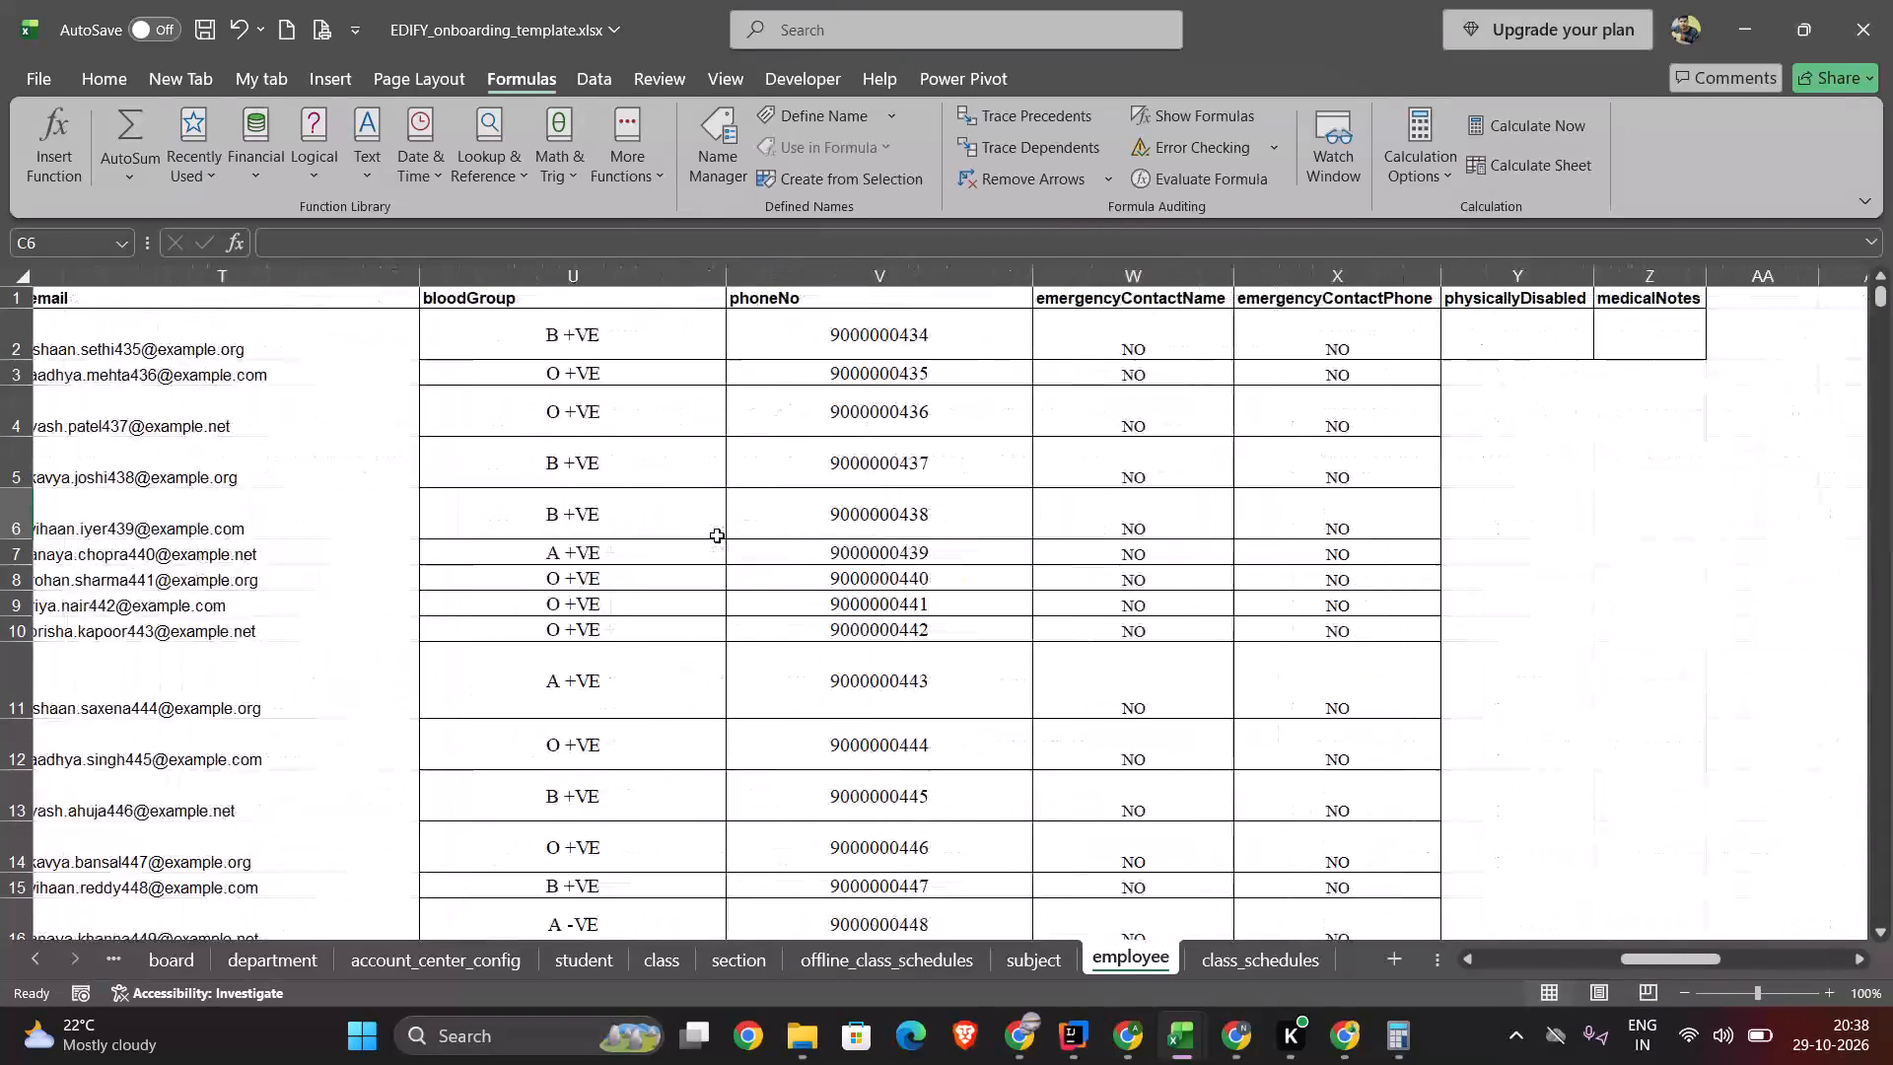
scroll(717, 535, "left", 1)
scroll(1414, 400, "left", 3)
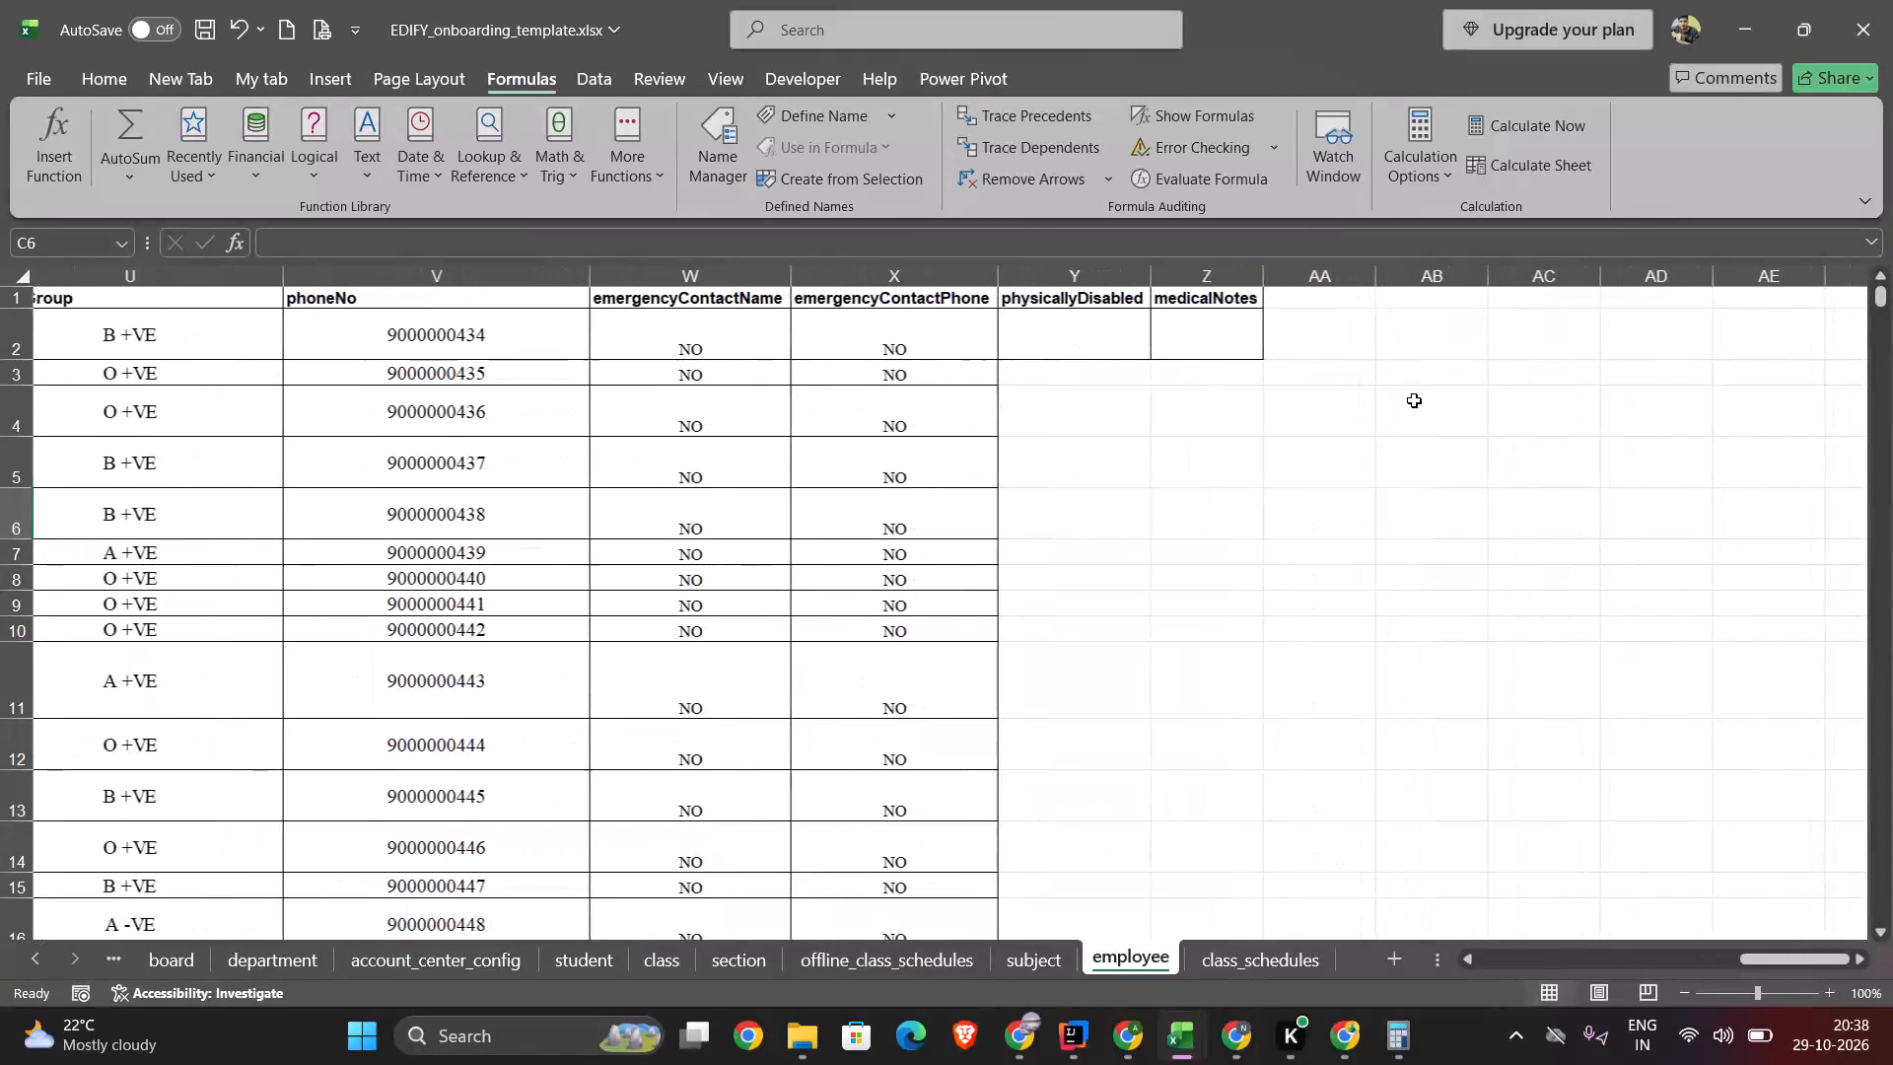
scroll(1414, 400, "right", 15)
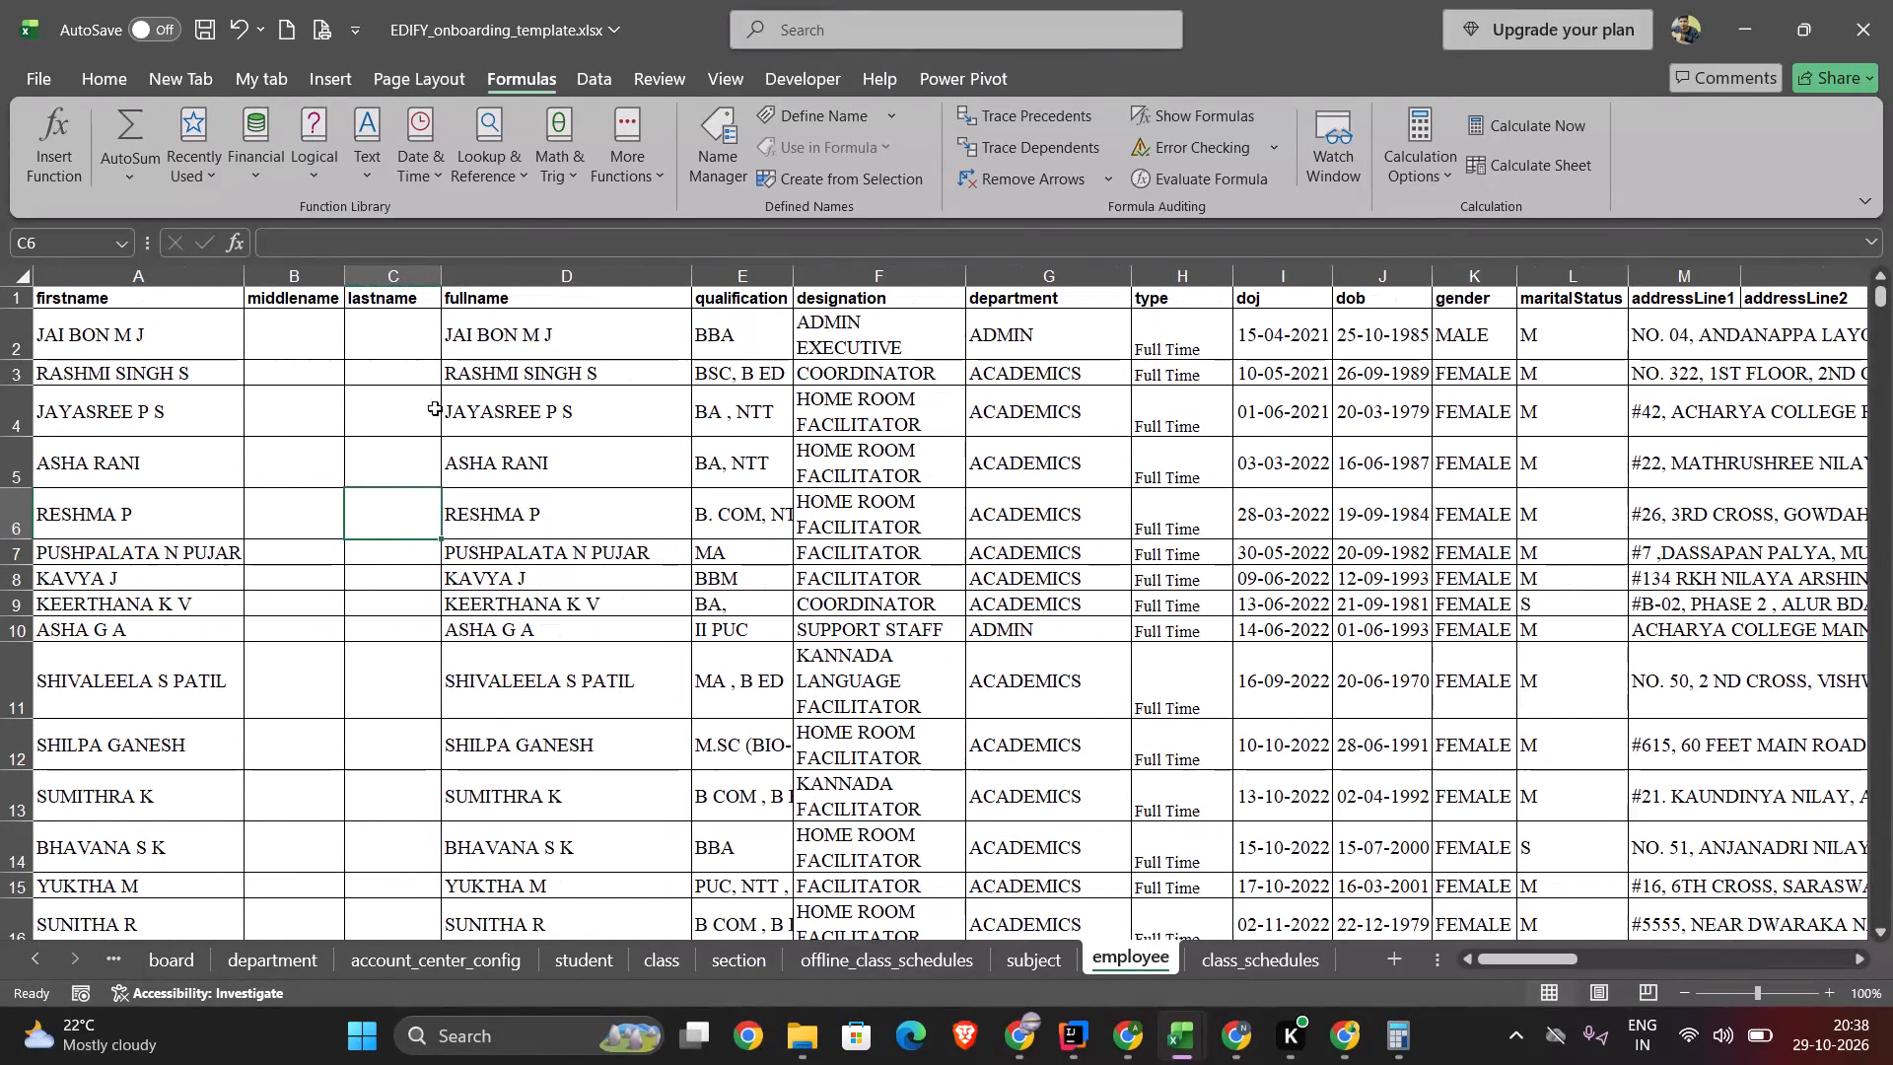
left_click(300, 343)
left_click(433, 317)
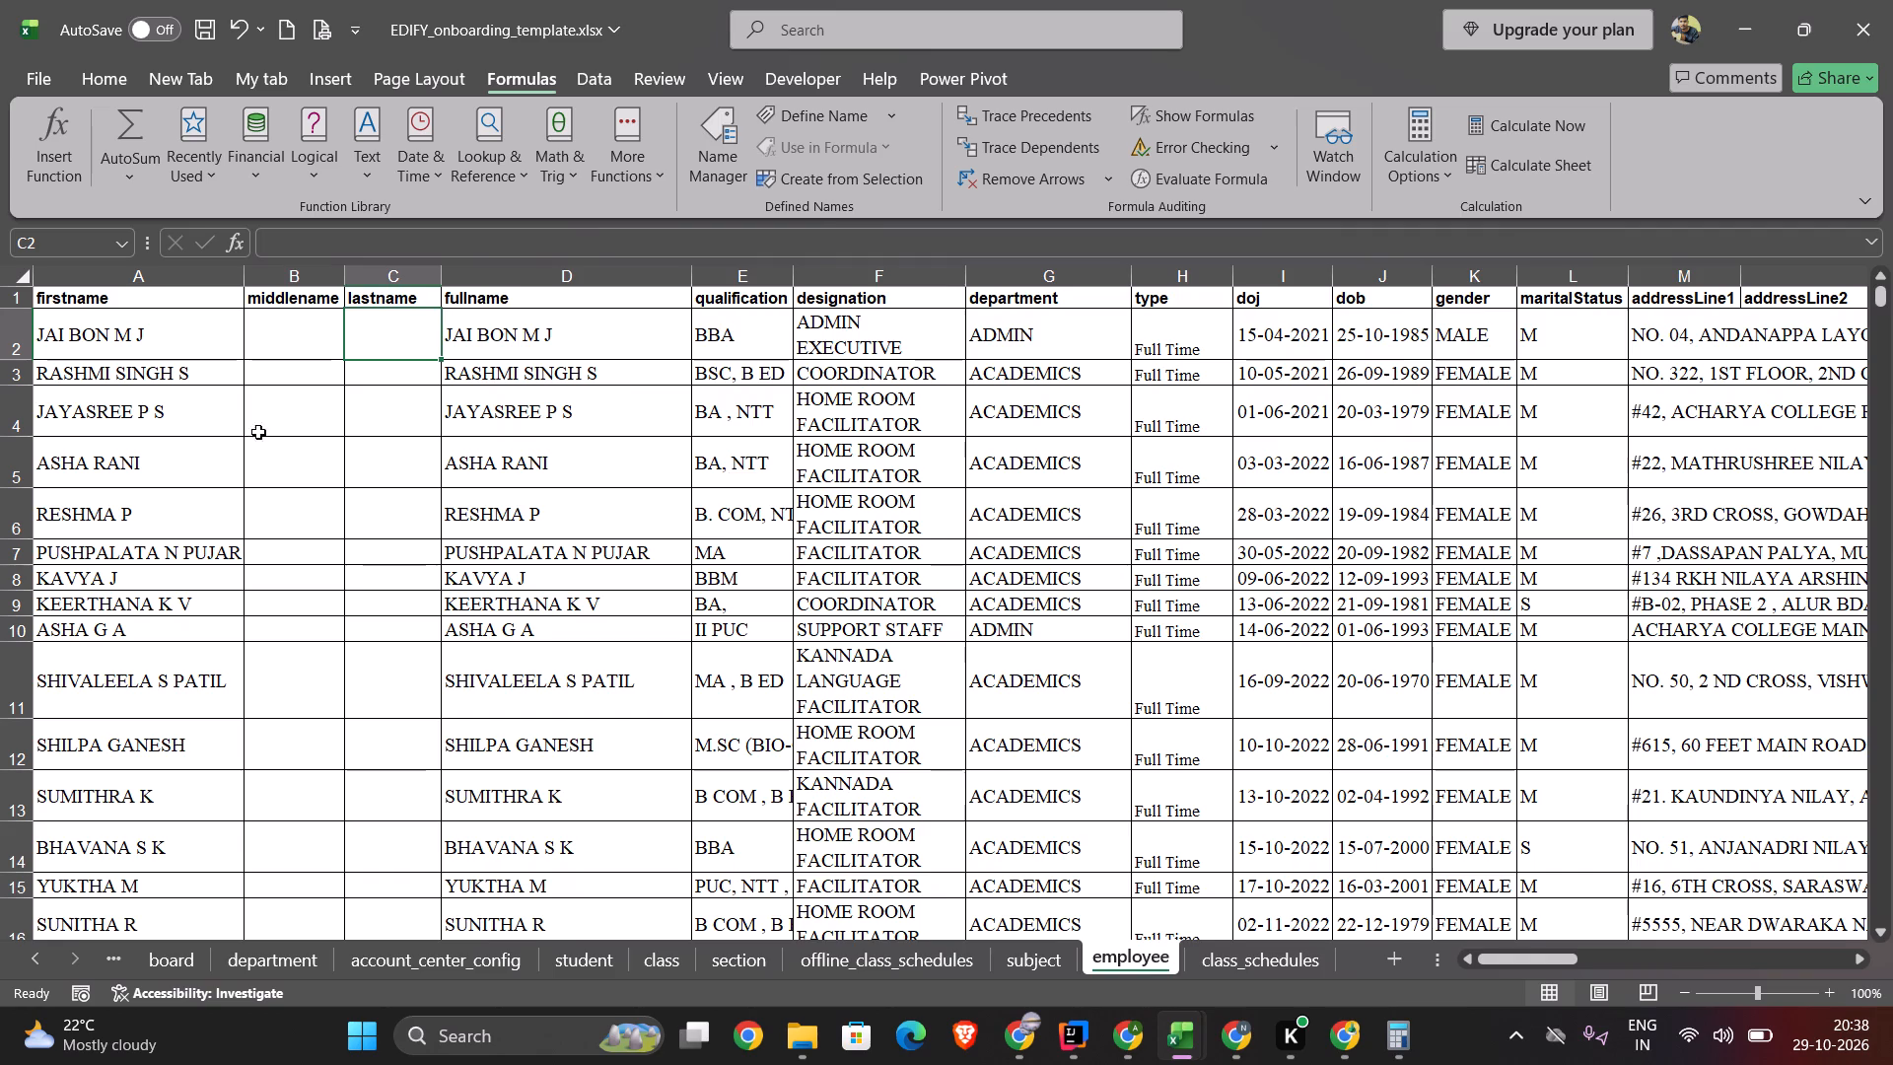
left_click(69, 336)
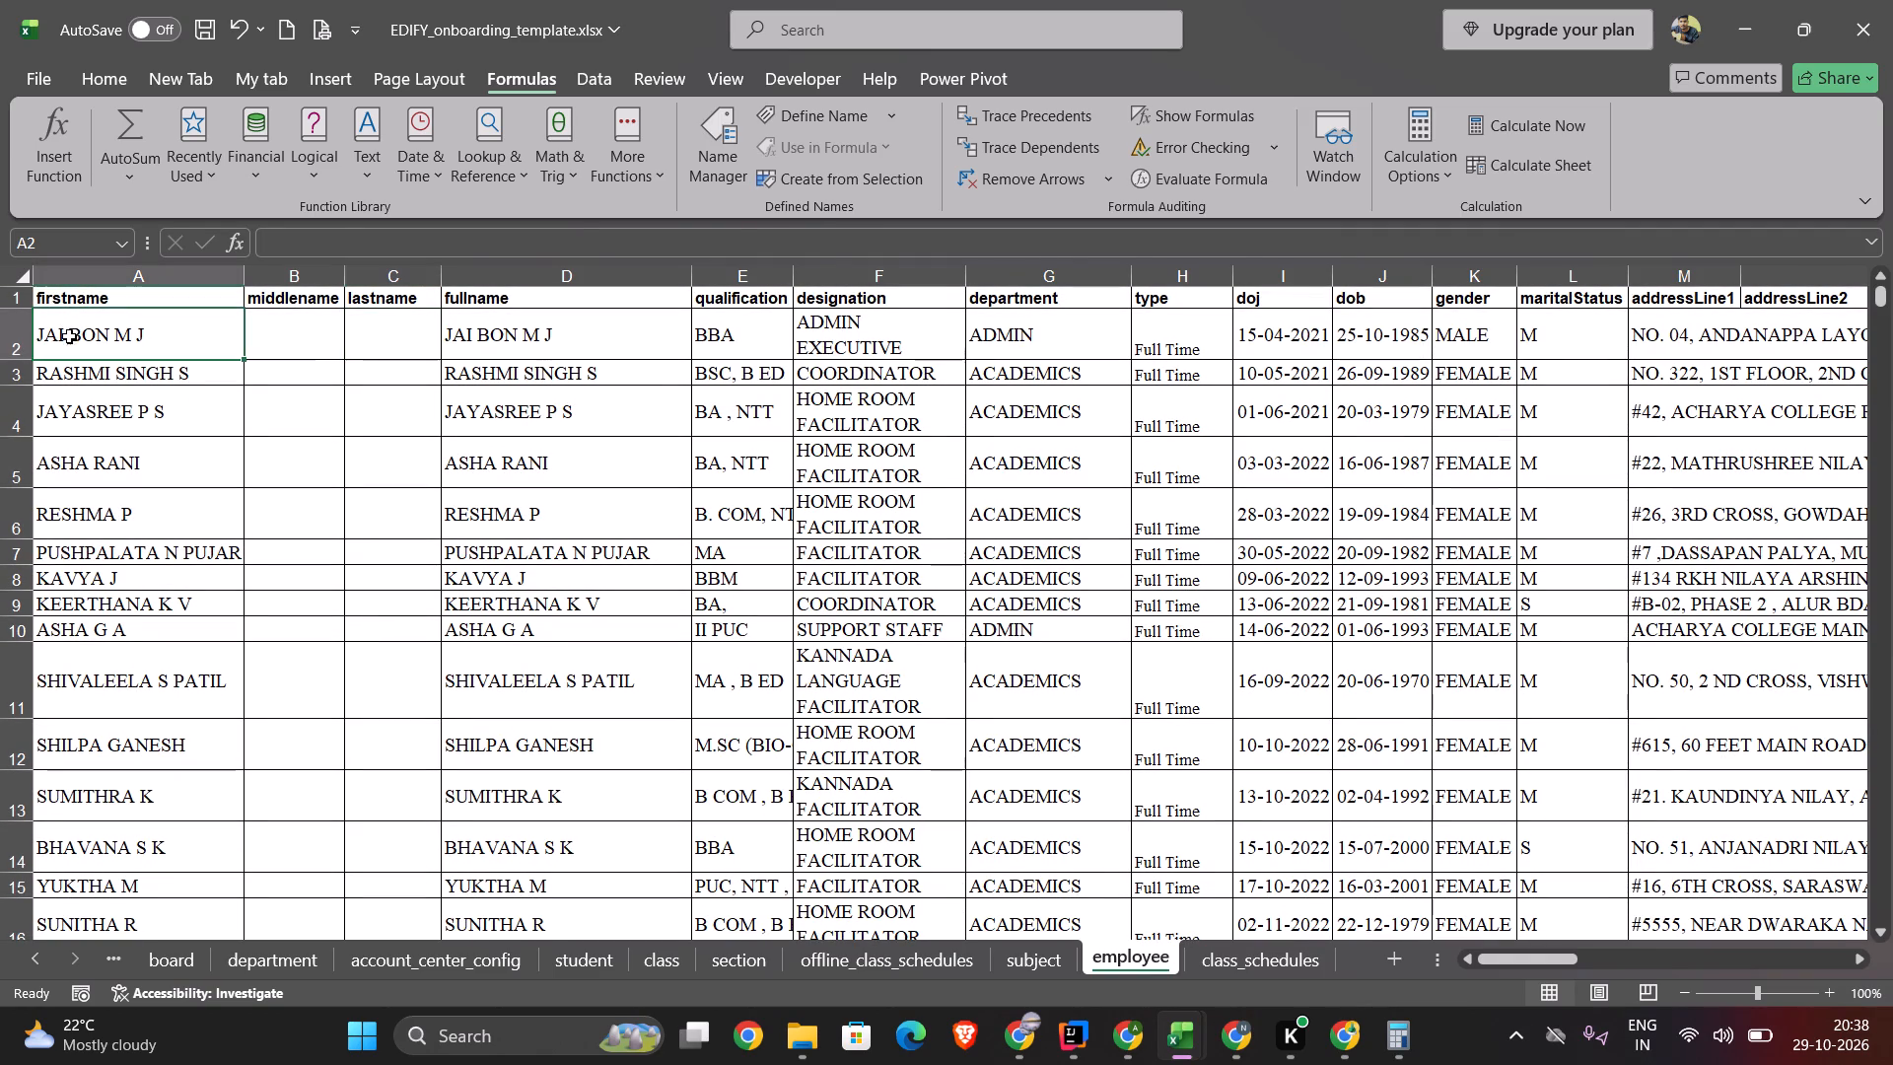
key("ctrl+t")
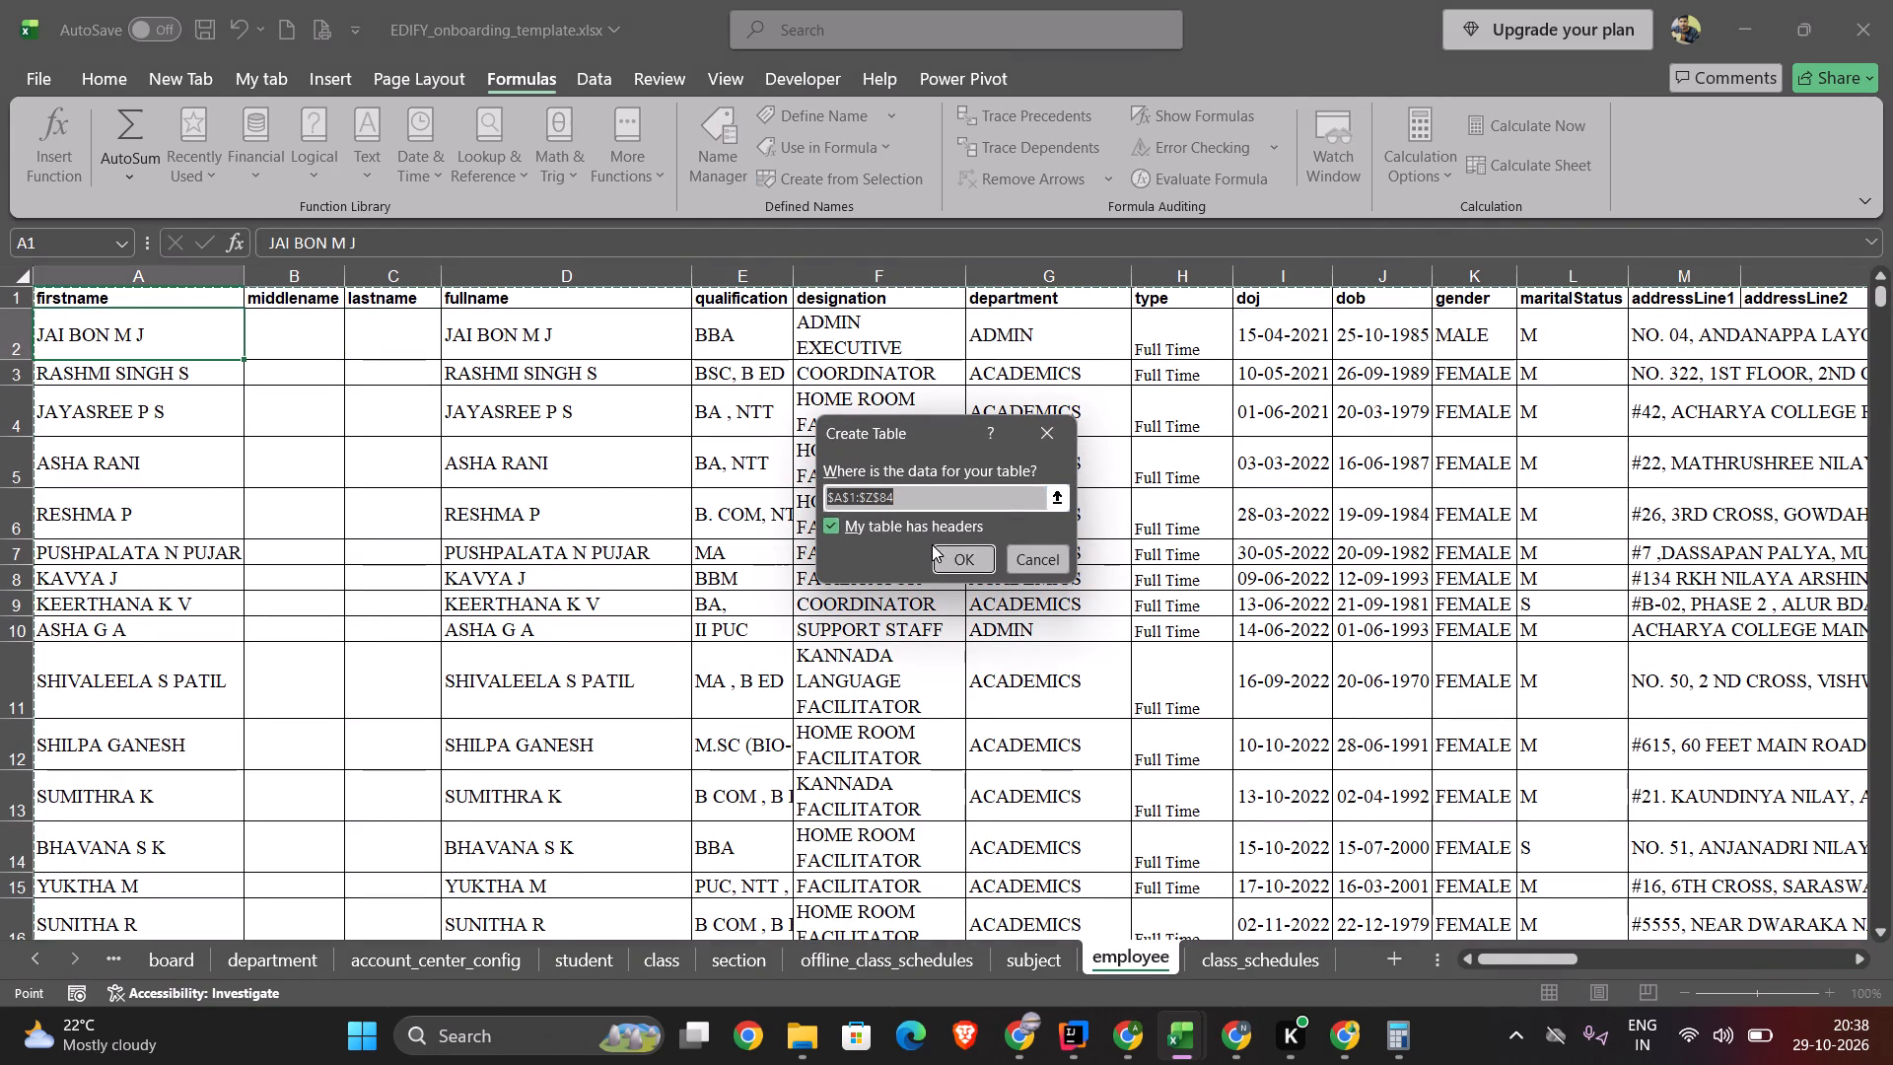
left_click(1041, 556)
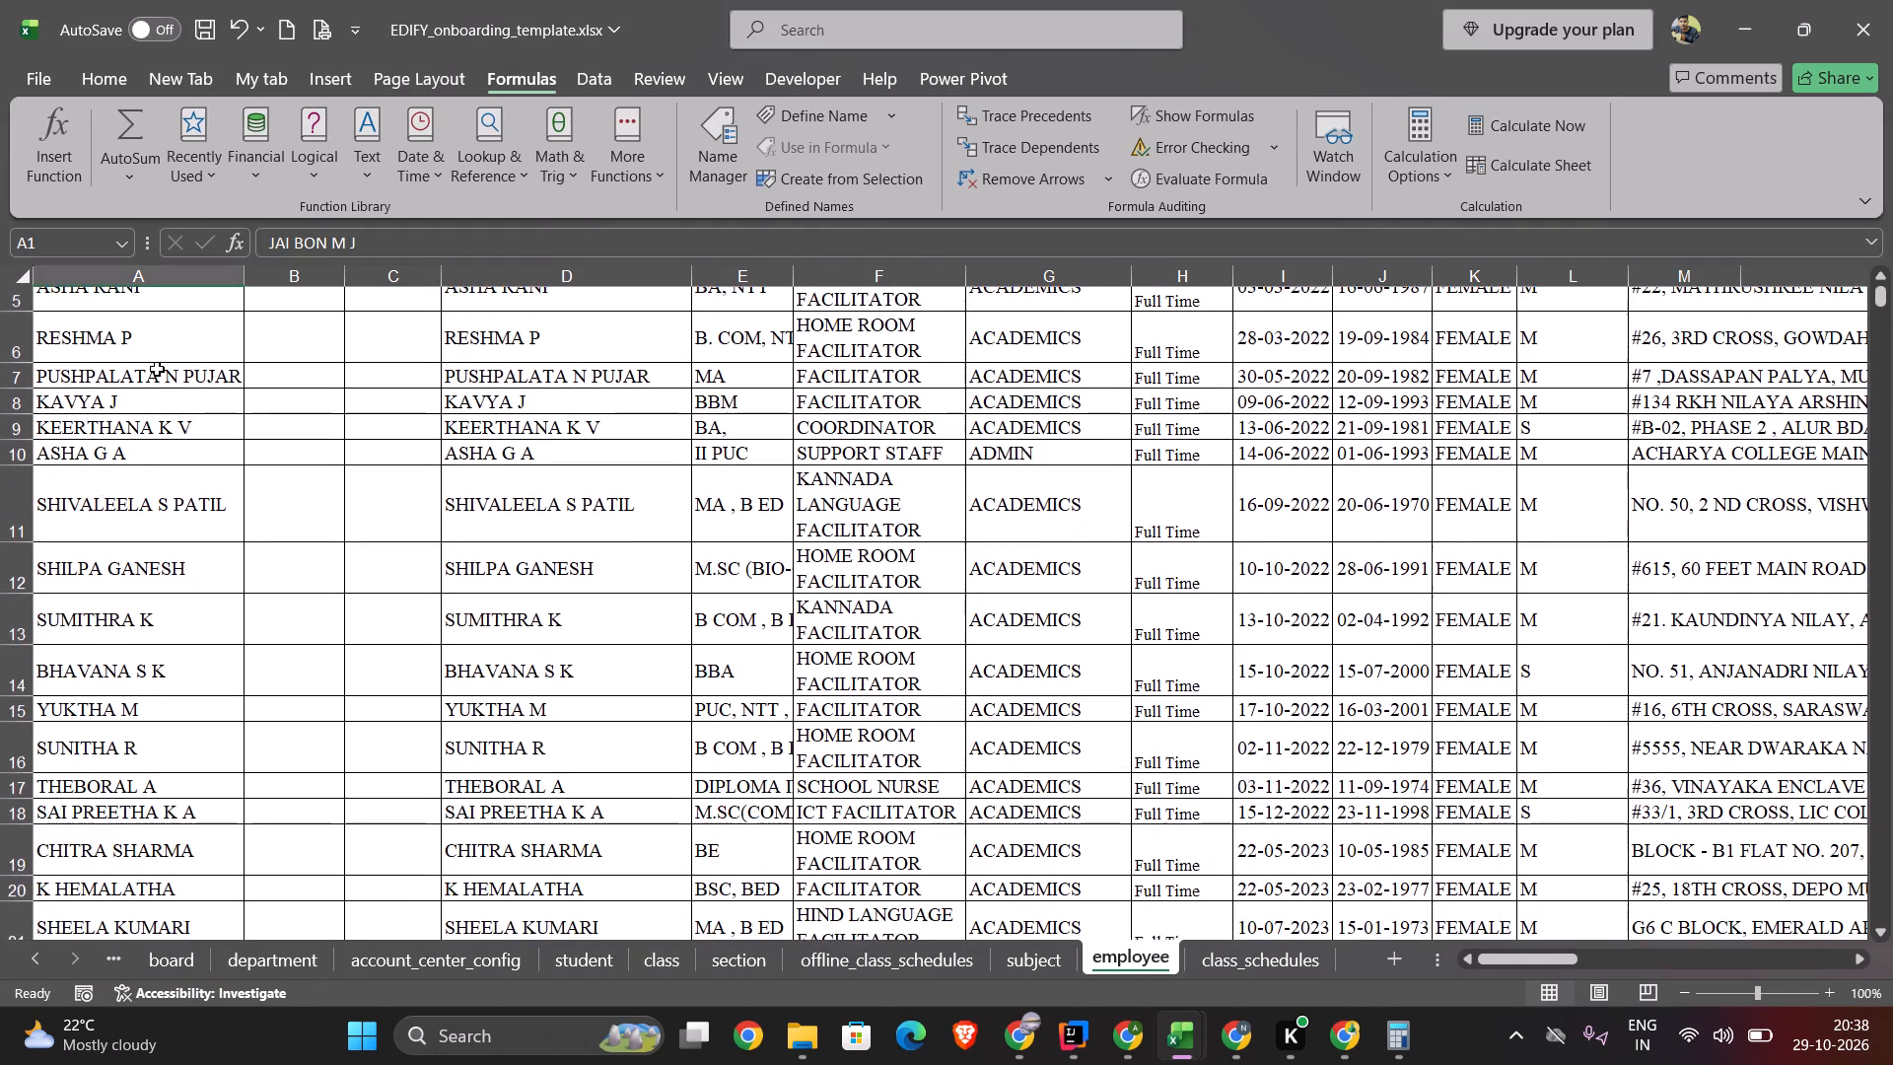
Review the employee records across the employee sheet, from the name columns through the email, bloodGroup and phoneNo columns.
scroll(921, 517, "left", 4)
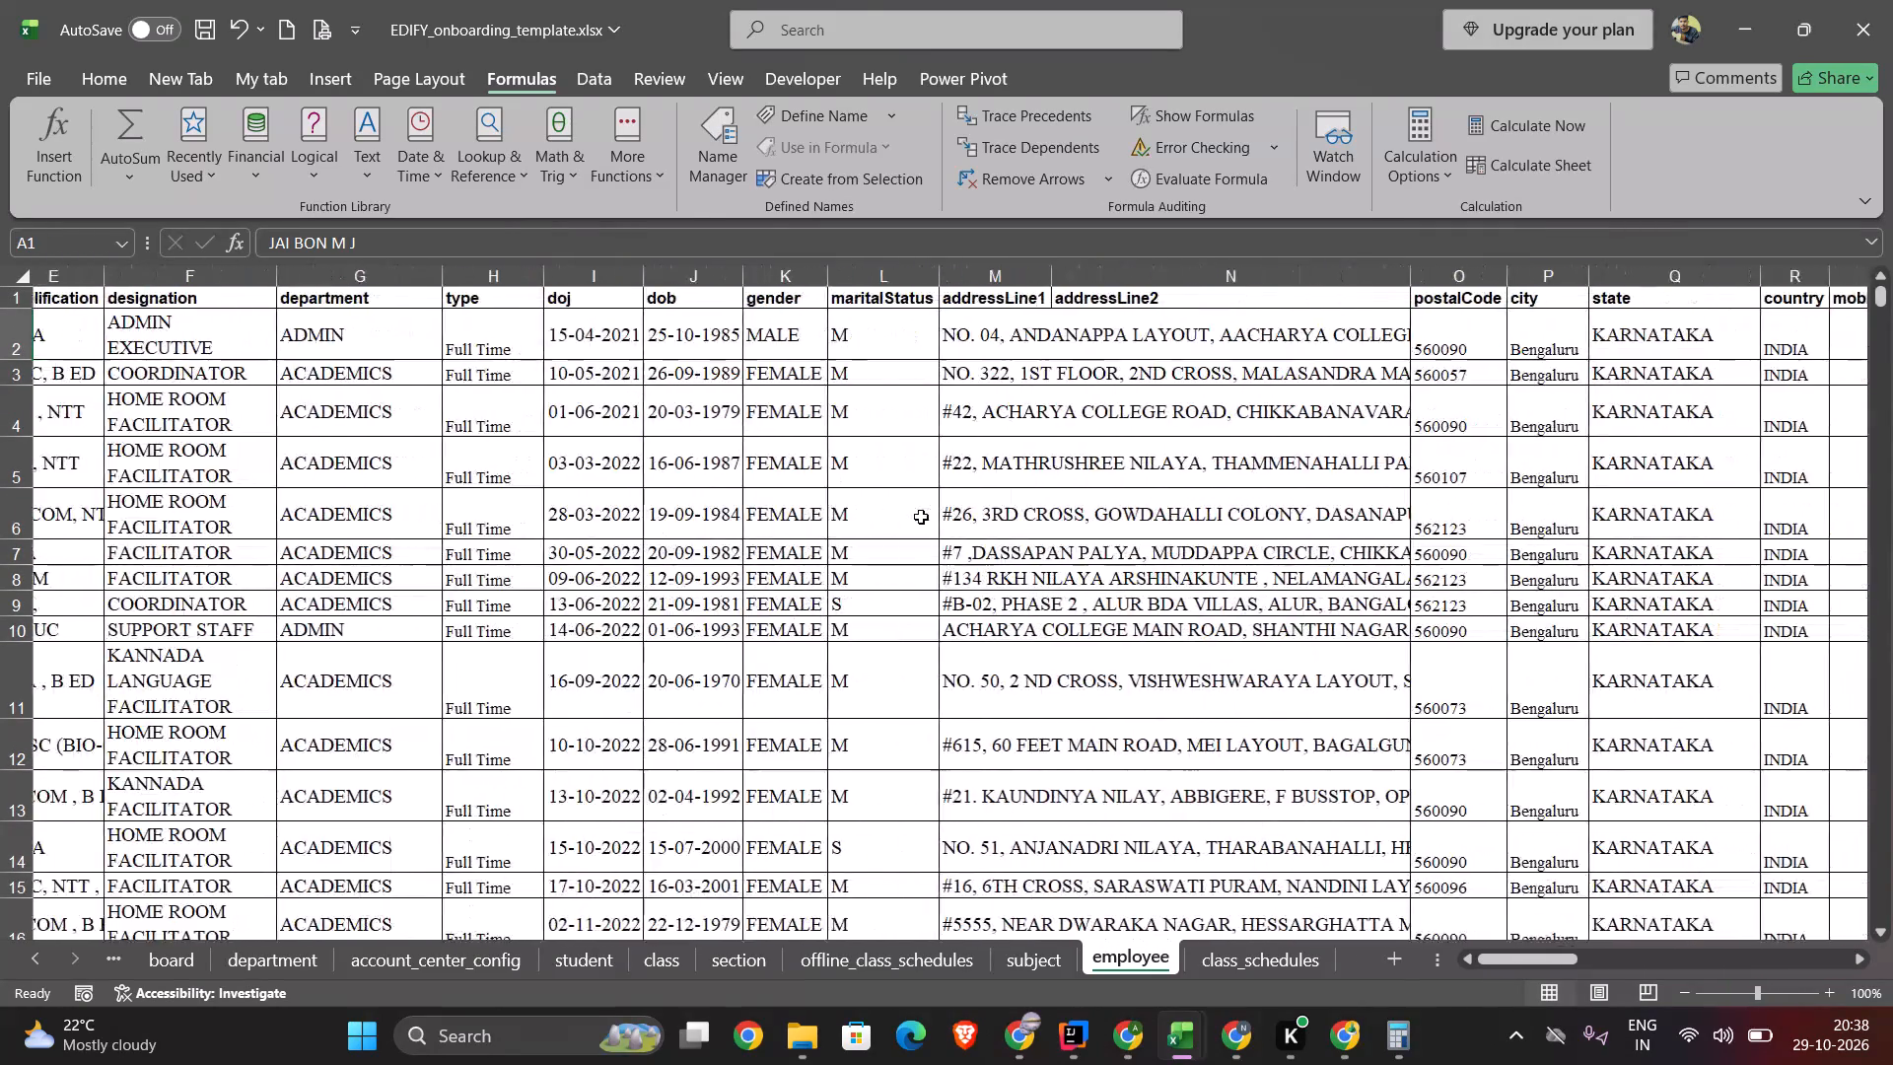
scroll(921, 517, "left", 3)
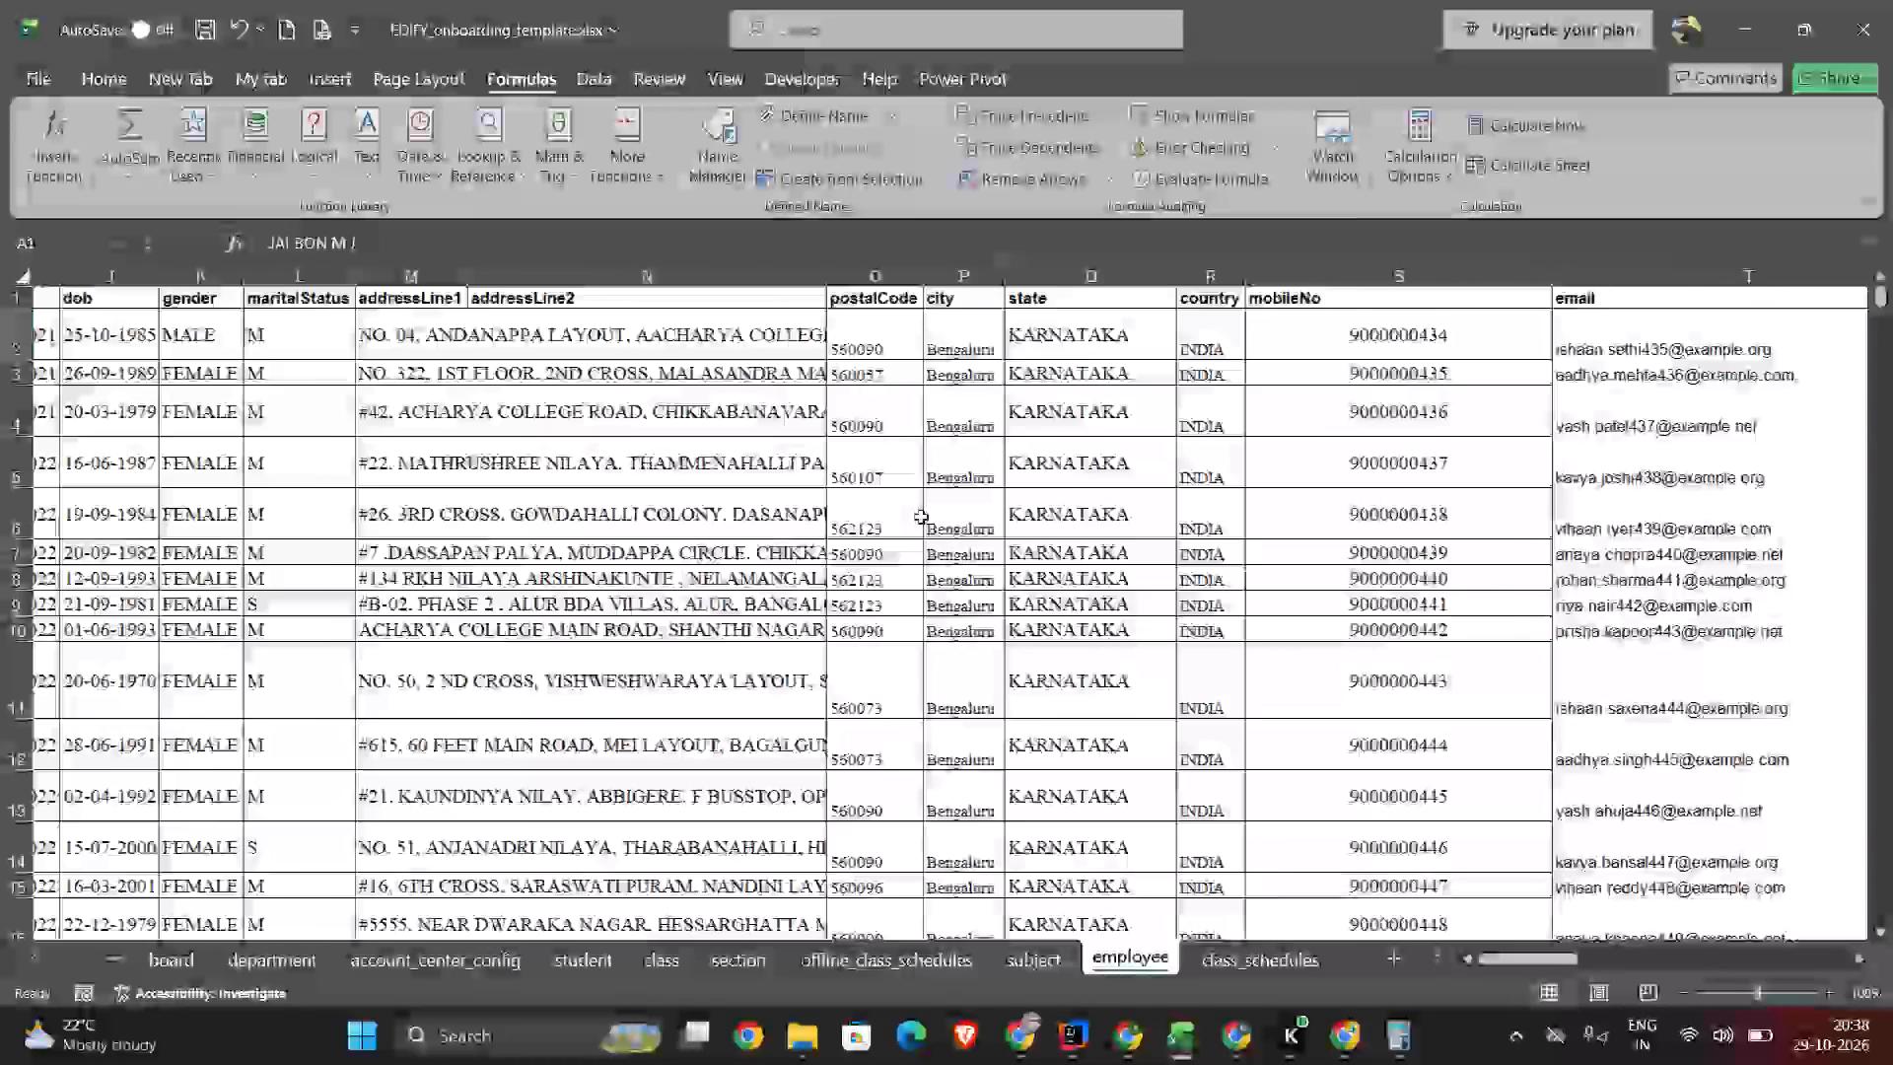
scroll(921, 517, "left", 1)
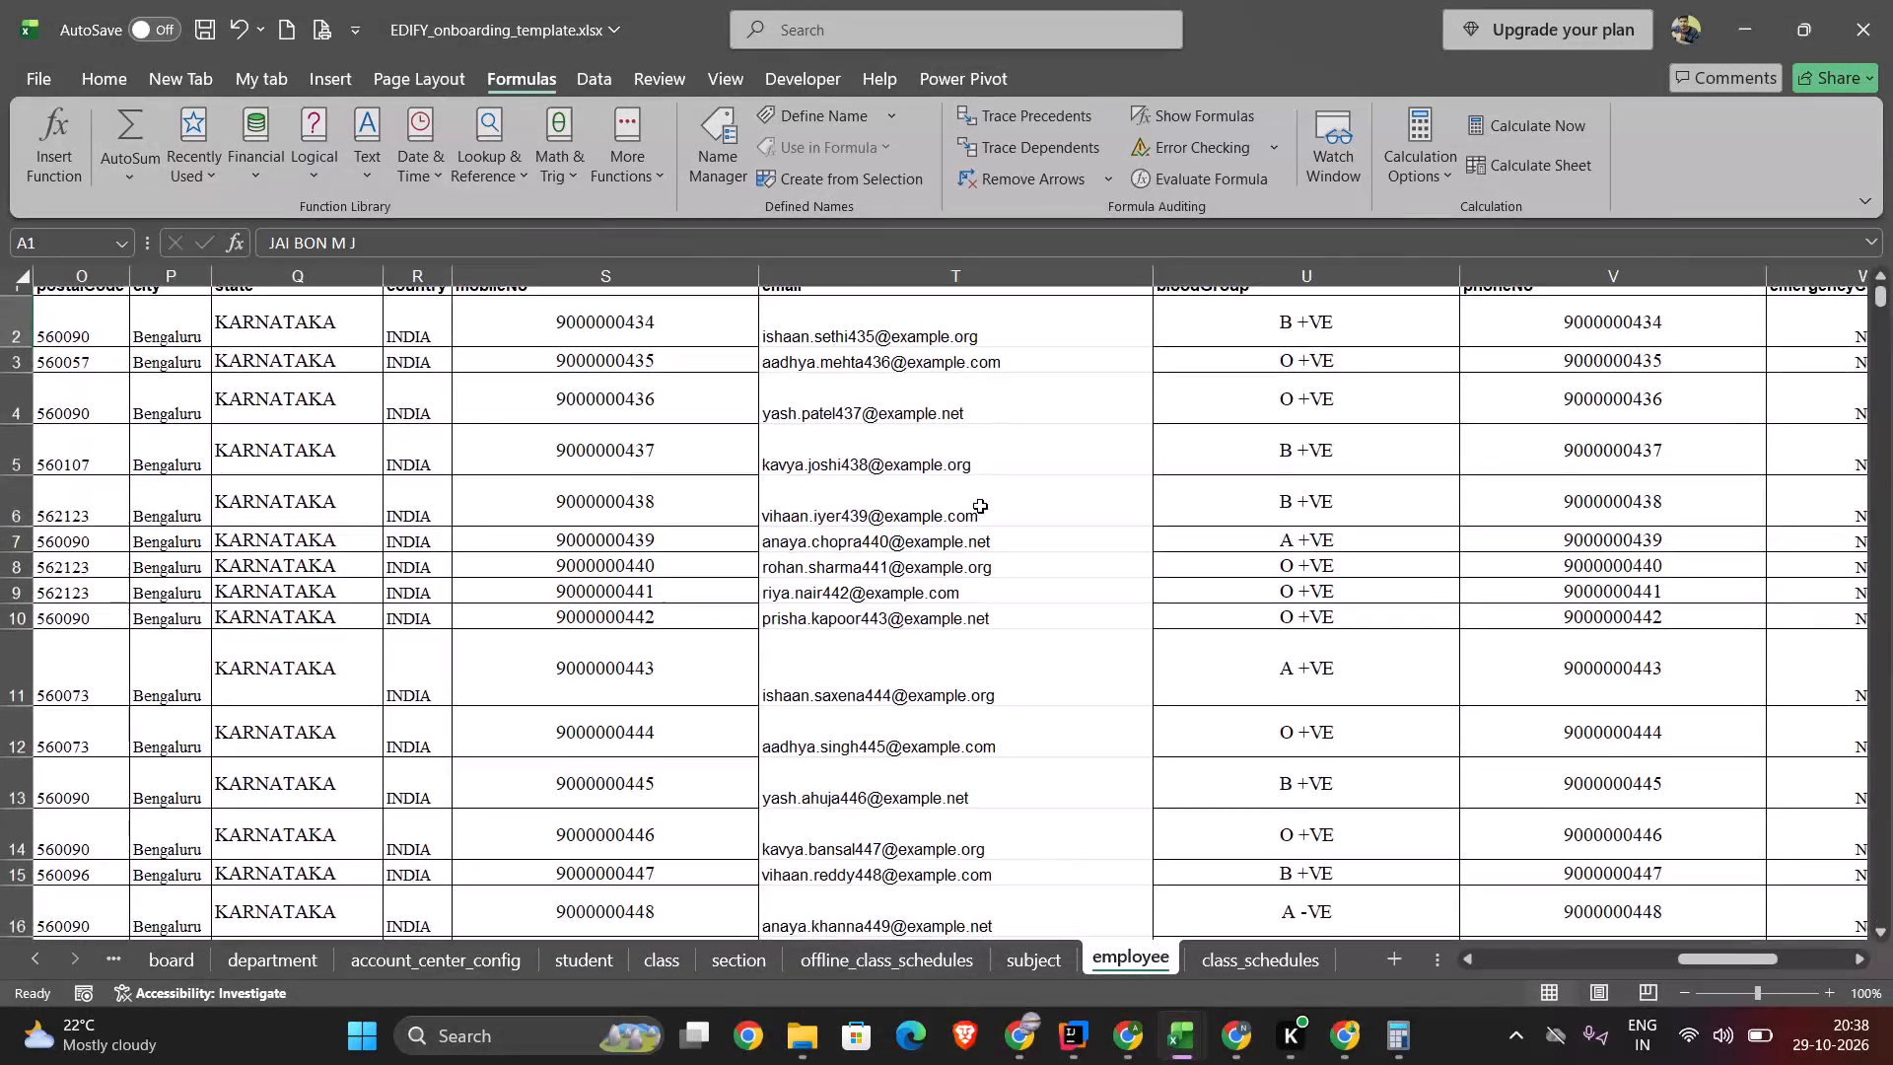
scroll(980, 506, "right", 9)
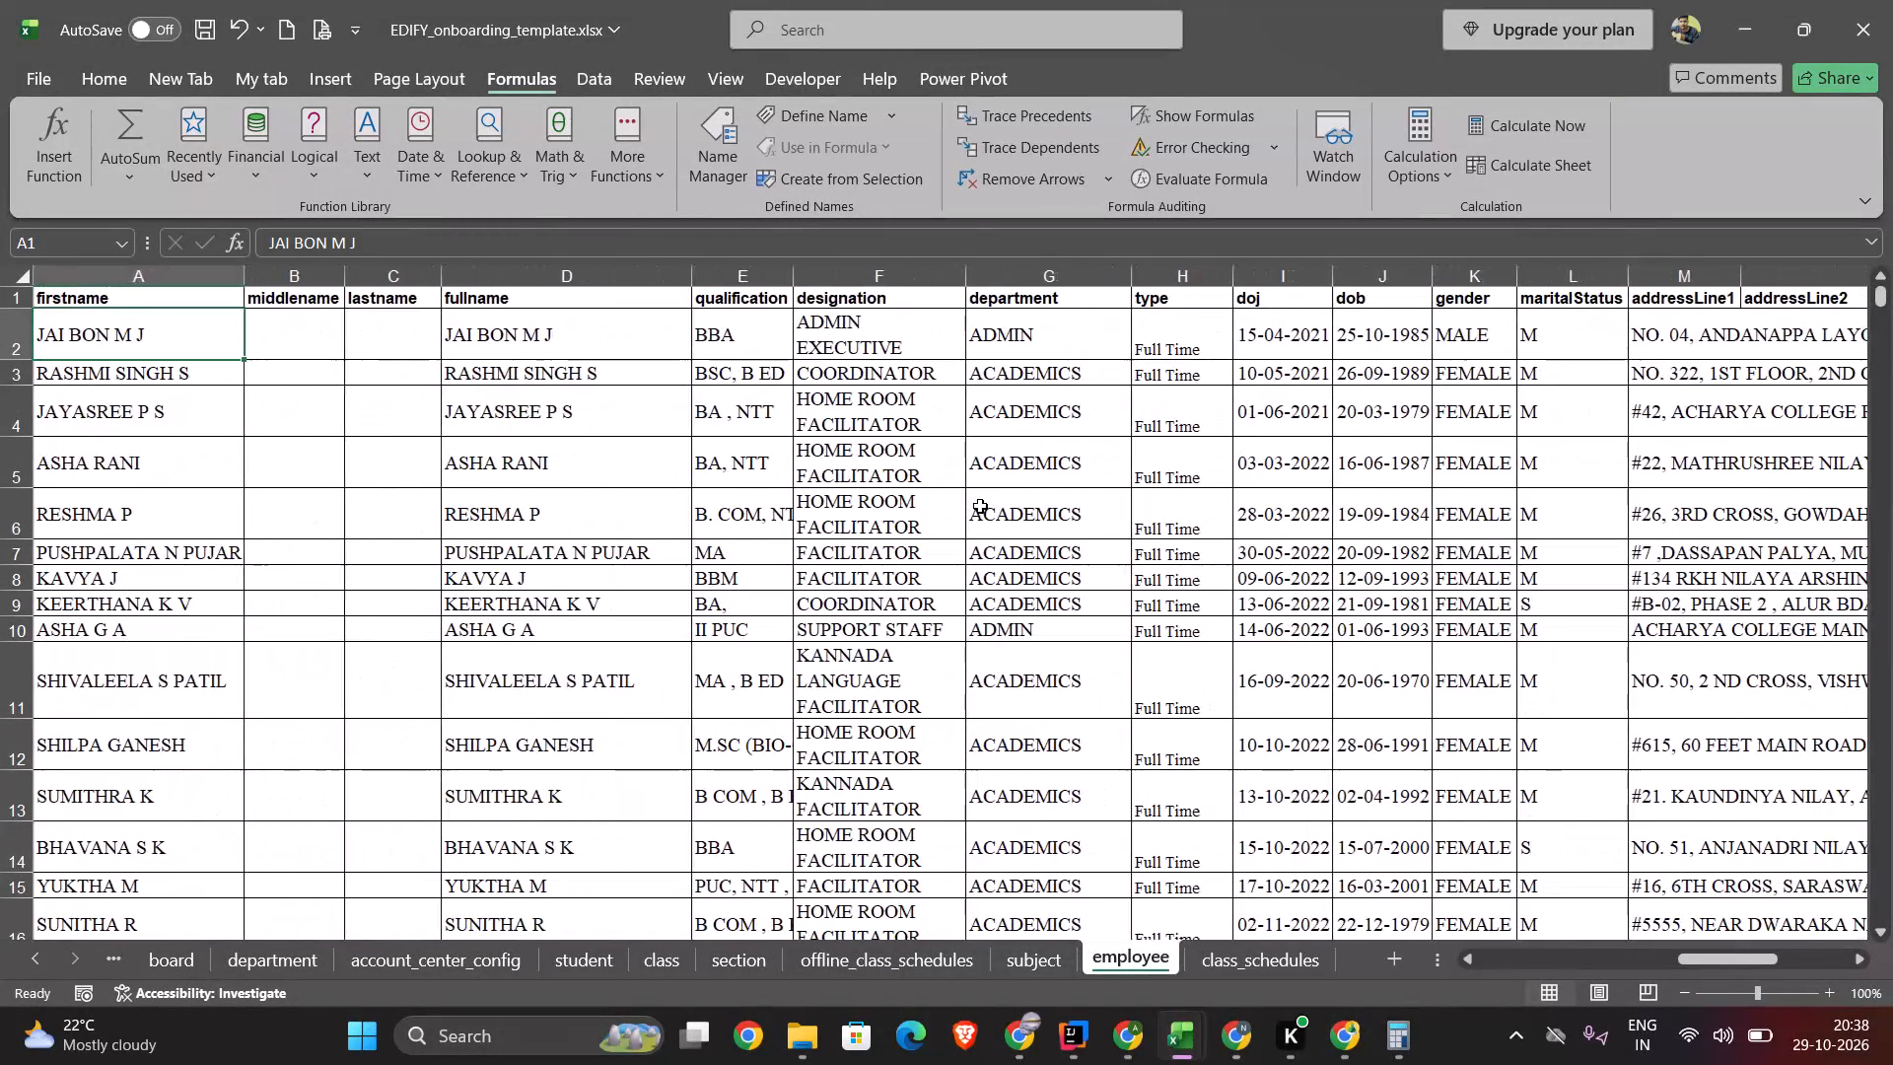
scroll(1193, 487, "left", 3)
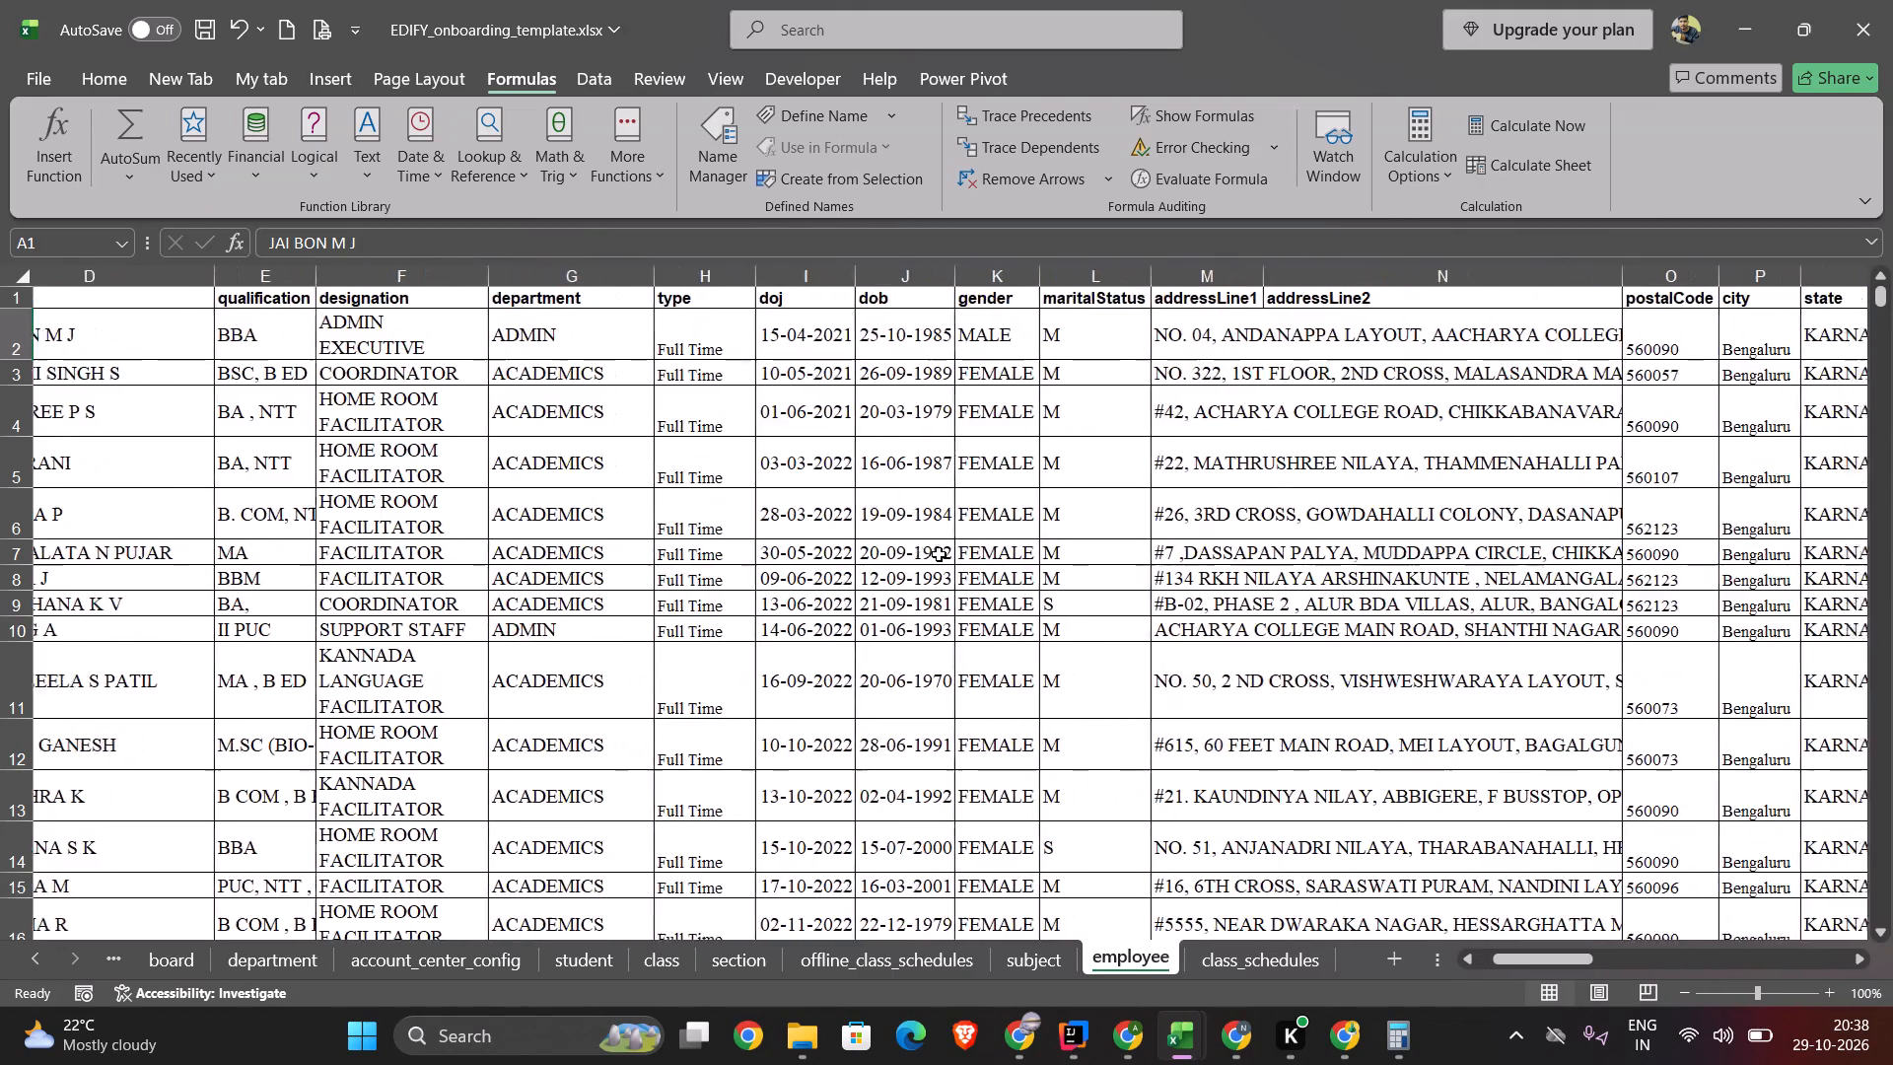
scroll(939, 554, "left", 7)
left_click(986, 437)
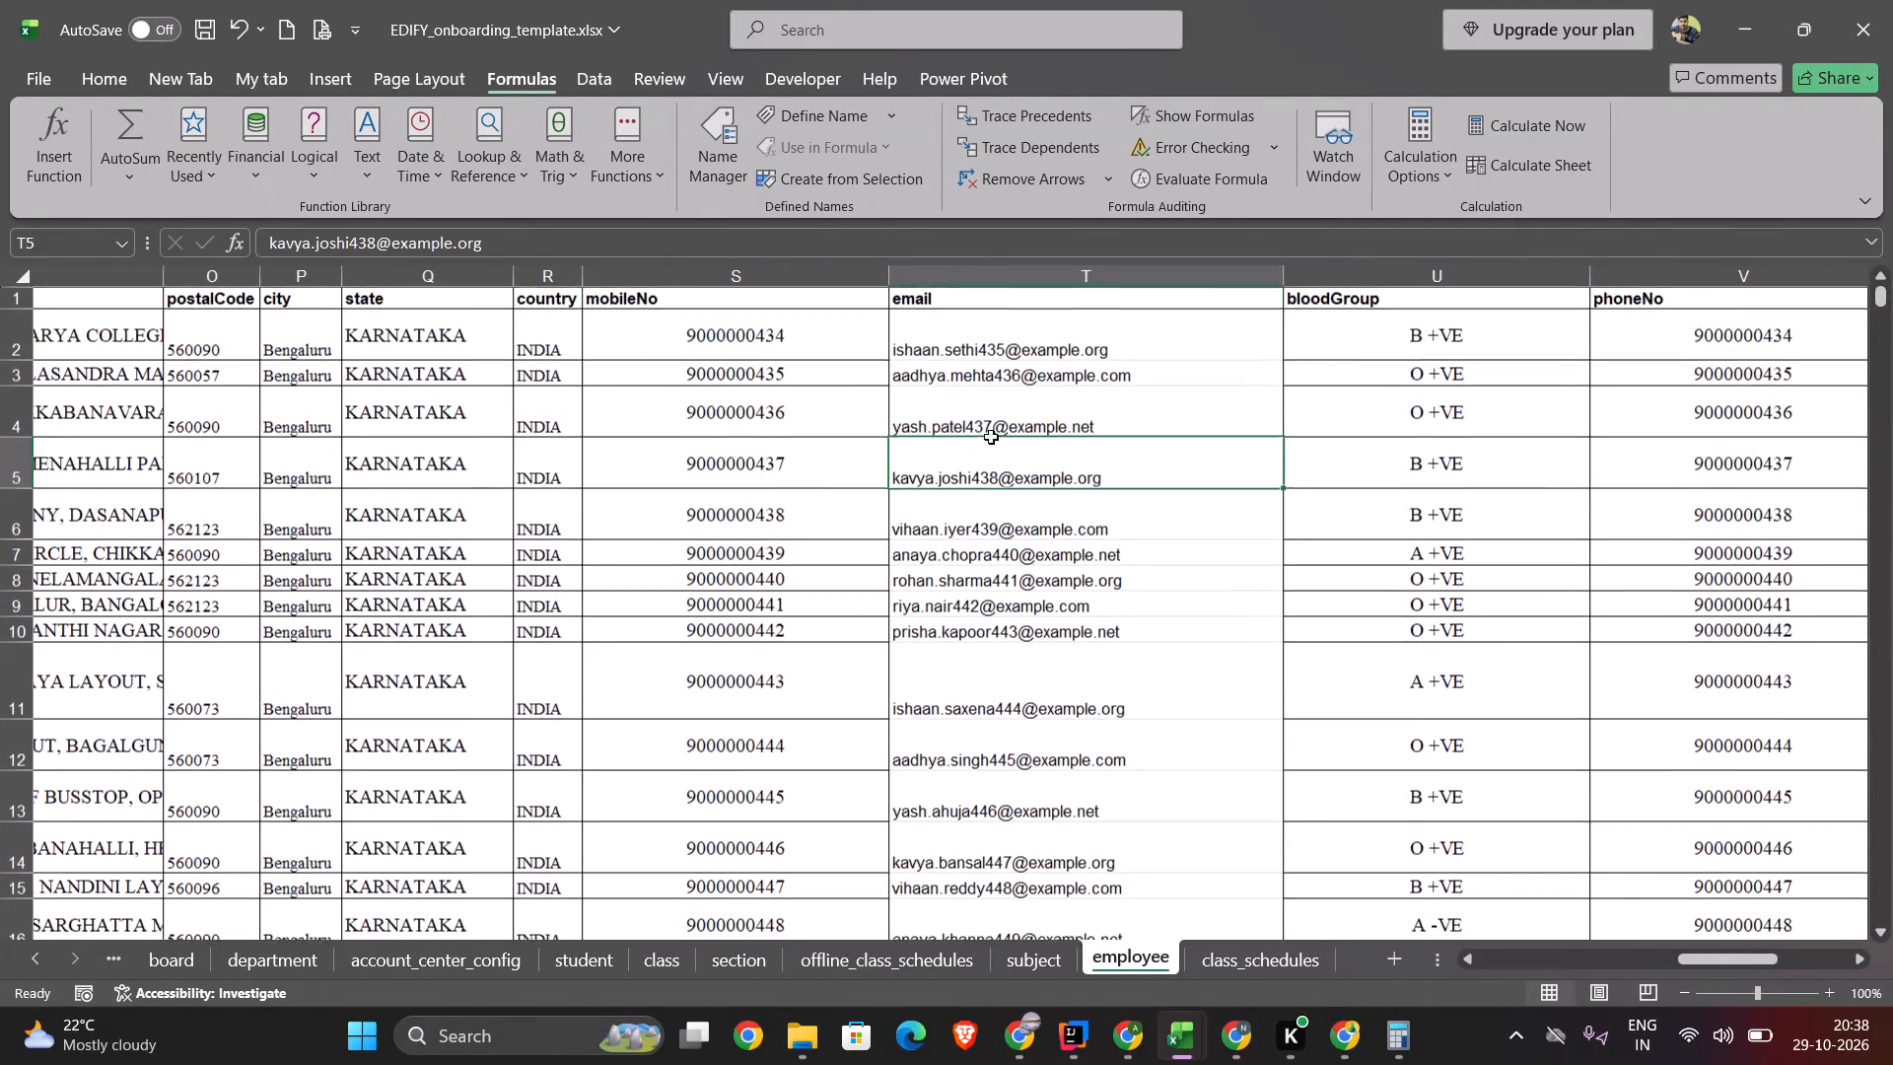
Copy the first employee's email address and open Find to search the employee sheet.
triple_click(936, 351)
key("ctrl+a")
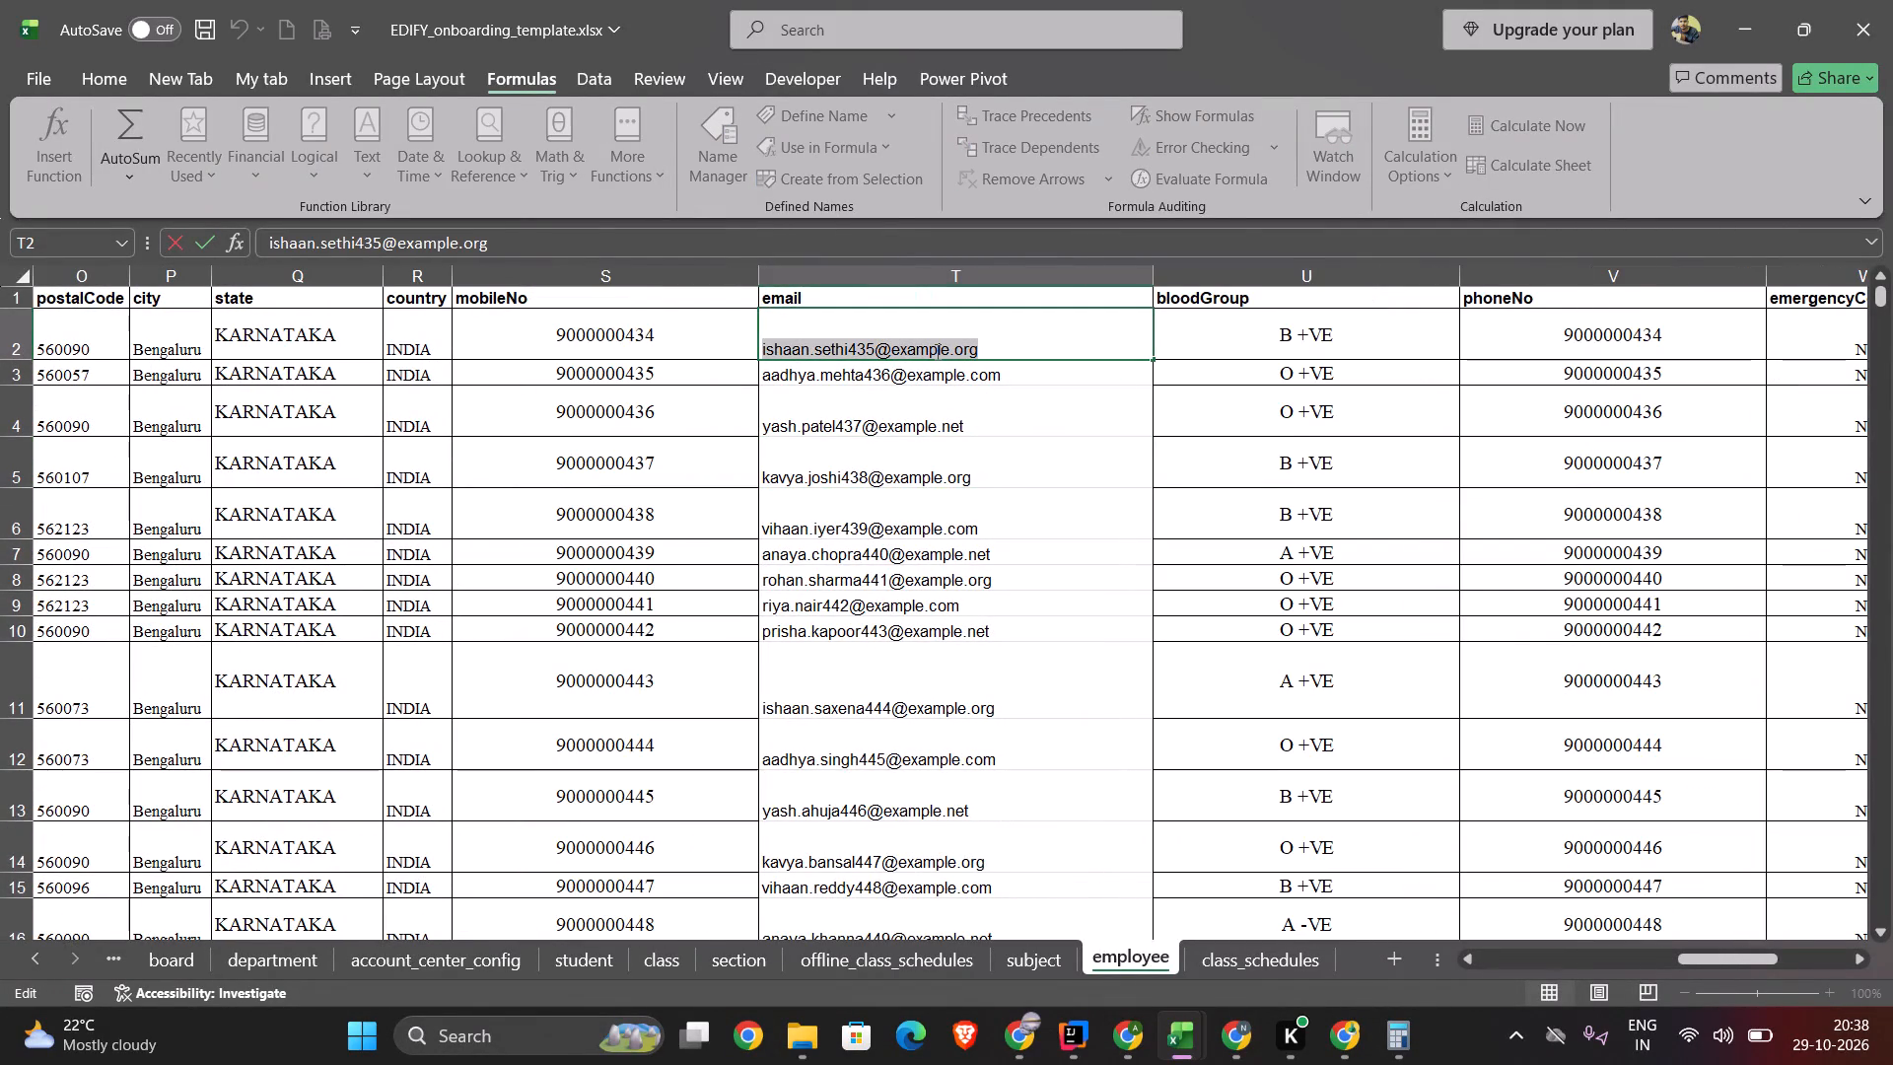
key("ctrl+c")
left_click(919, 465, "ctrl")
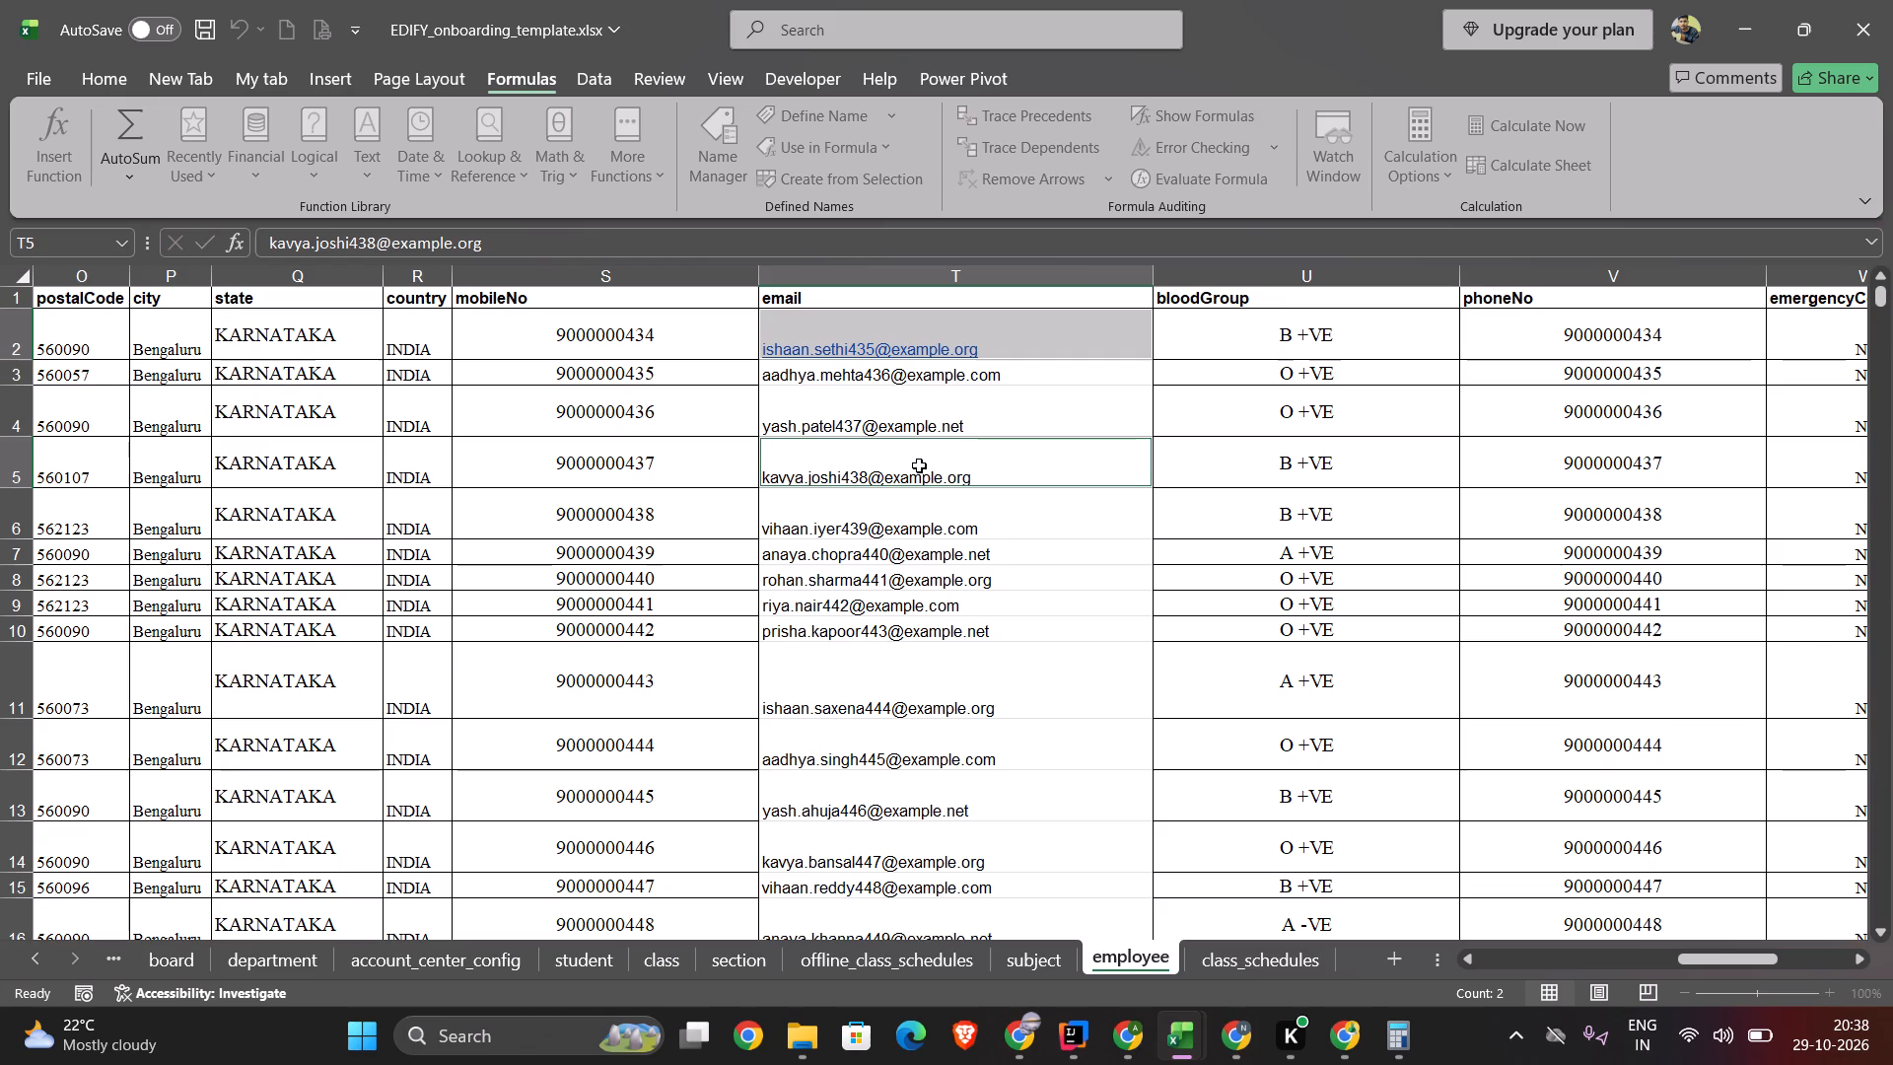
left_click(862, 597)
key("ctrl+f")
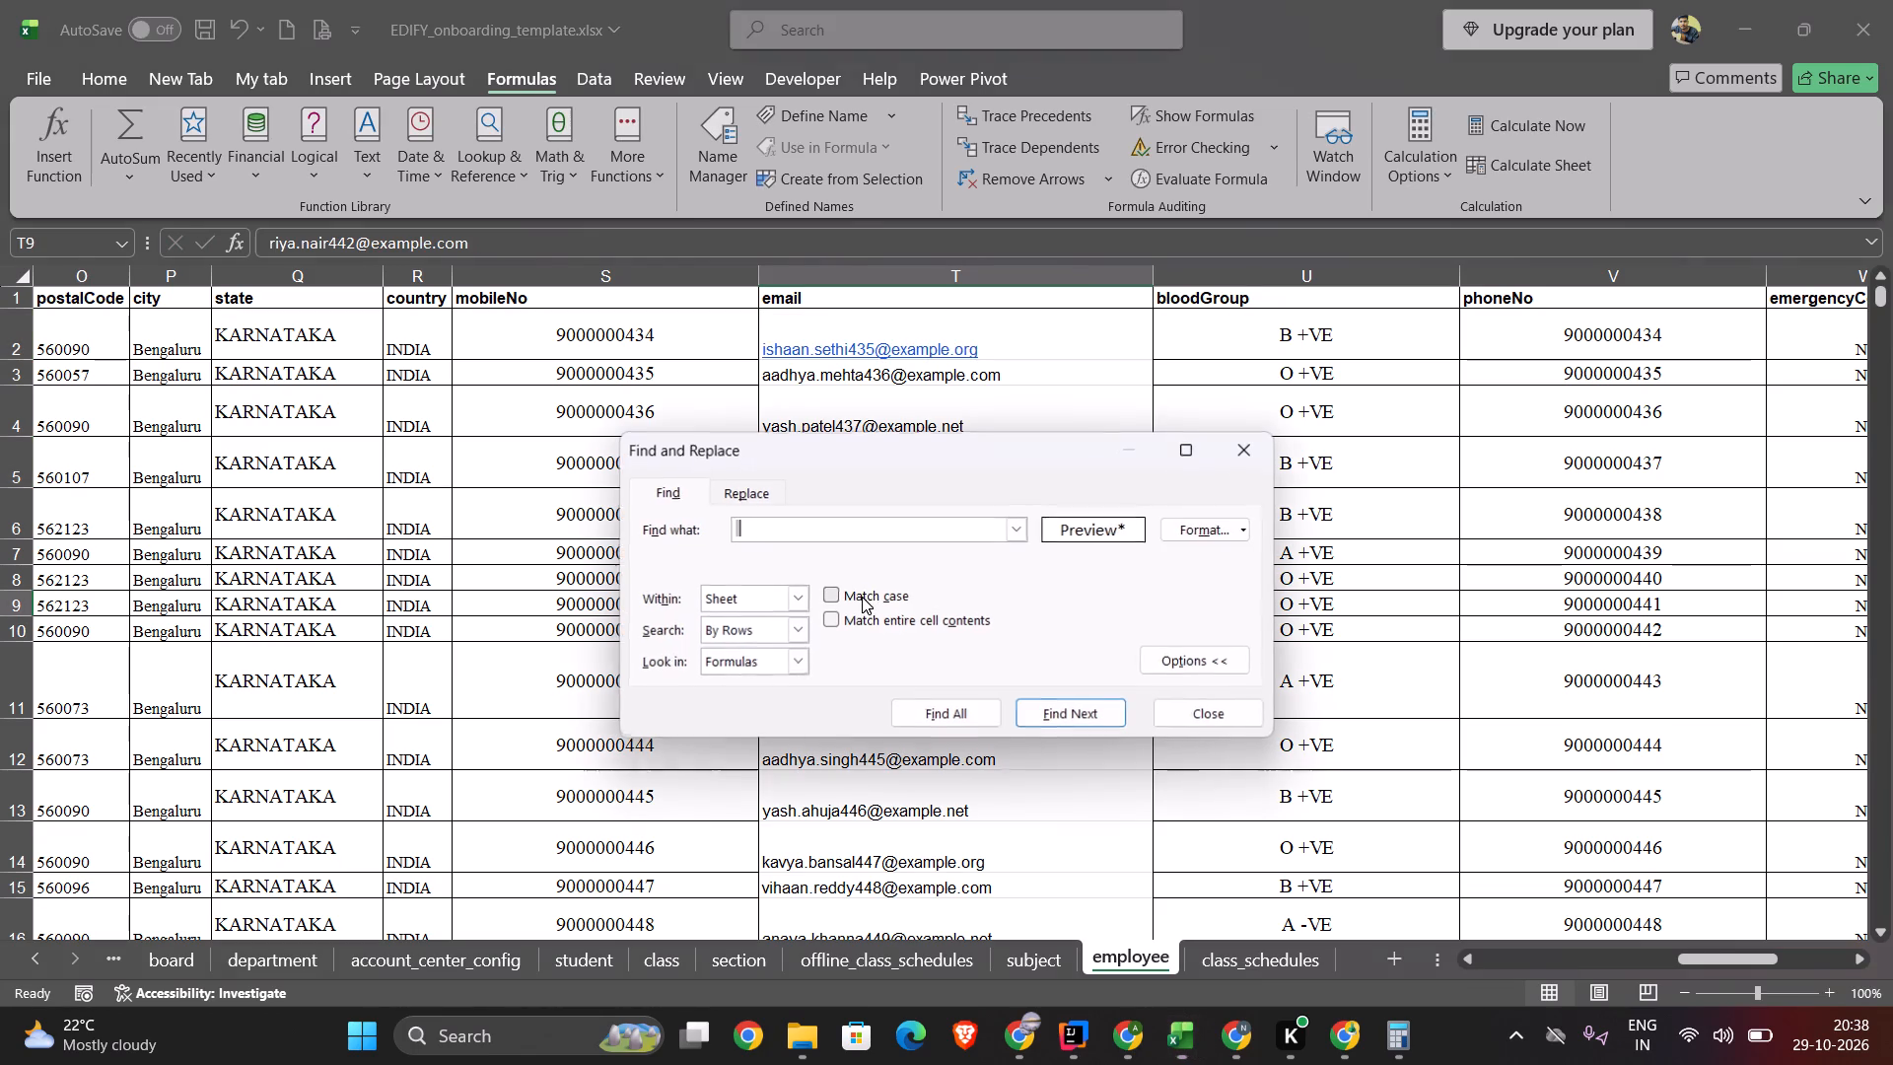
Search the employee sheet for all cells matching the copied email address, with the search format set to General.
key("ctrl+v")
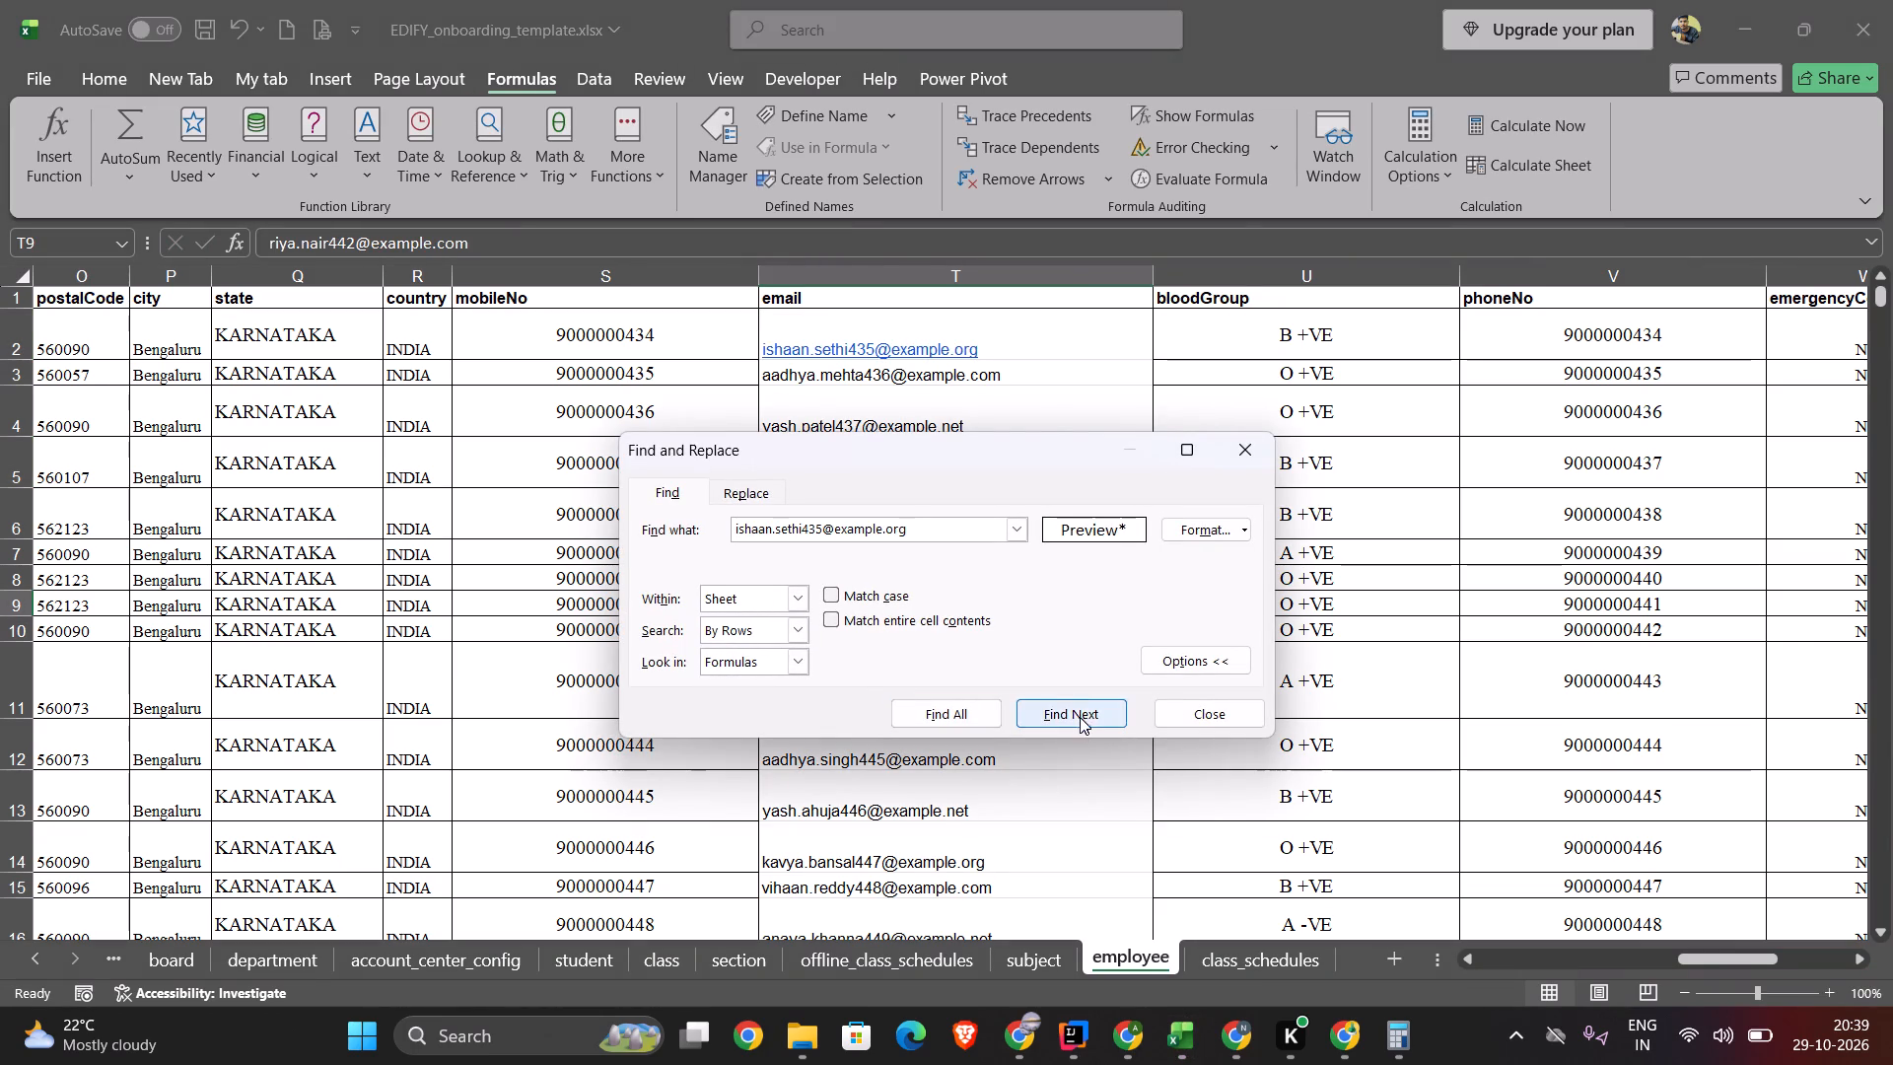
left_click(1080, 711)
left_click(1145, 483)
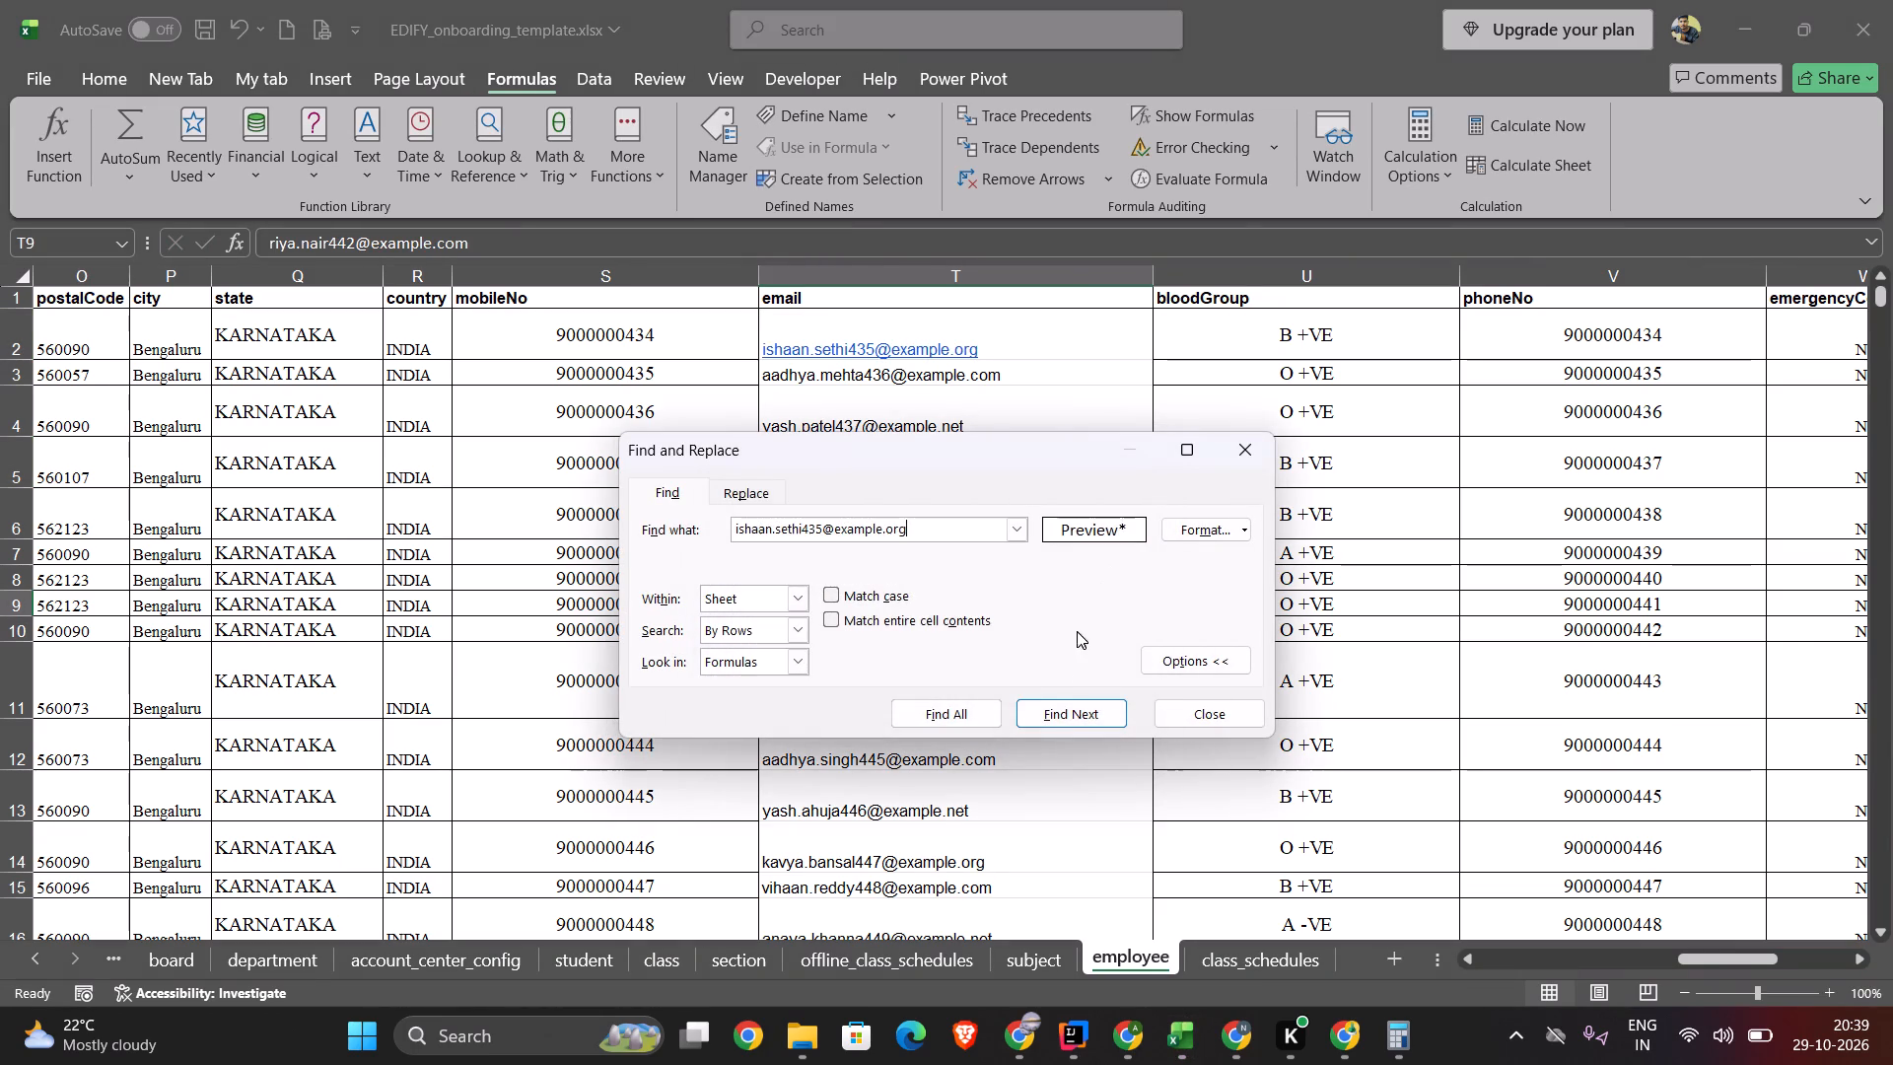
left_click(1189, 522)
left_click(677, 240)
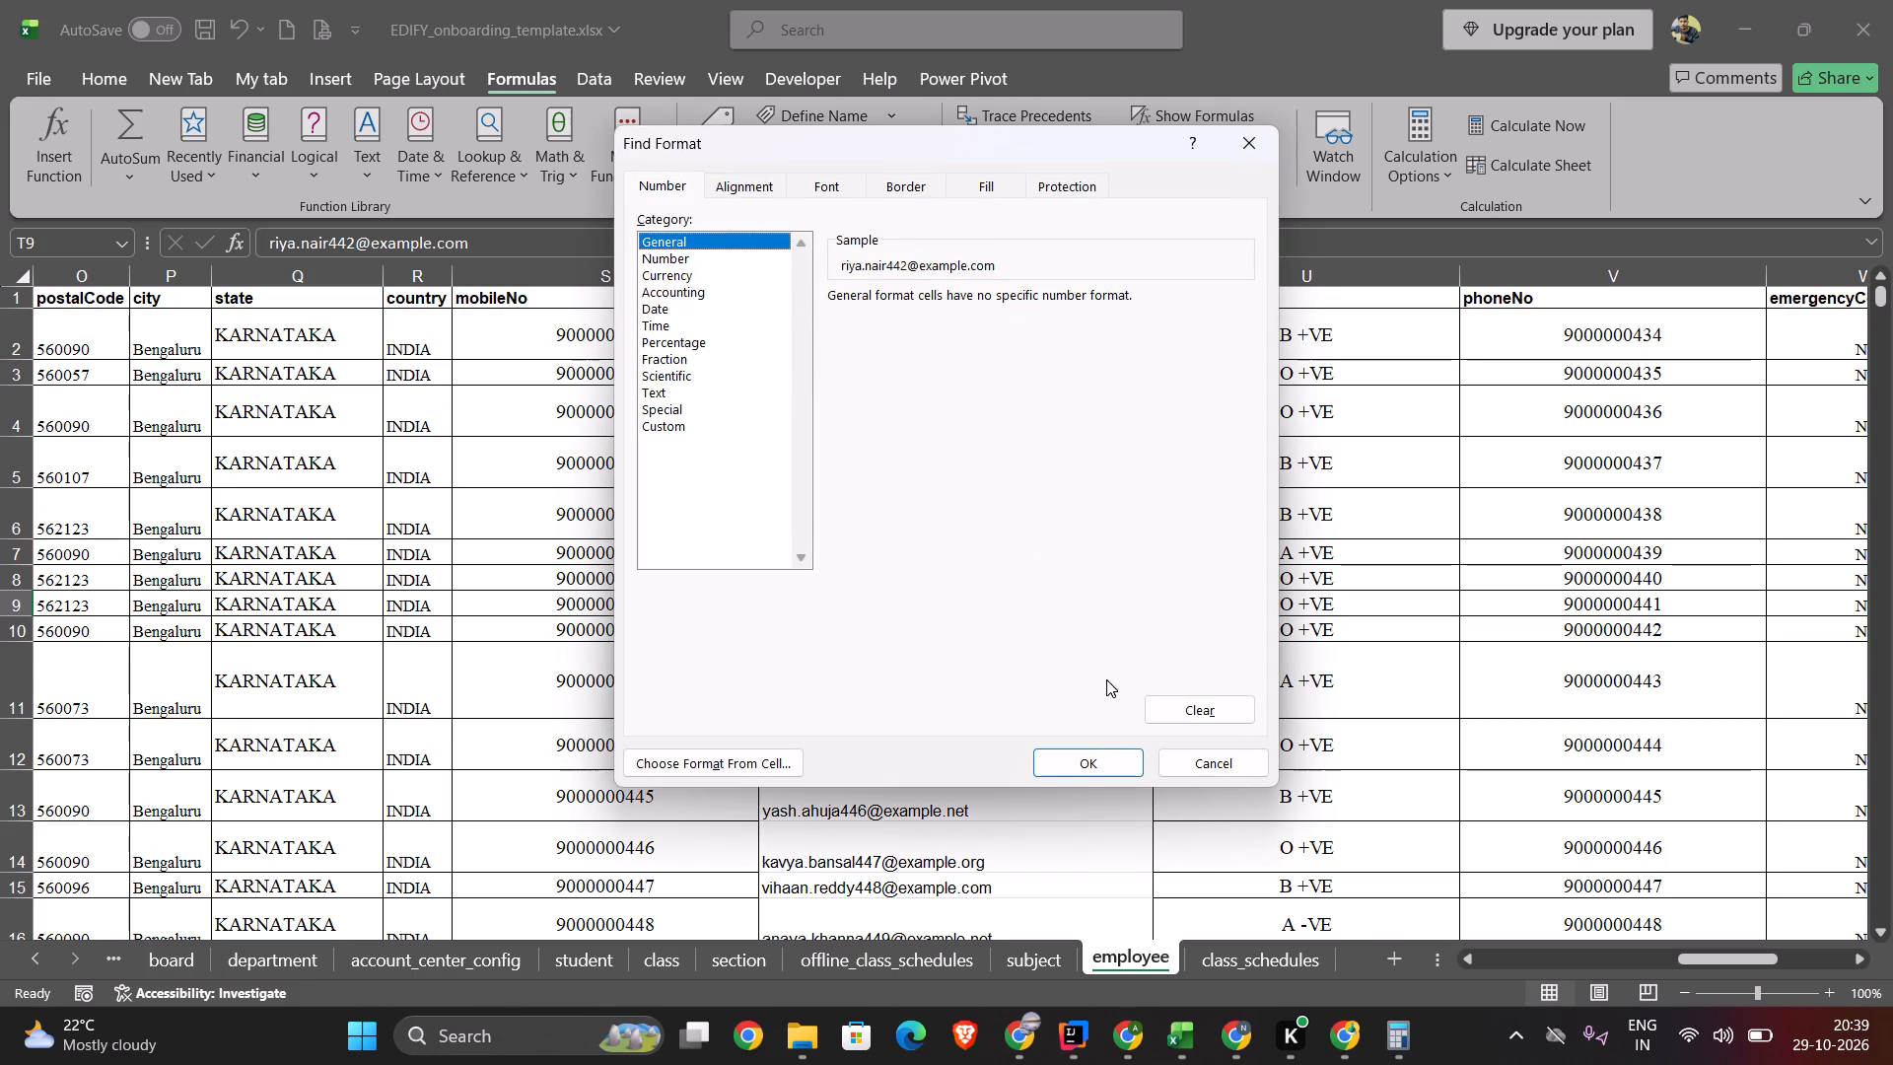
left_click(1082, 773)
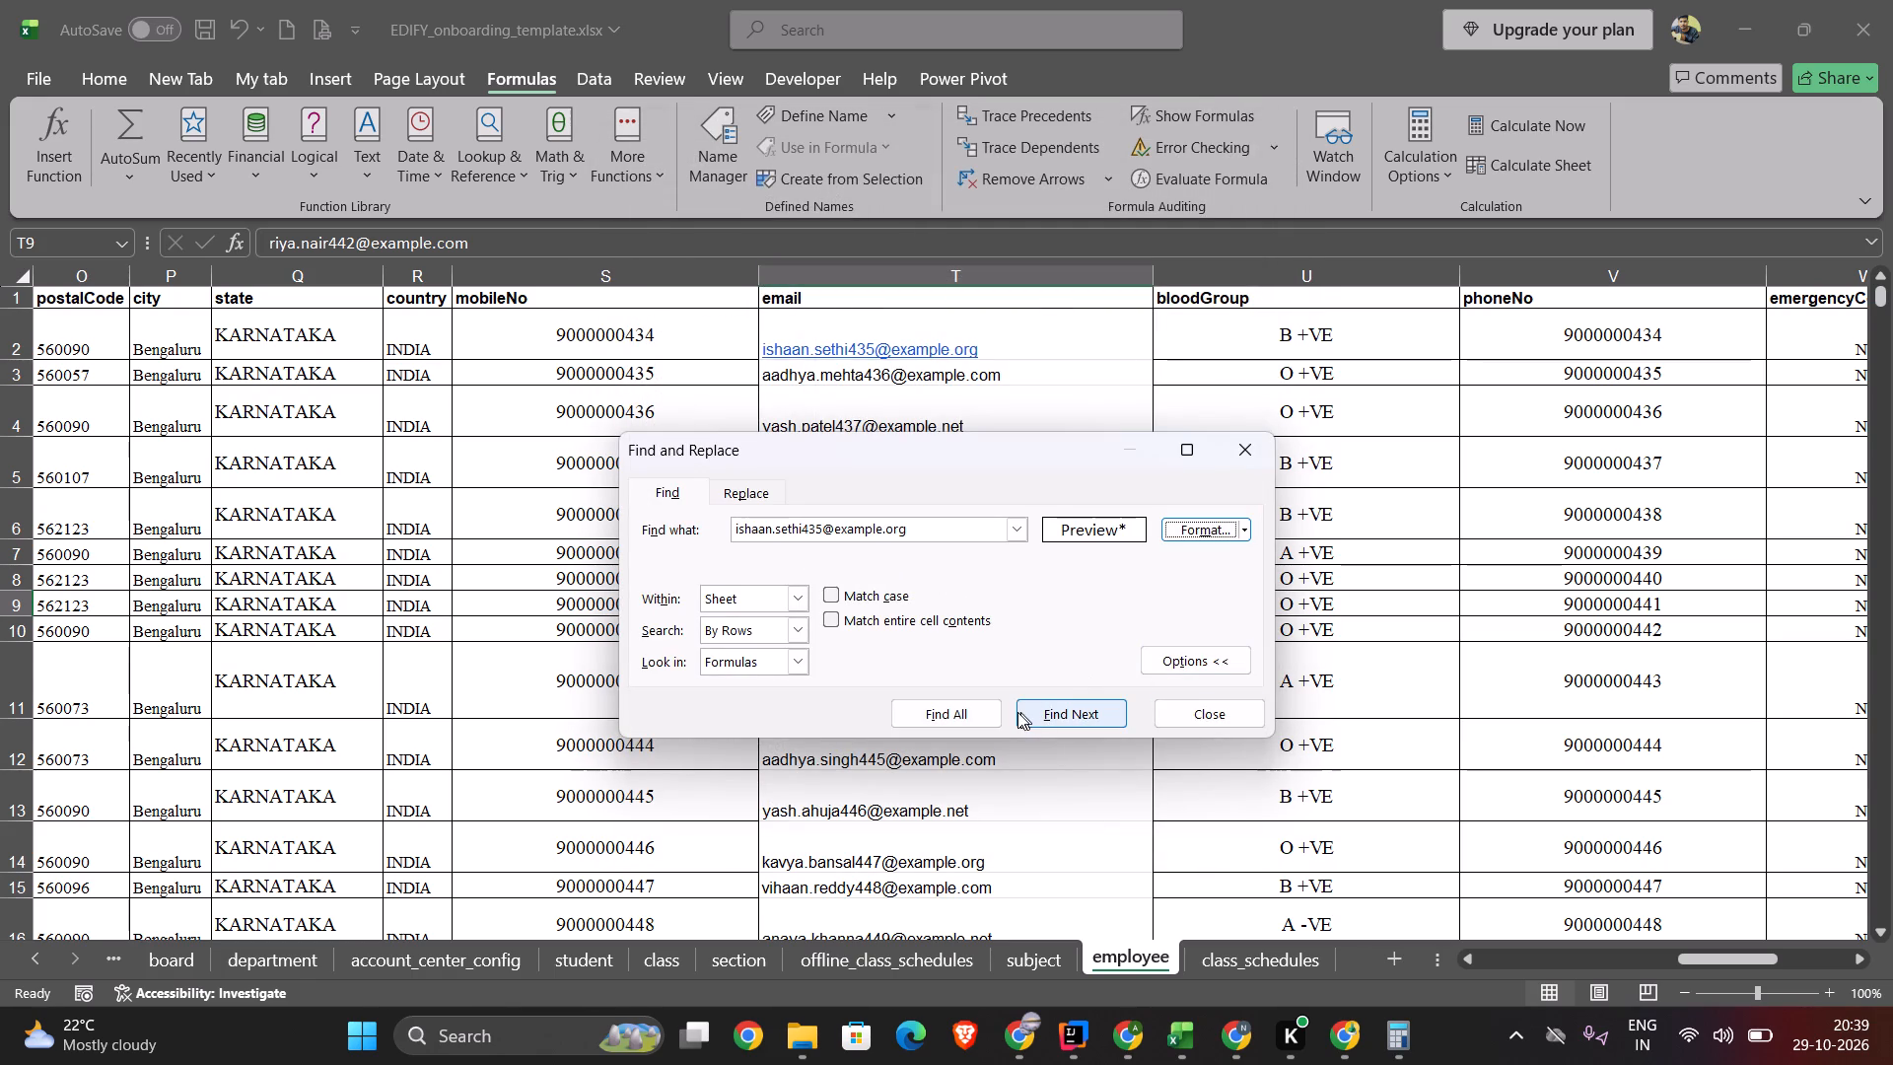
left_click(1026, 710)
triple_click(1026, 710)
double_click(1026, 710)
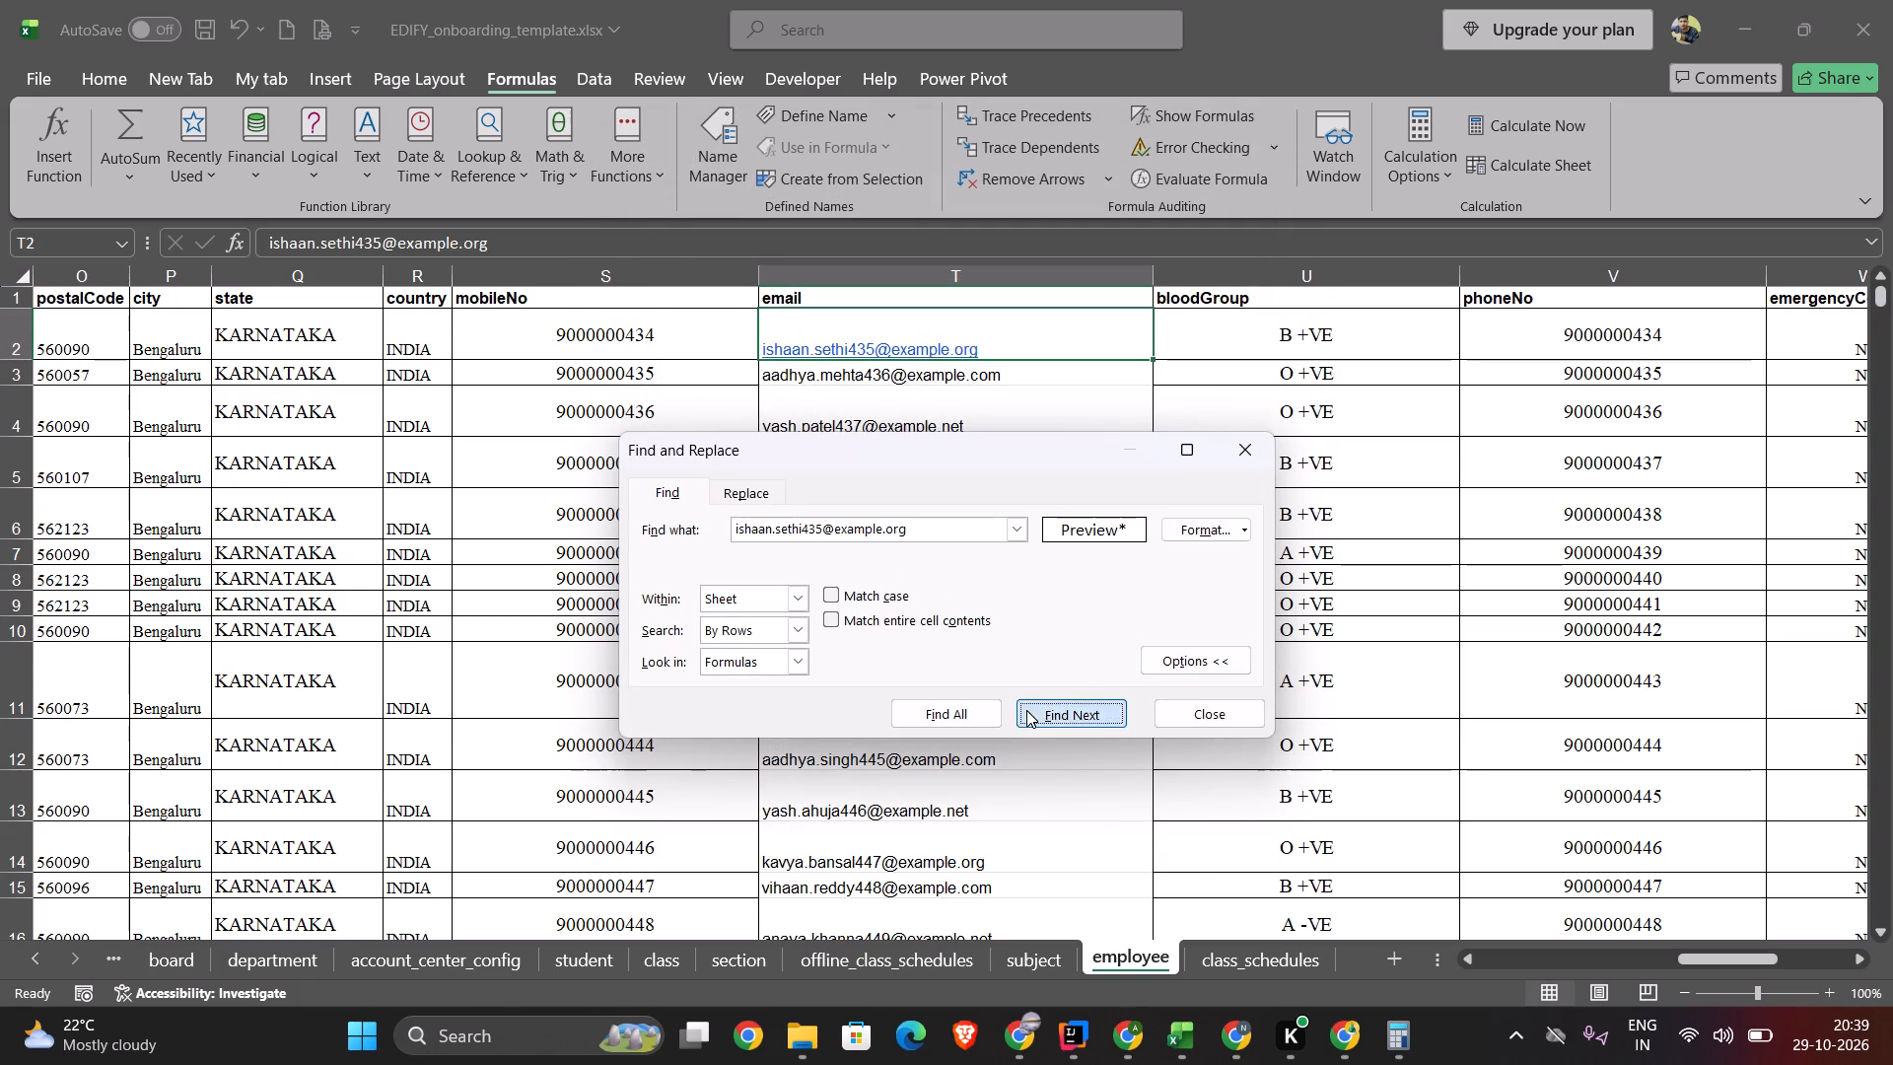
left_click(918, 712)
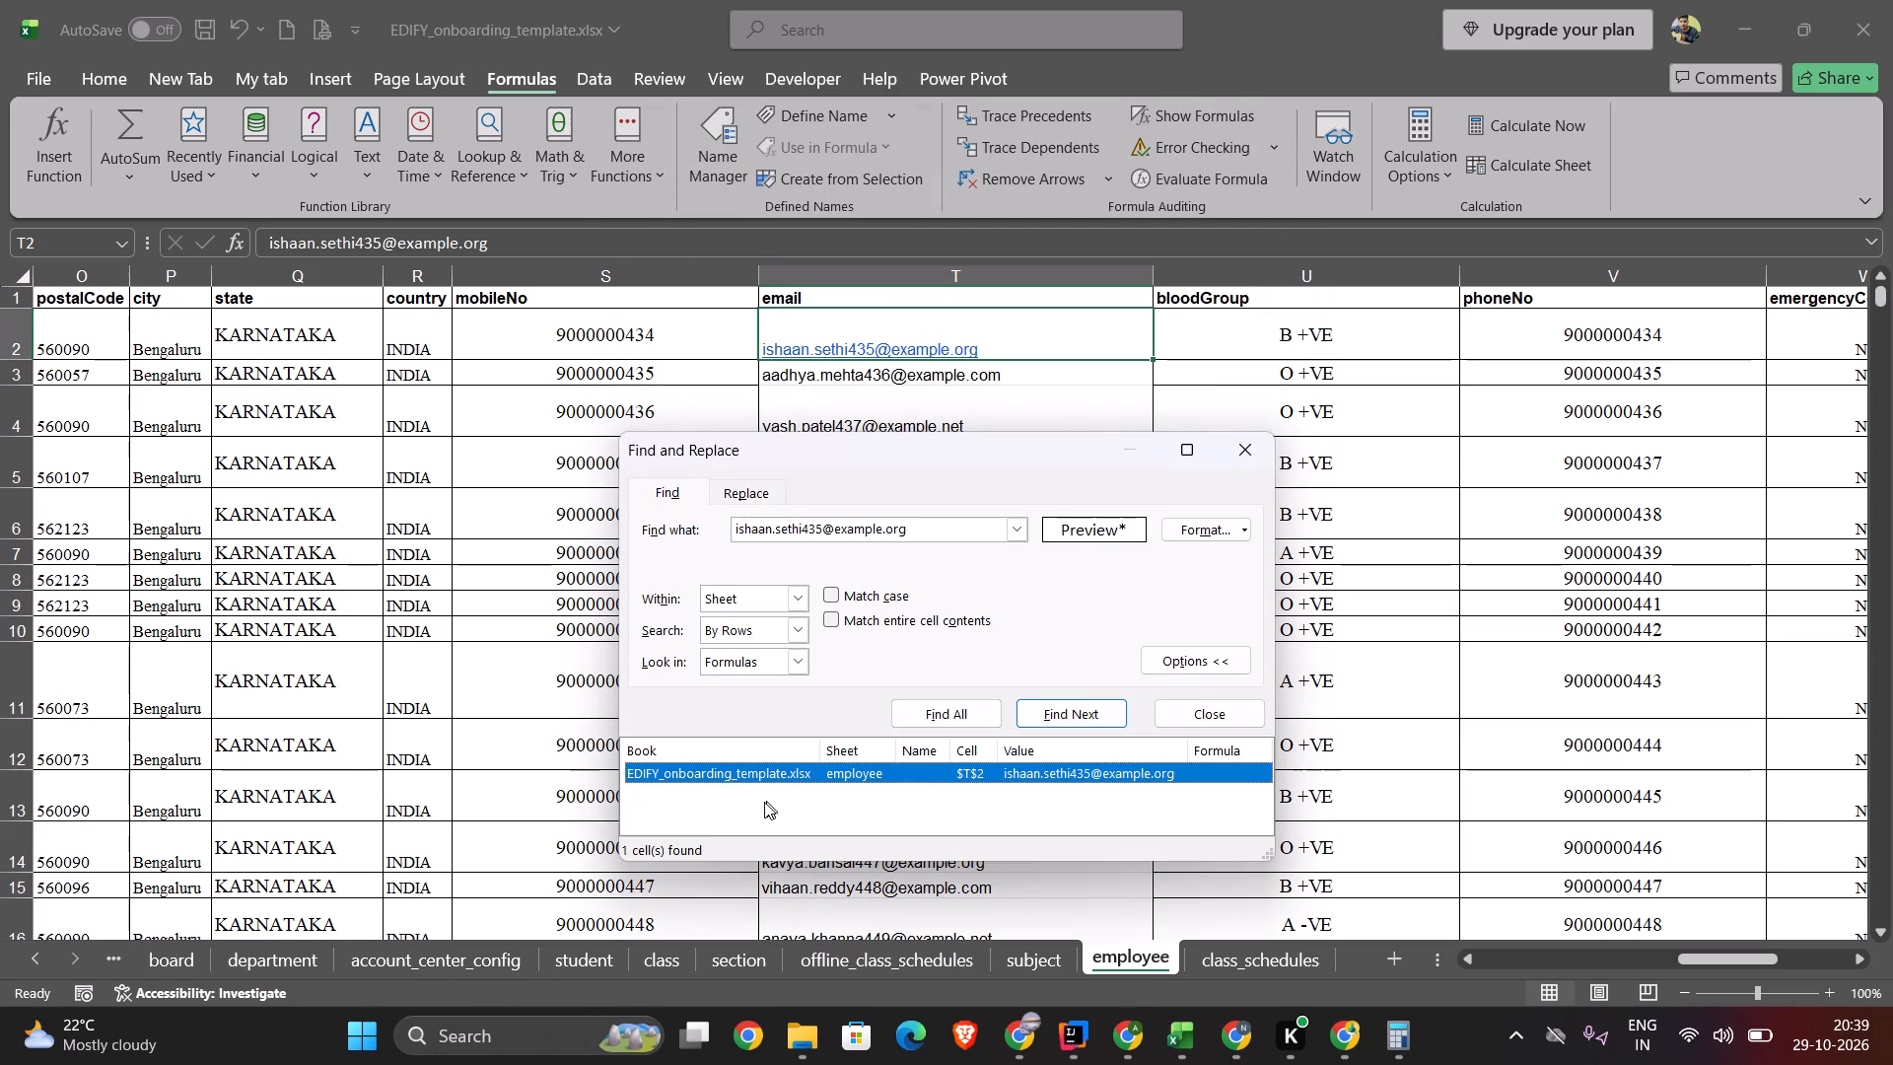
scroll(761, 803, "down", 1)
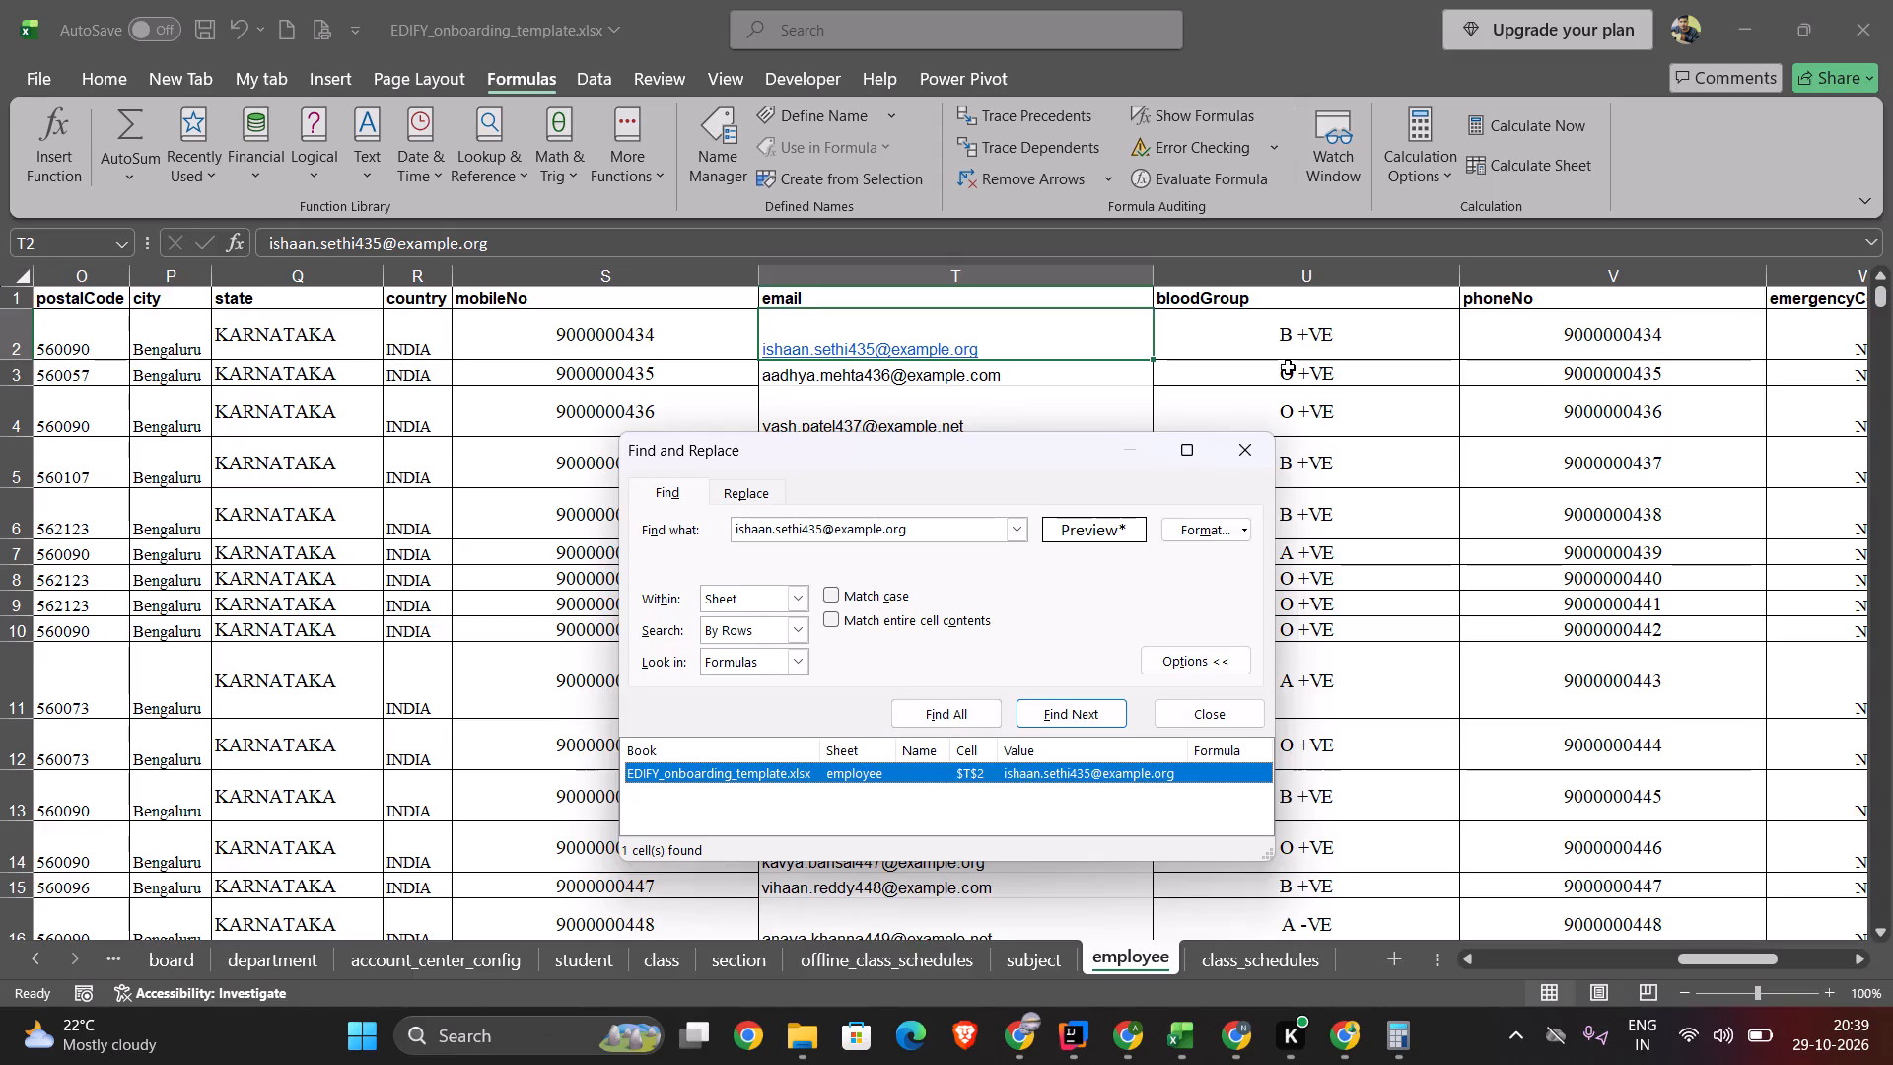
left_click(1257, 447)
Undo the hyperlink formatting on the first employee's email cell.
key("ctrl+z")
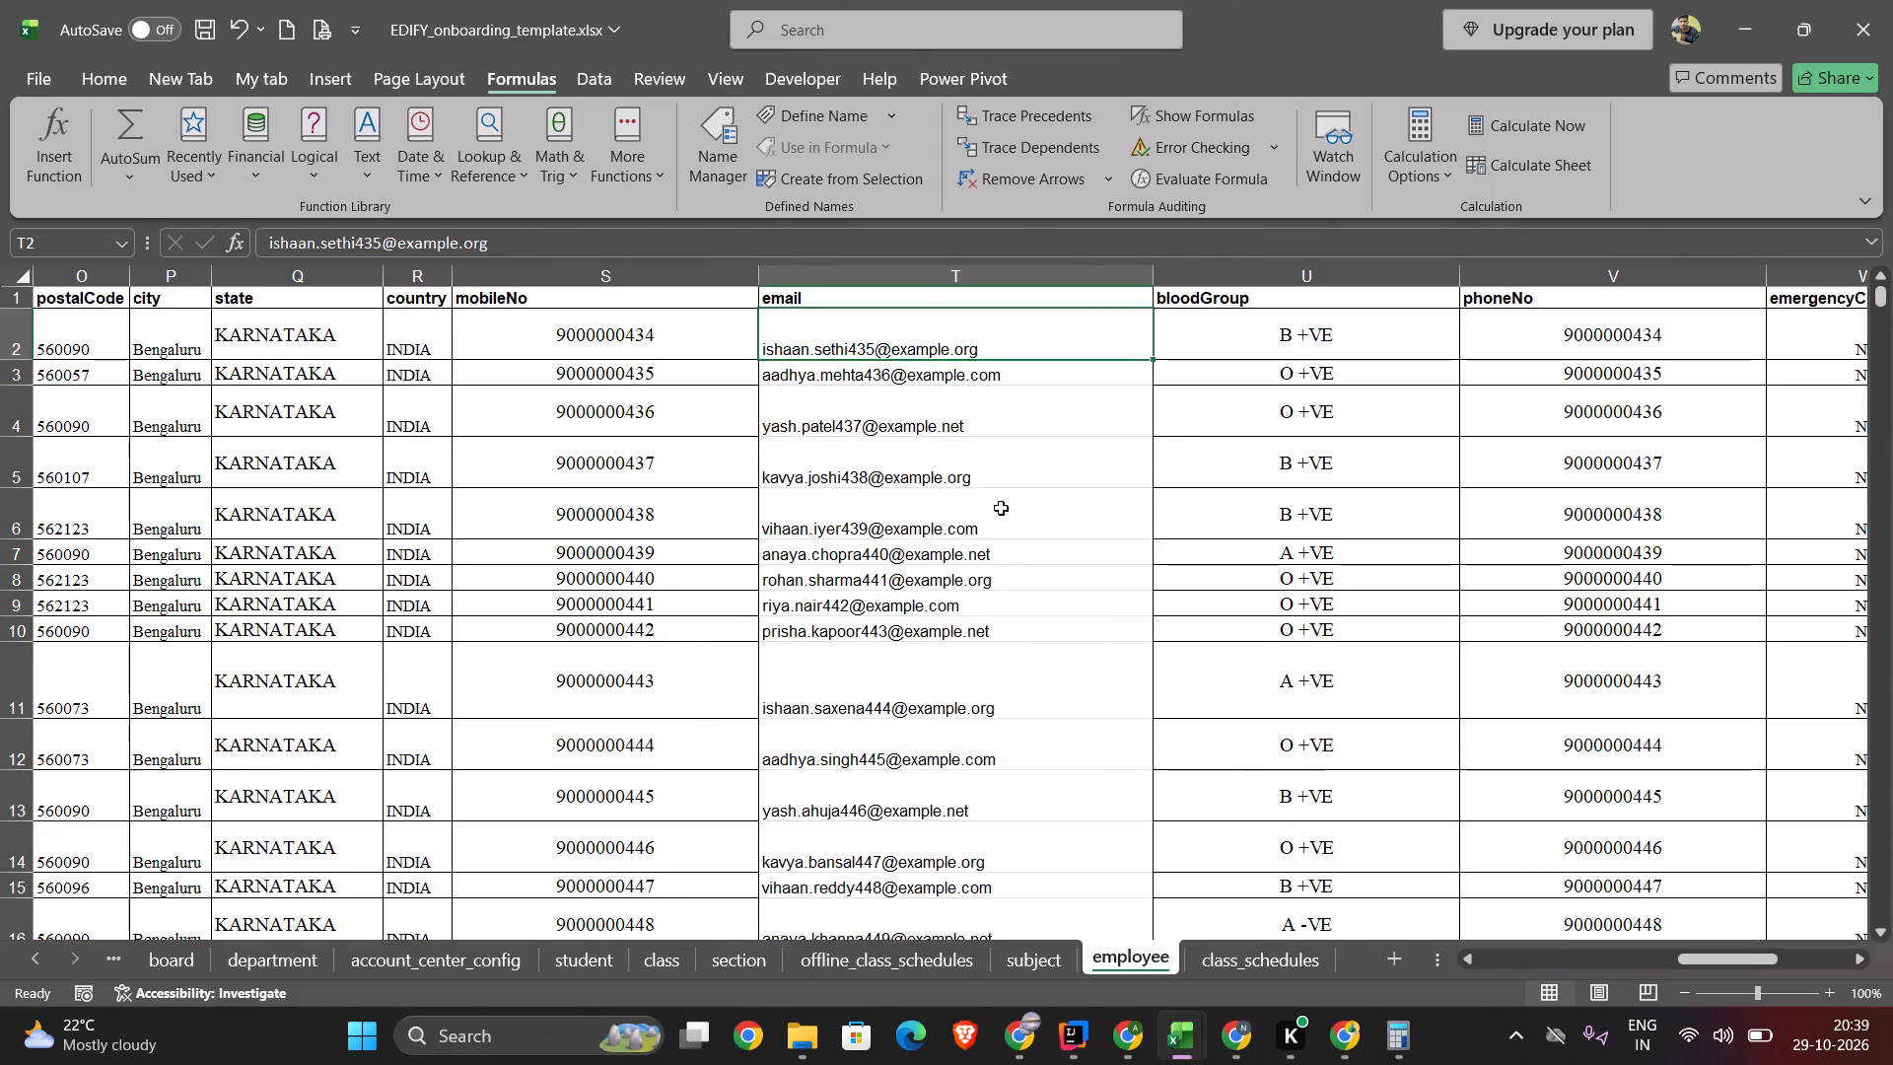
left_click(1110, 488)
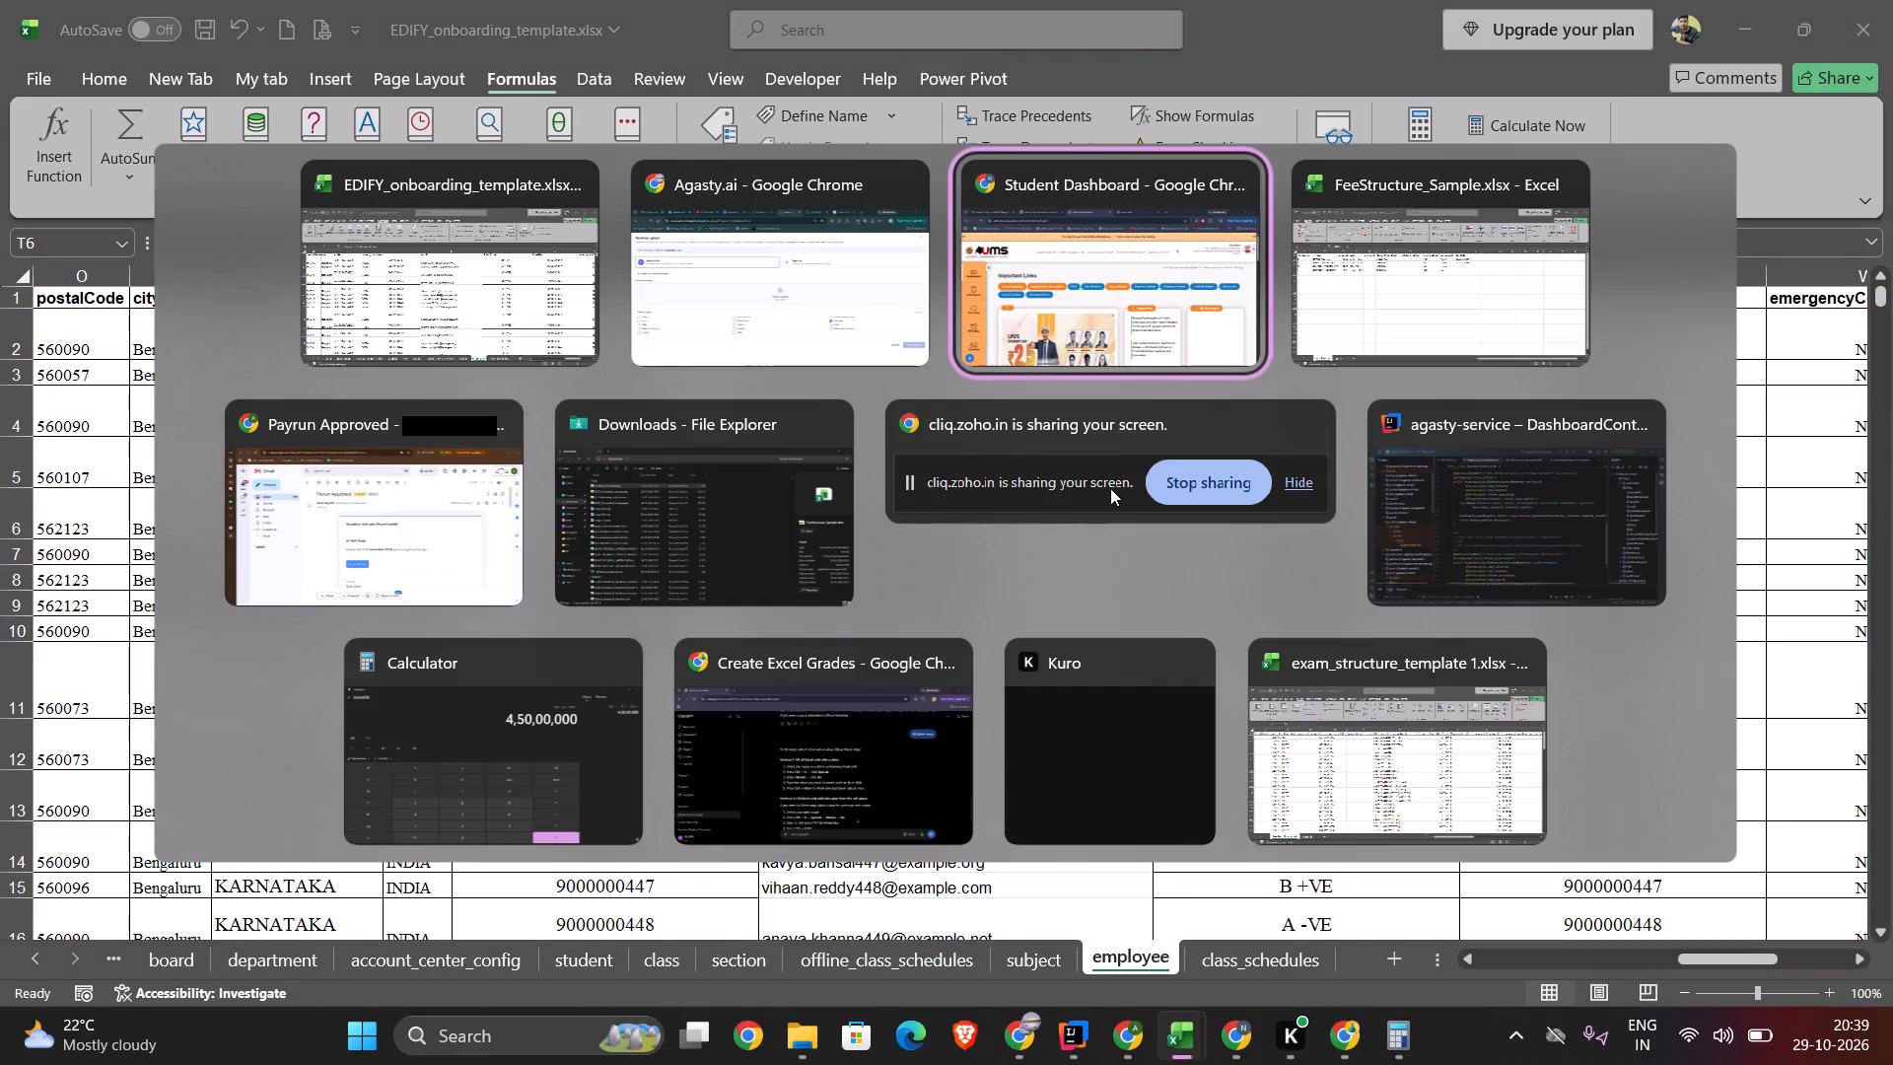
Switch to Agasty.ai in Chrome and start choosing the filled workbook for the Employee sheet upload.
left_click(772, 509)
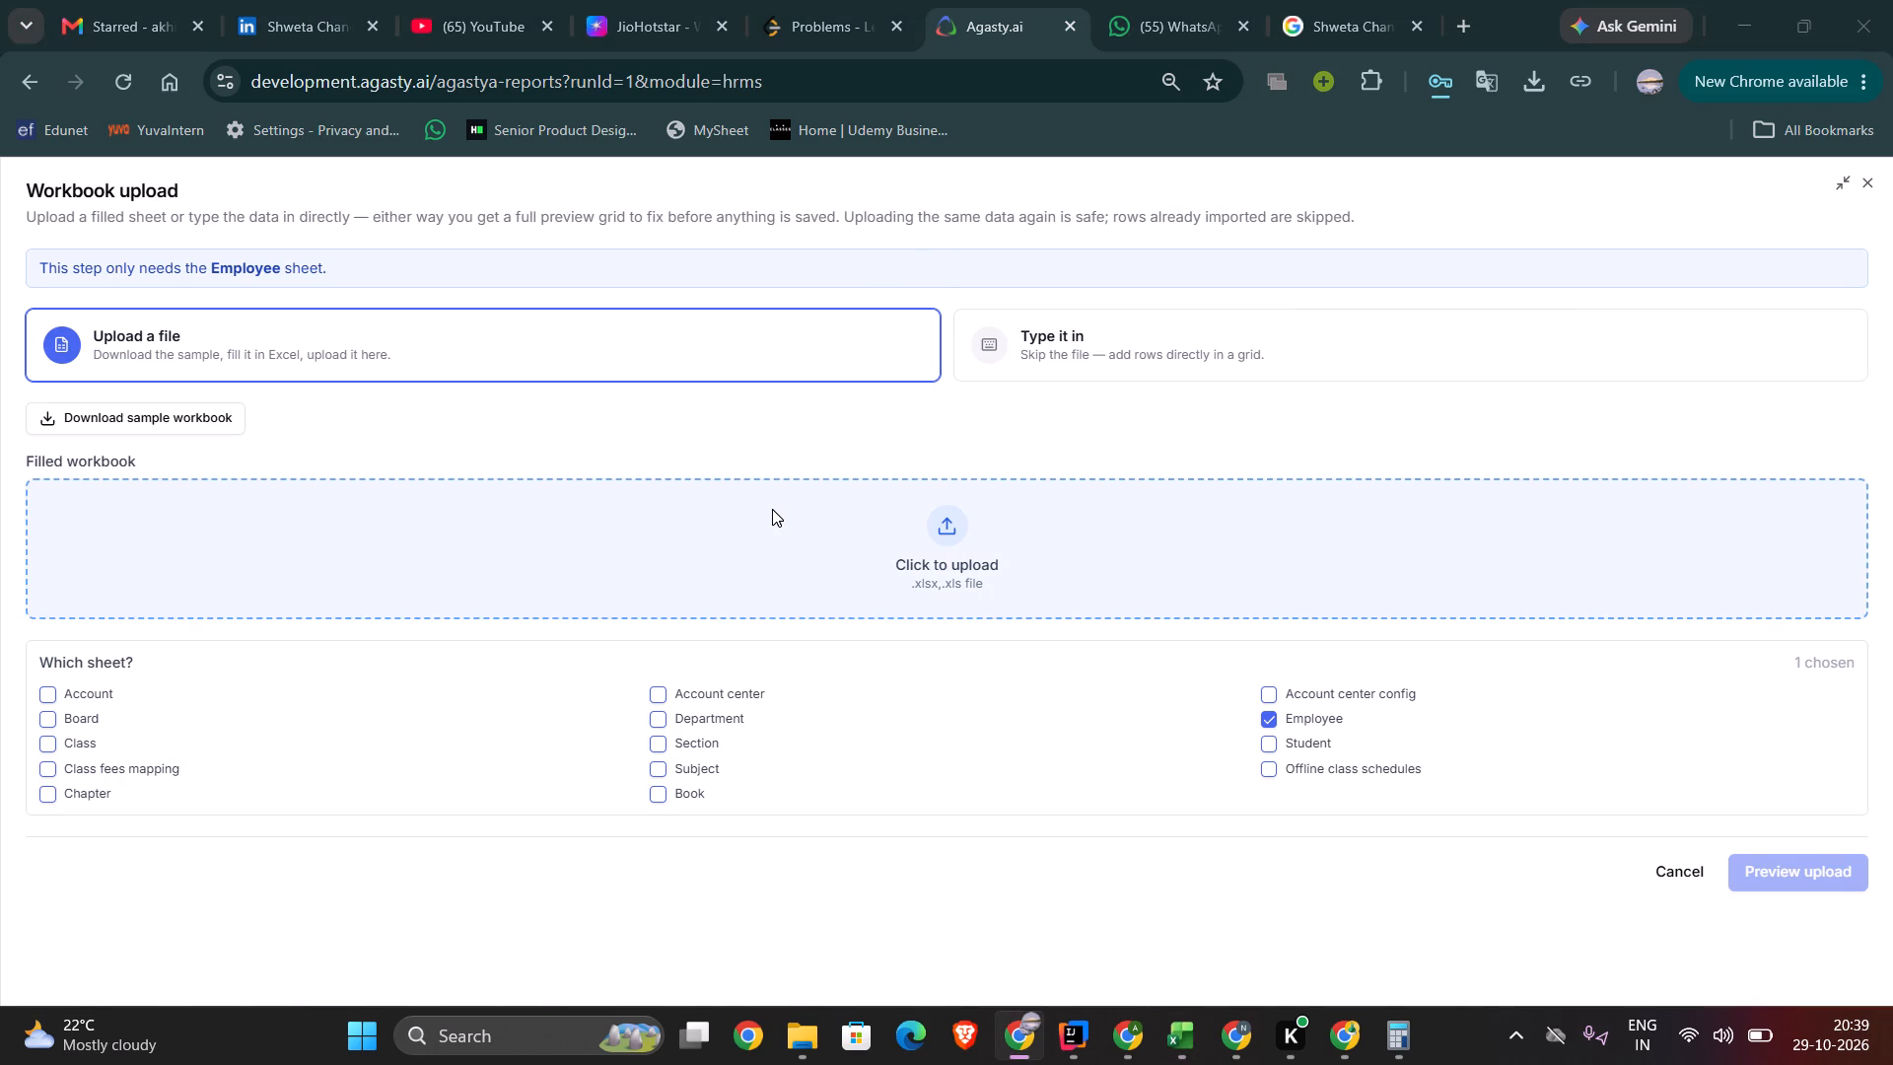
In Agasty.ai's HRMS employee upload, choose EDIFY_onboarding_template.xlsx, preview the Employee sheet, import its data and return to the Import employees step.
left_click(372, 240)
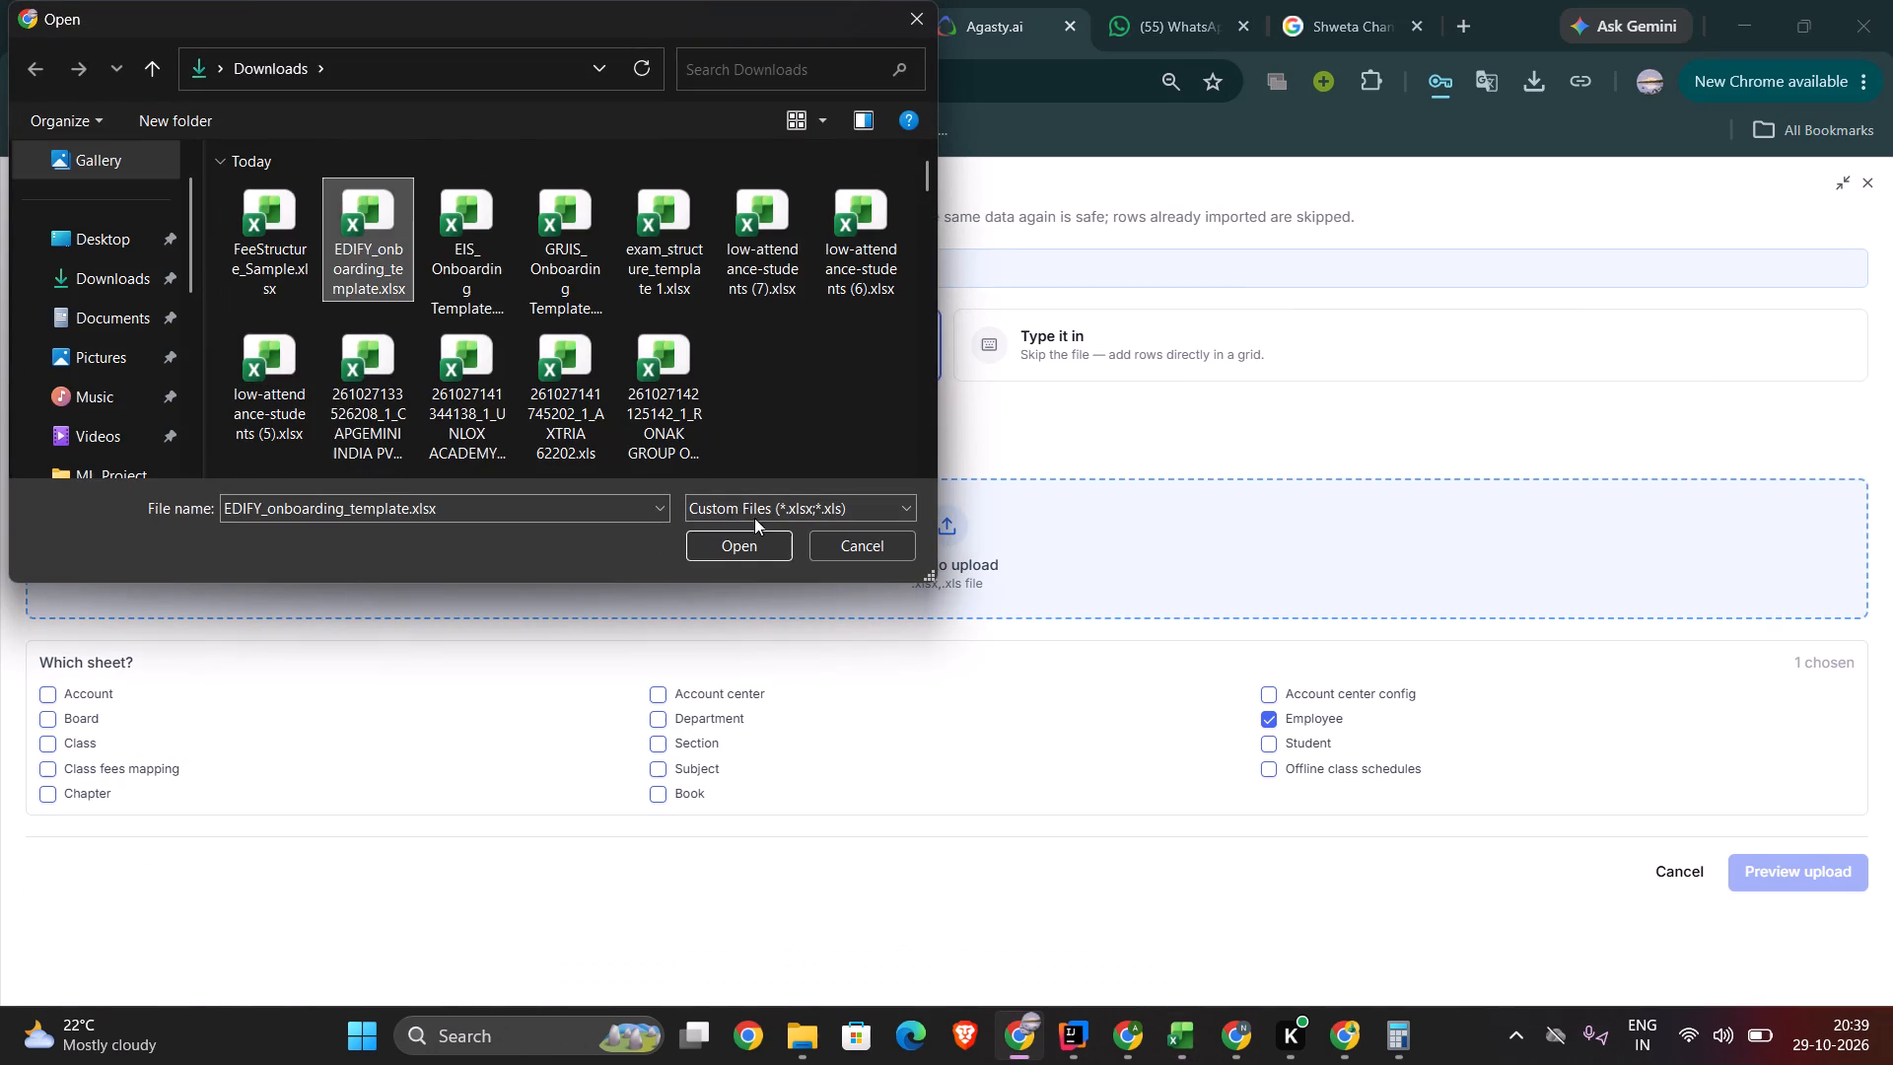
left_click(743, 548)
left_click(1762, 922)
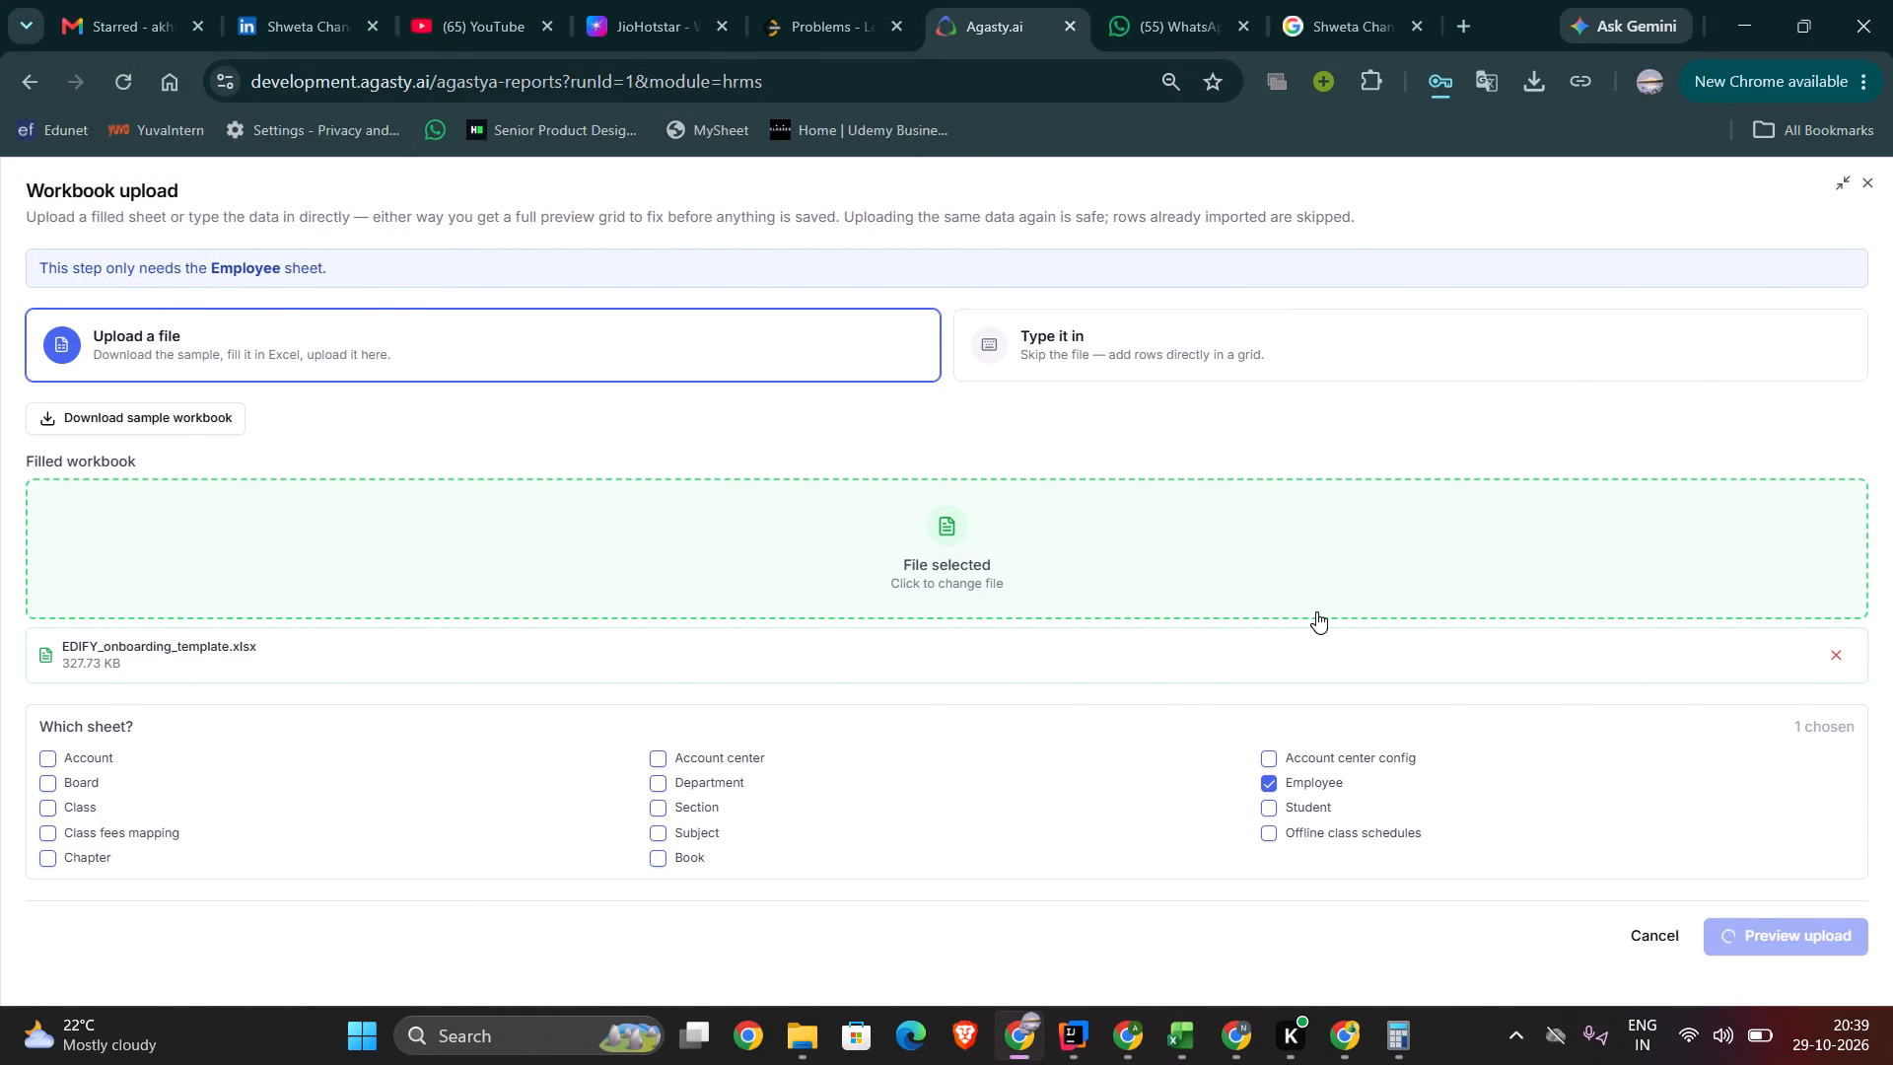
left_click(1756, 956)
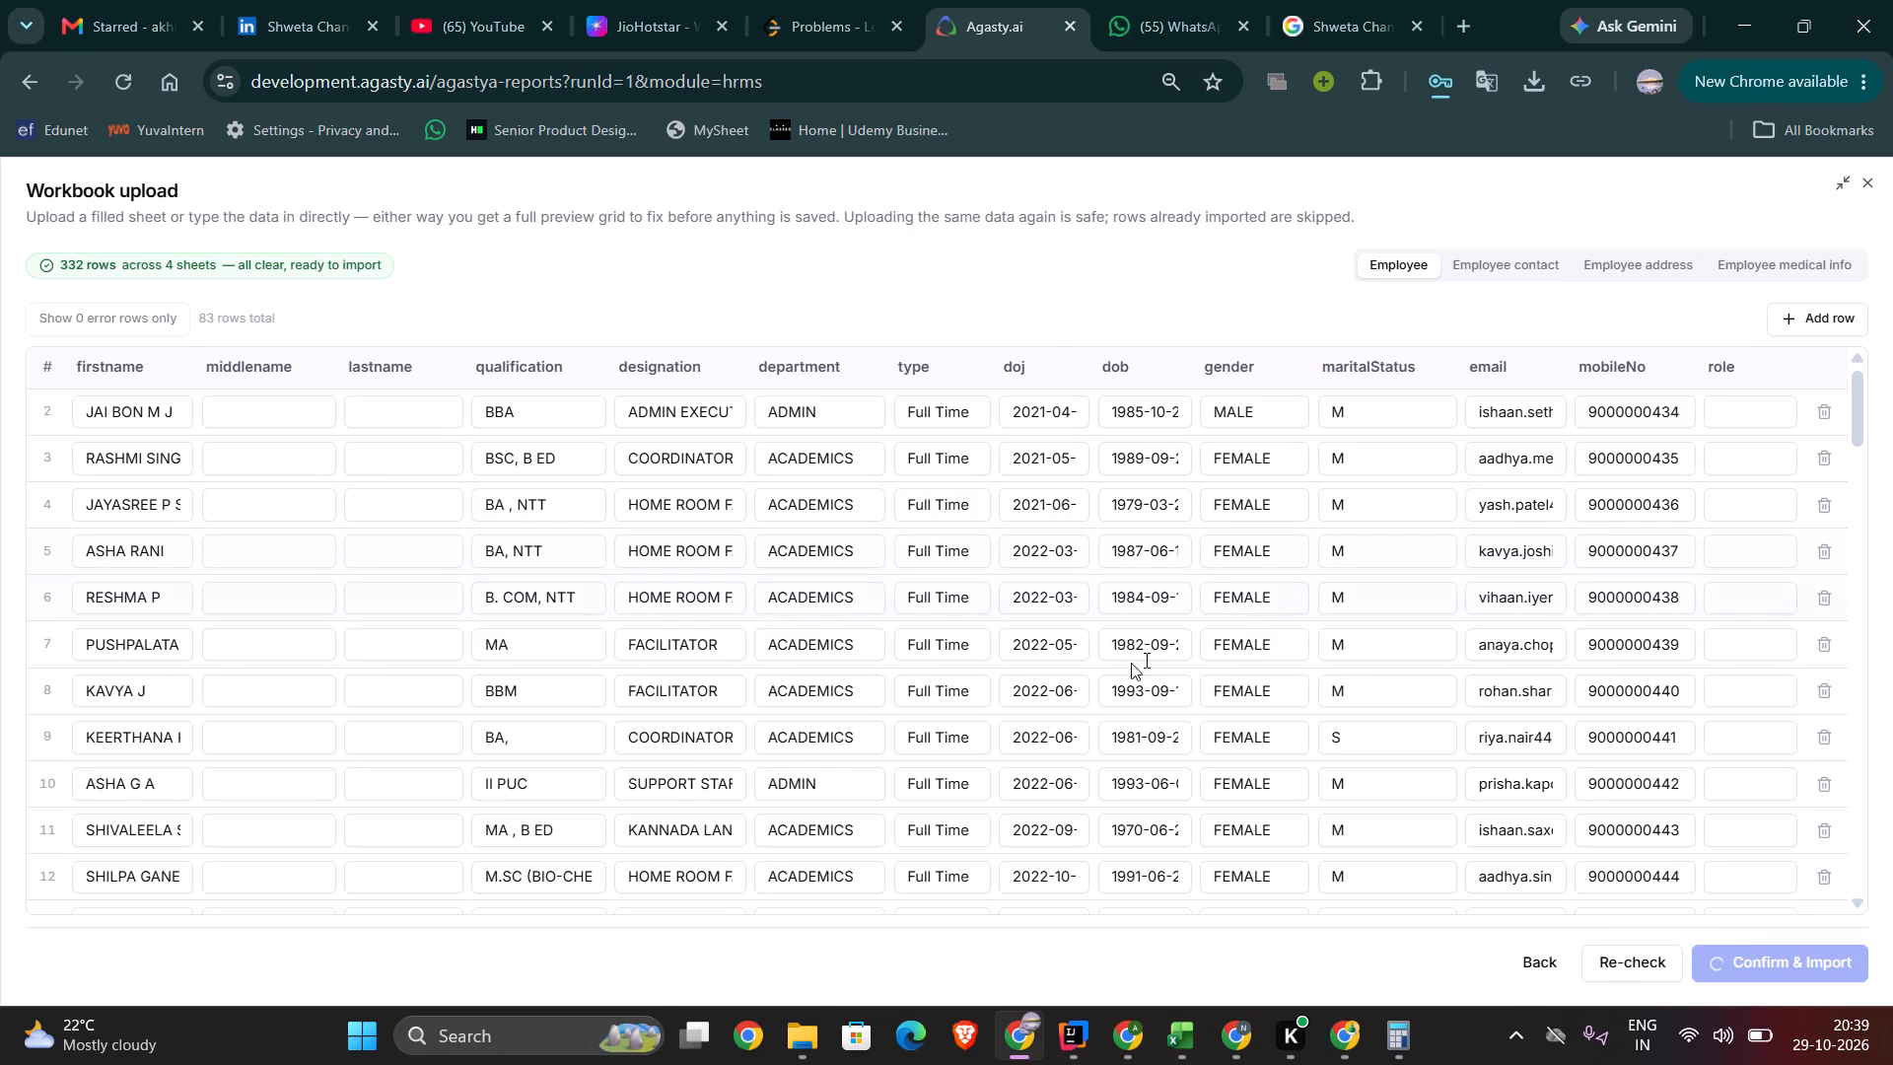
scroll(1091, 665, "up", 1)
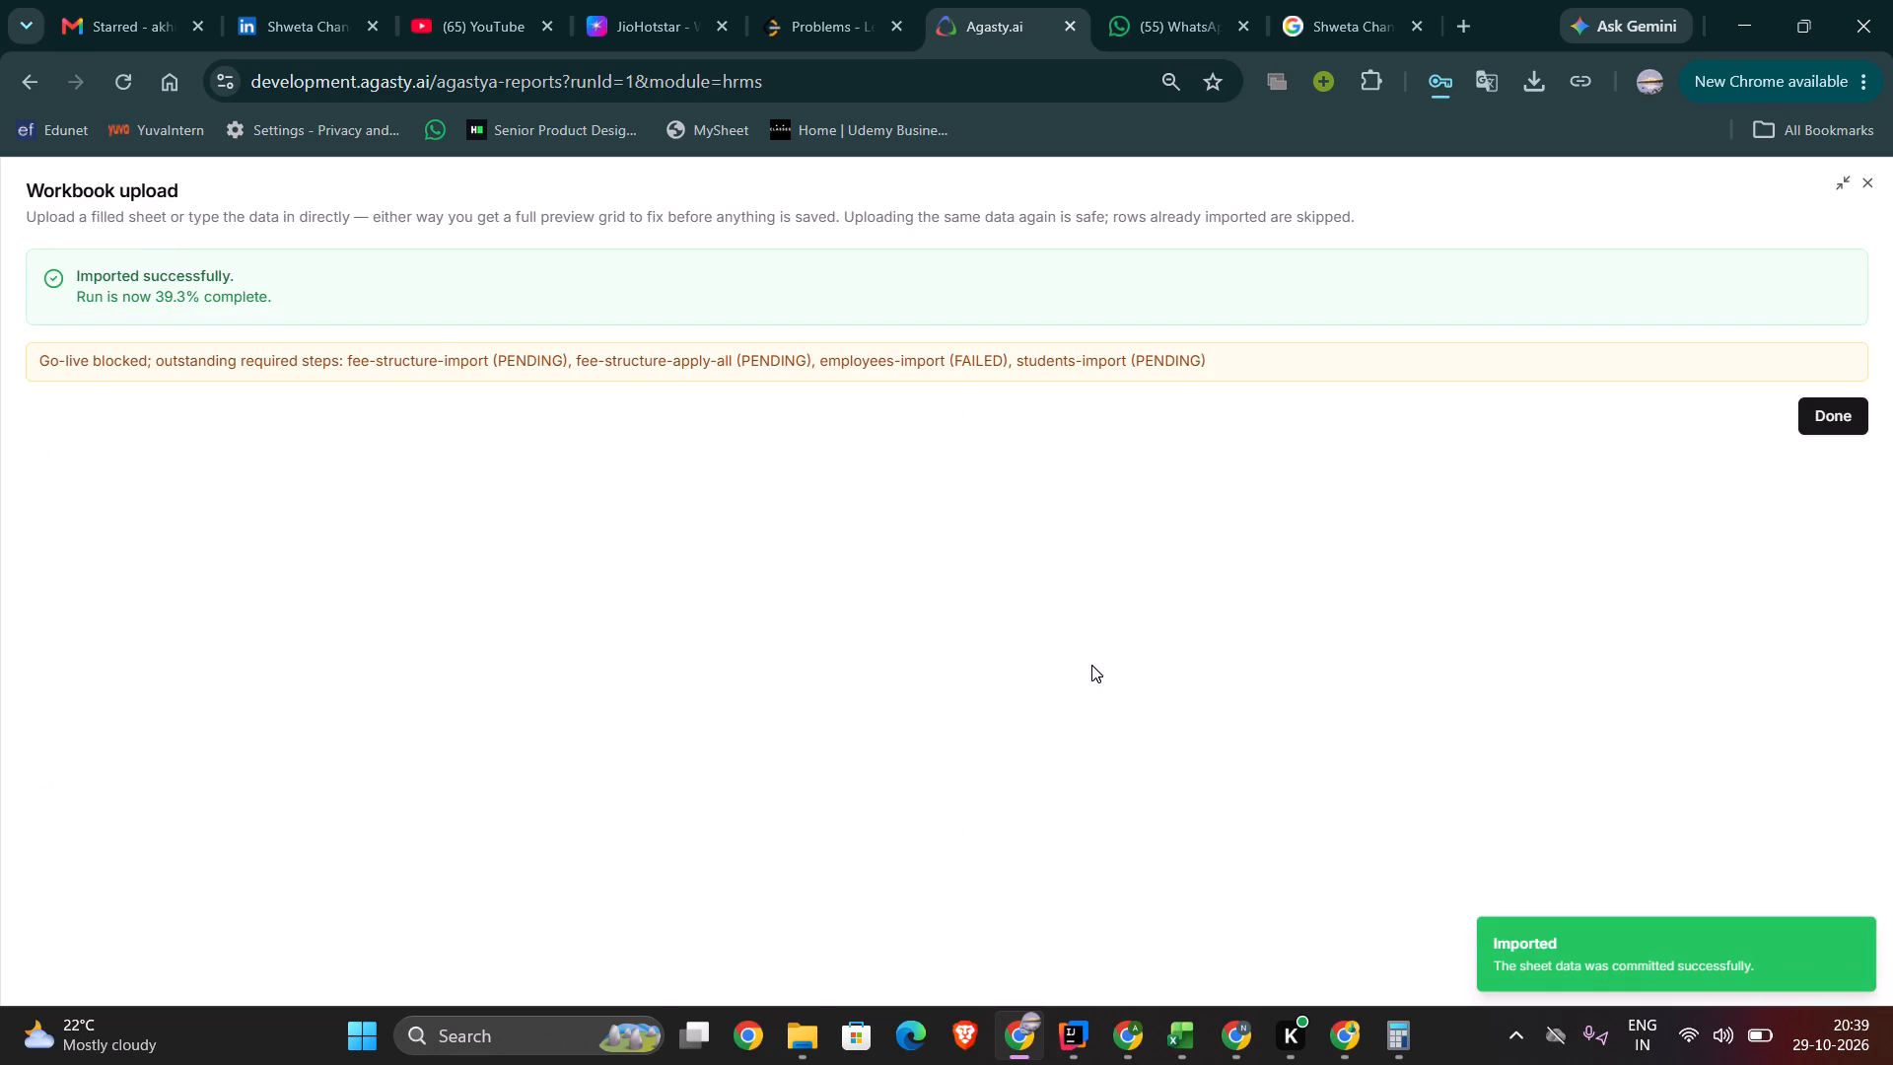
left_click(1829, 418)
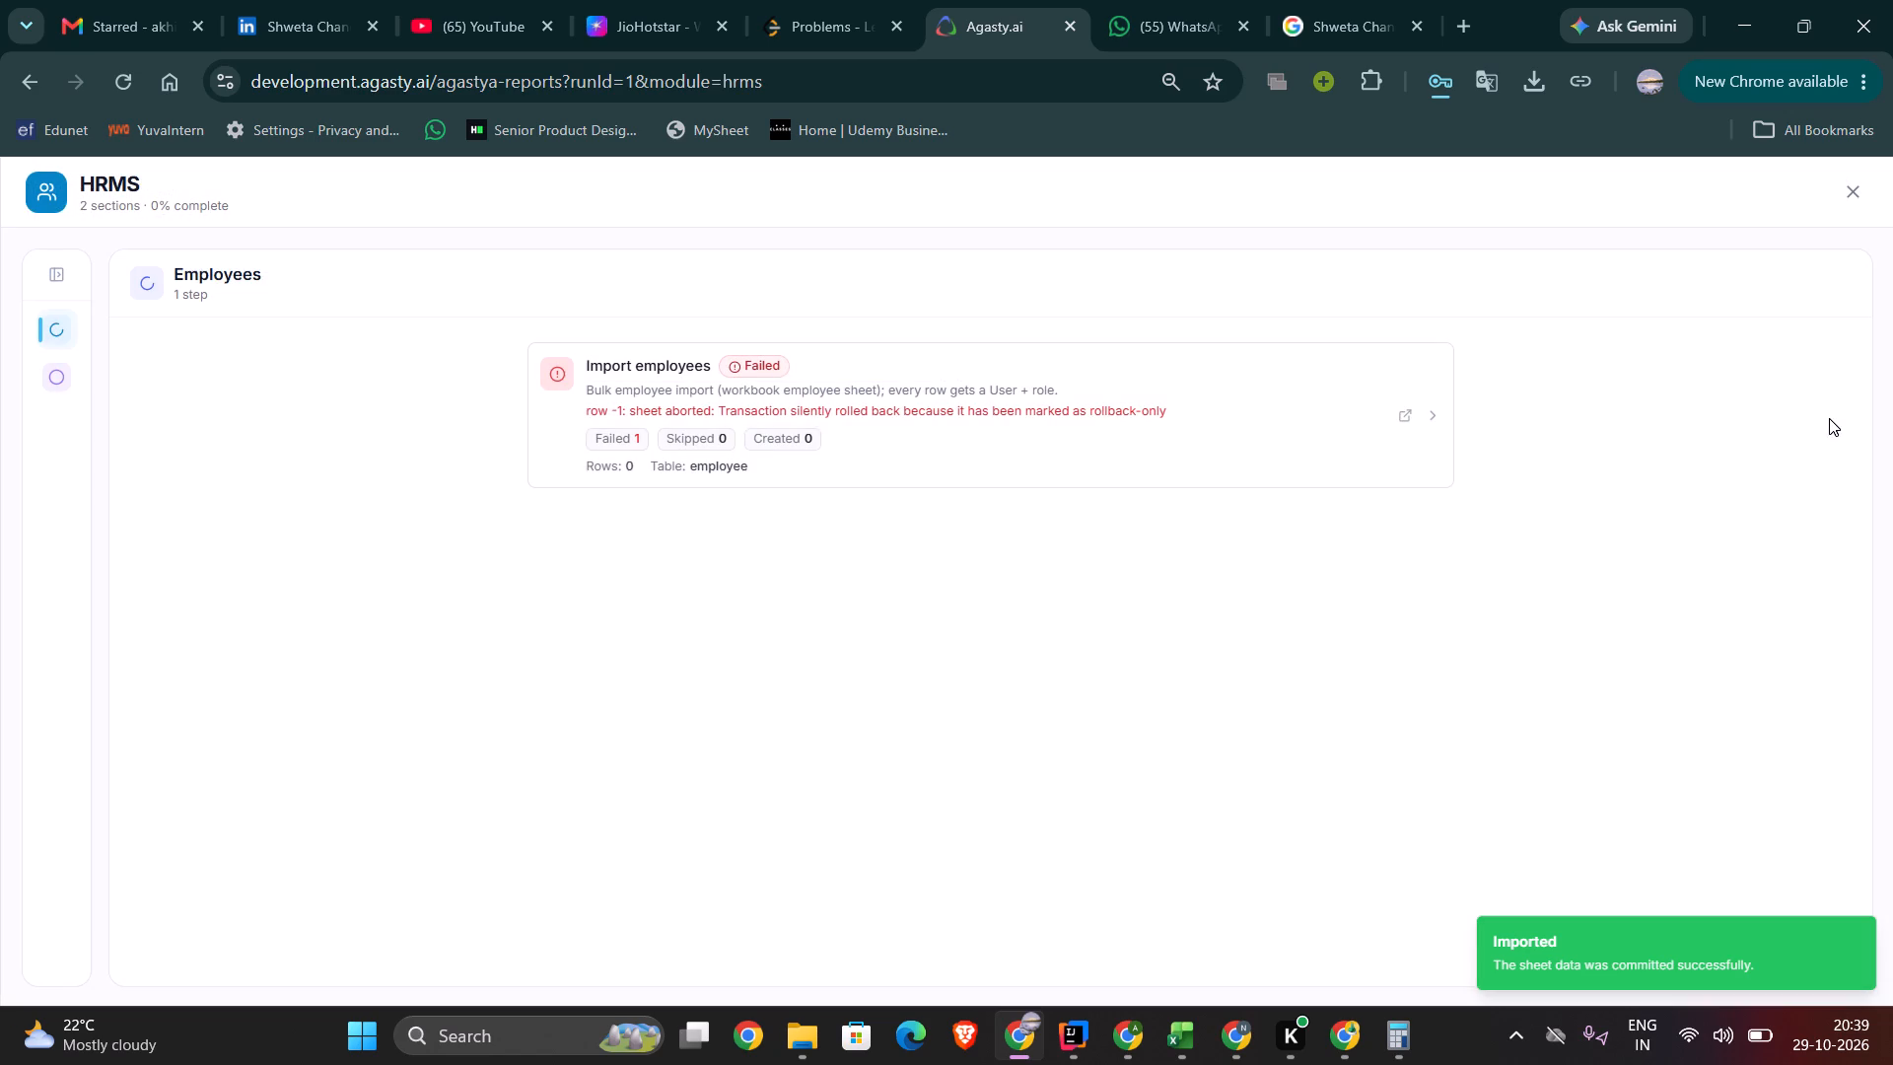
scroll(721, 425, "up", 1)
scroll(953, 468, "up", 1)
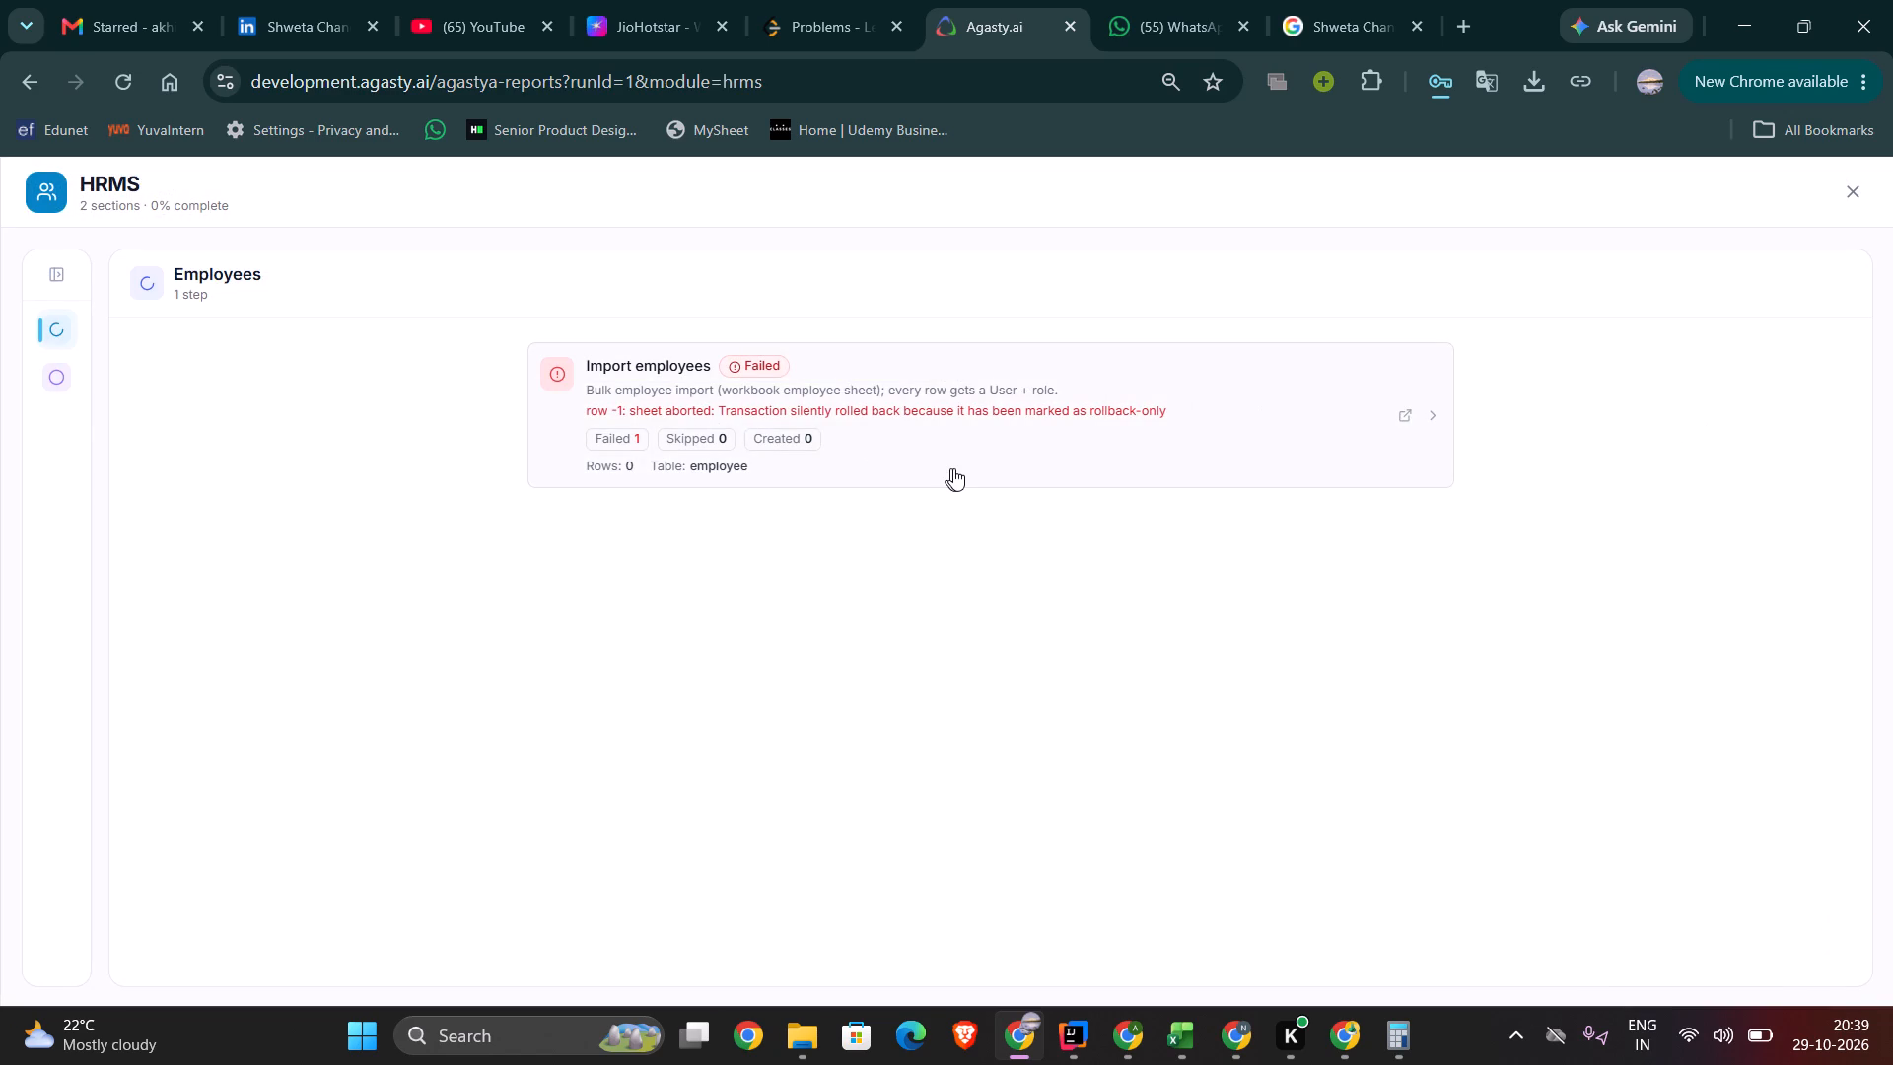
Close the HRMS module and return to the Edify onboarding overview with its phases and modules.
left_click(1858, 197)
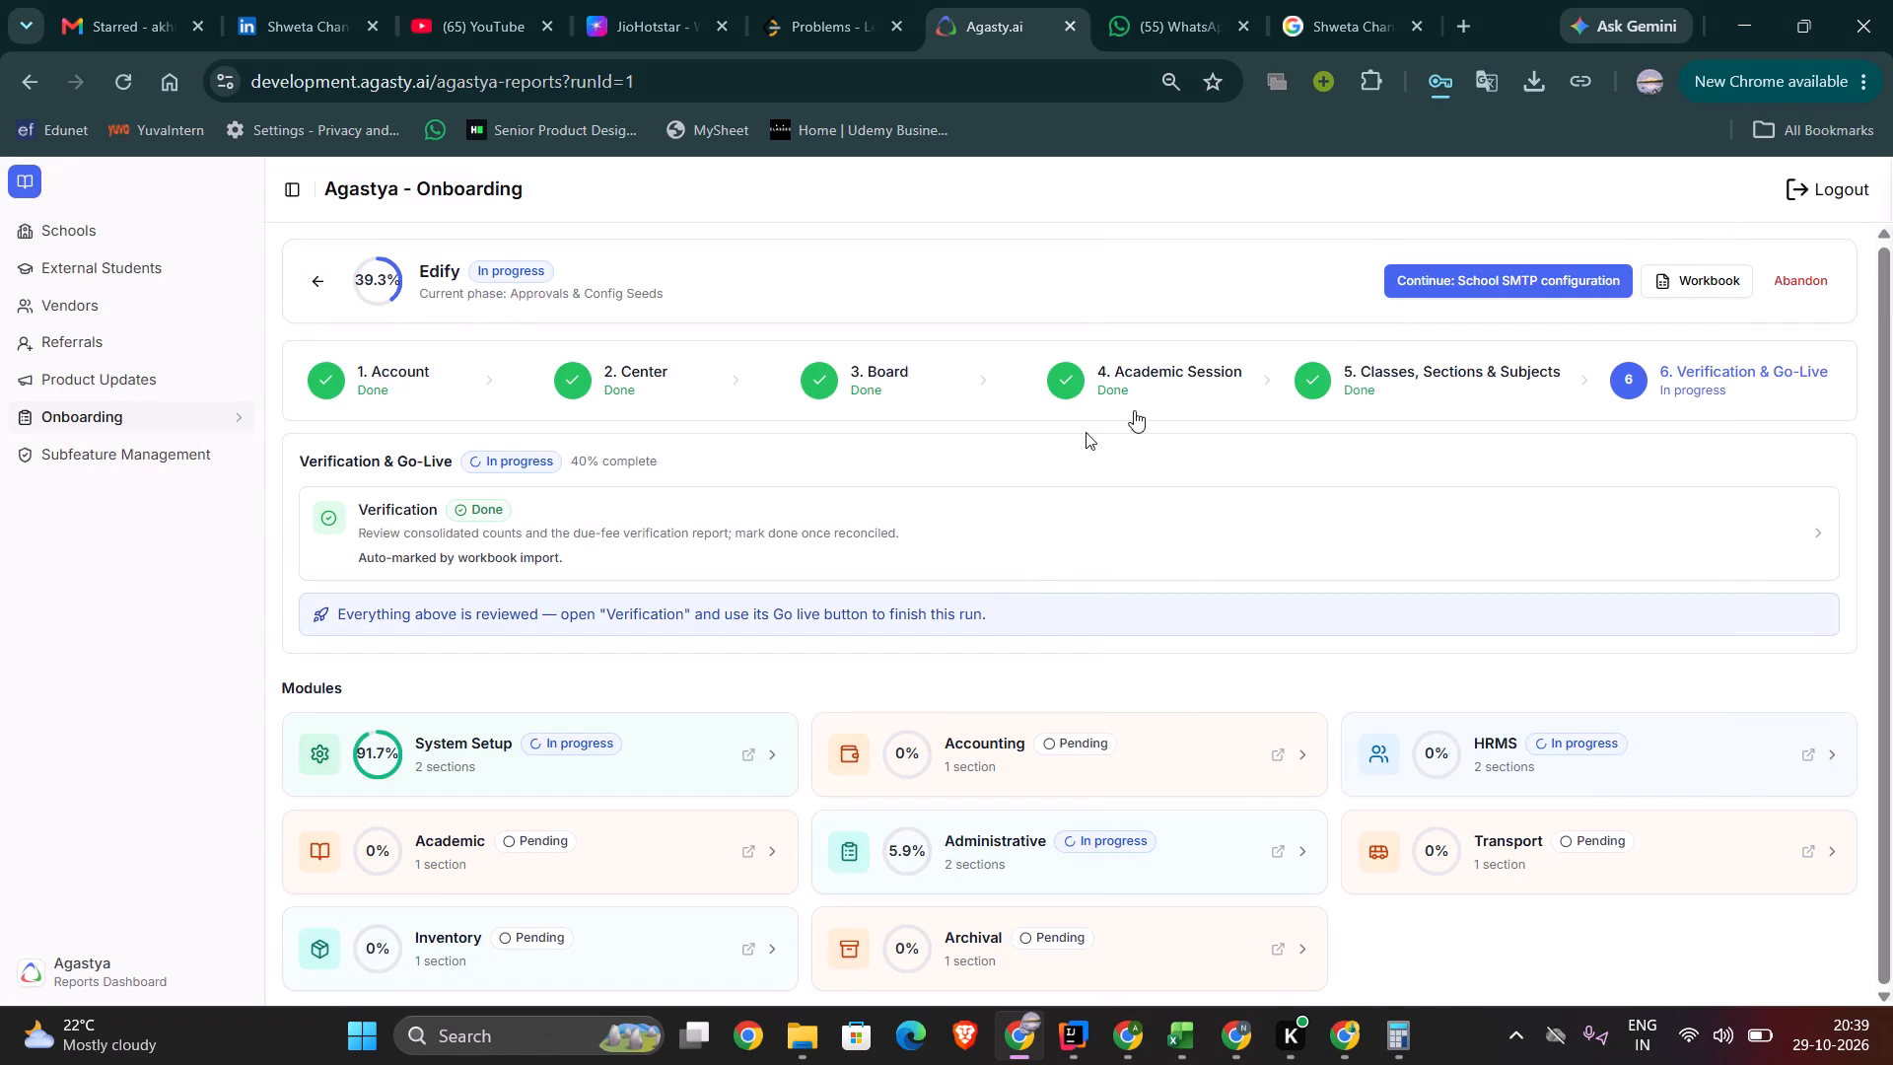
scroll(1026, 456, "up", 1)
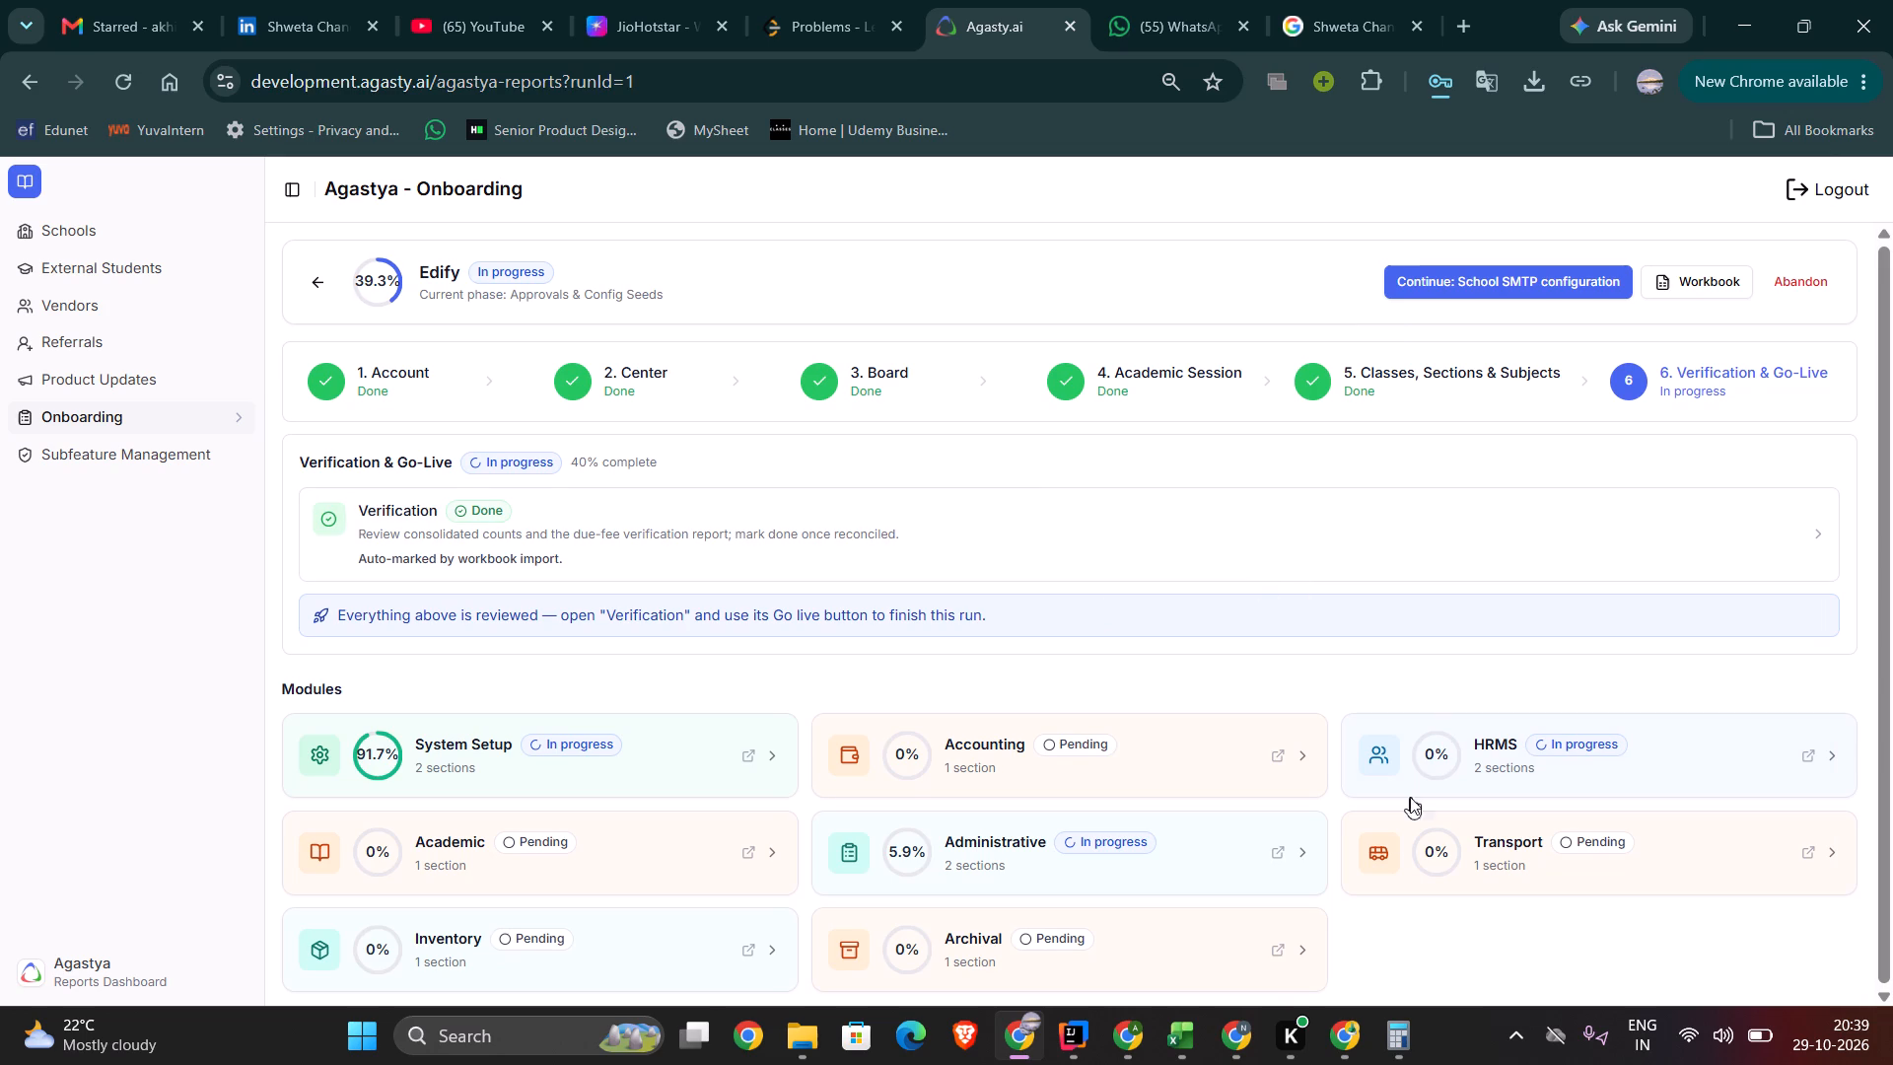
Switch to the other Chrome window, where the Payrun Approved email and the Cliq tab are open.
left_click(1021, 1022)
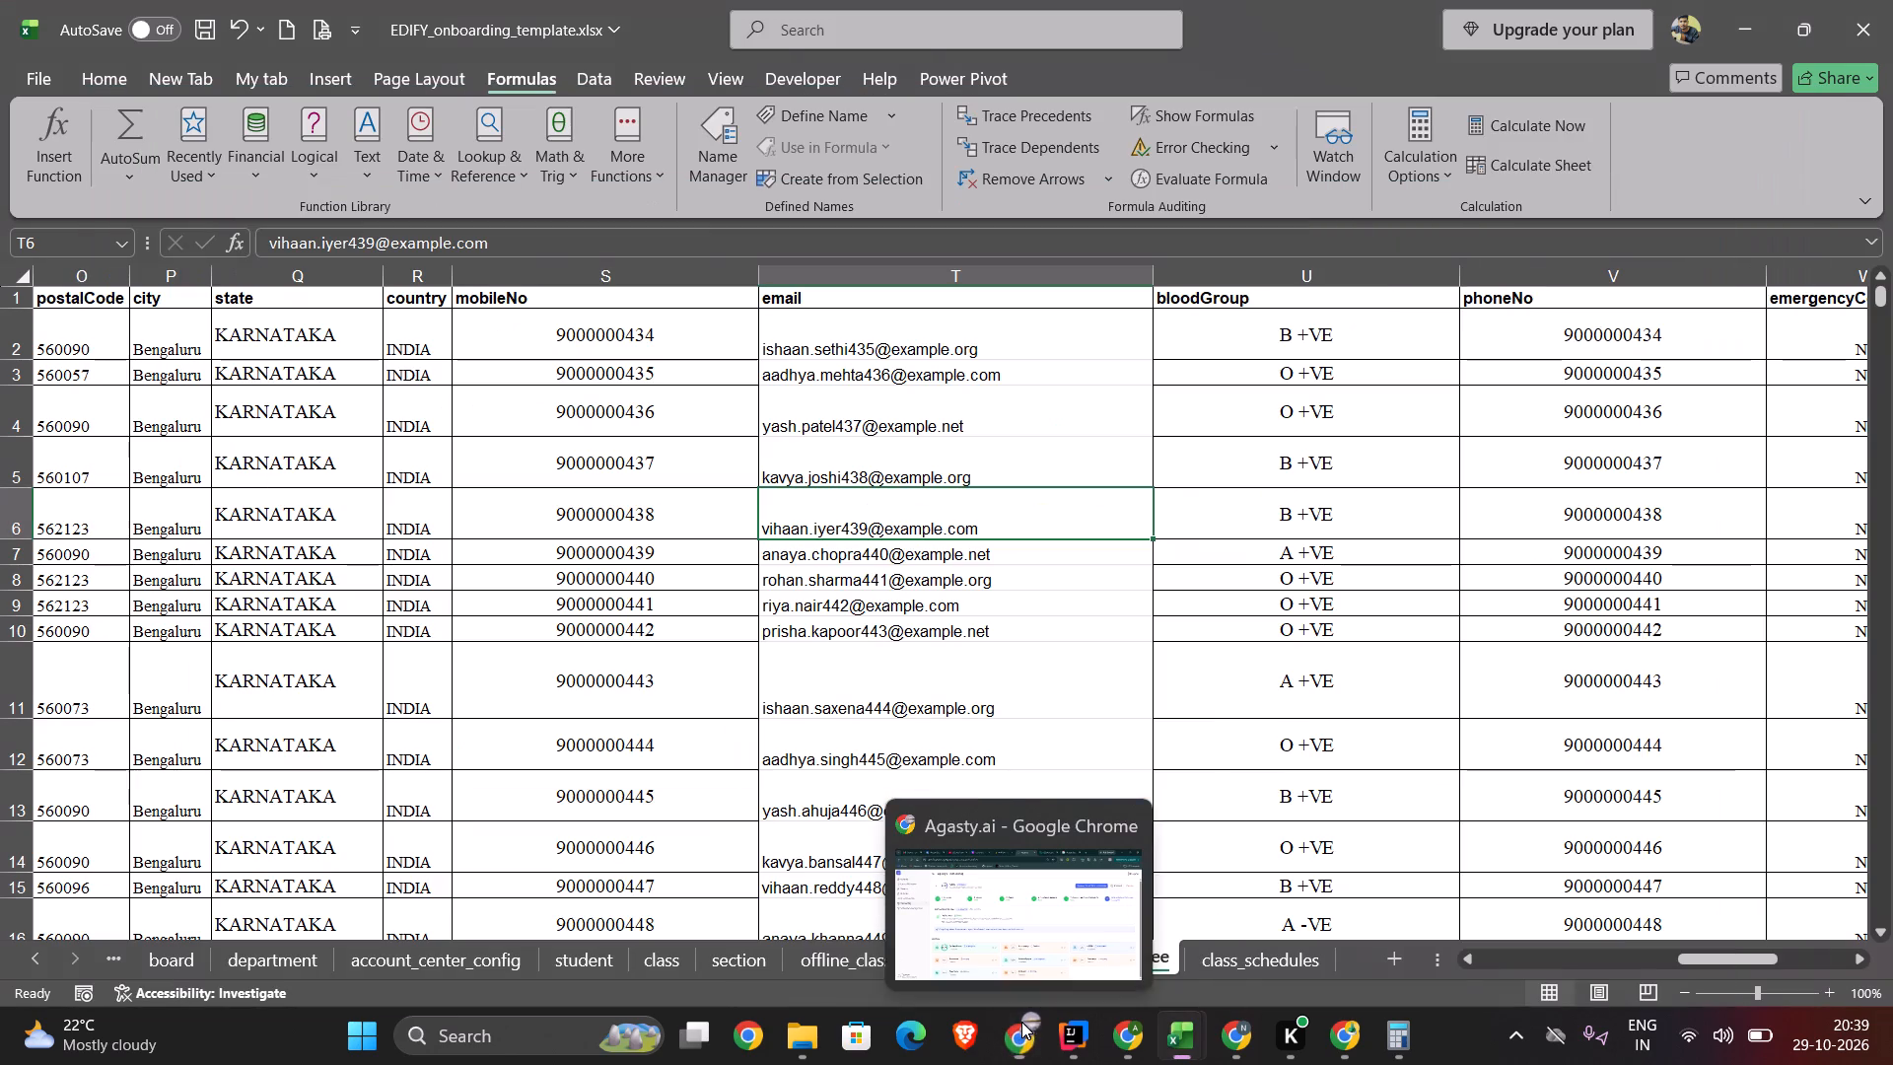
left_click(1108, 1037)
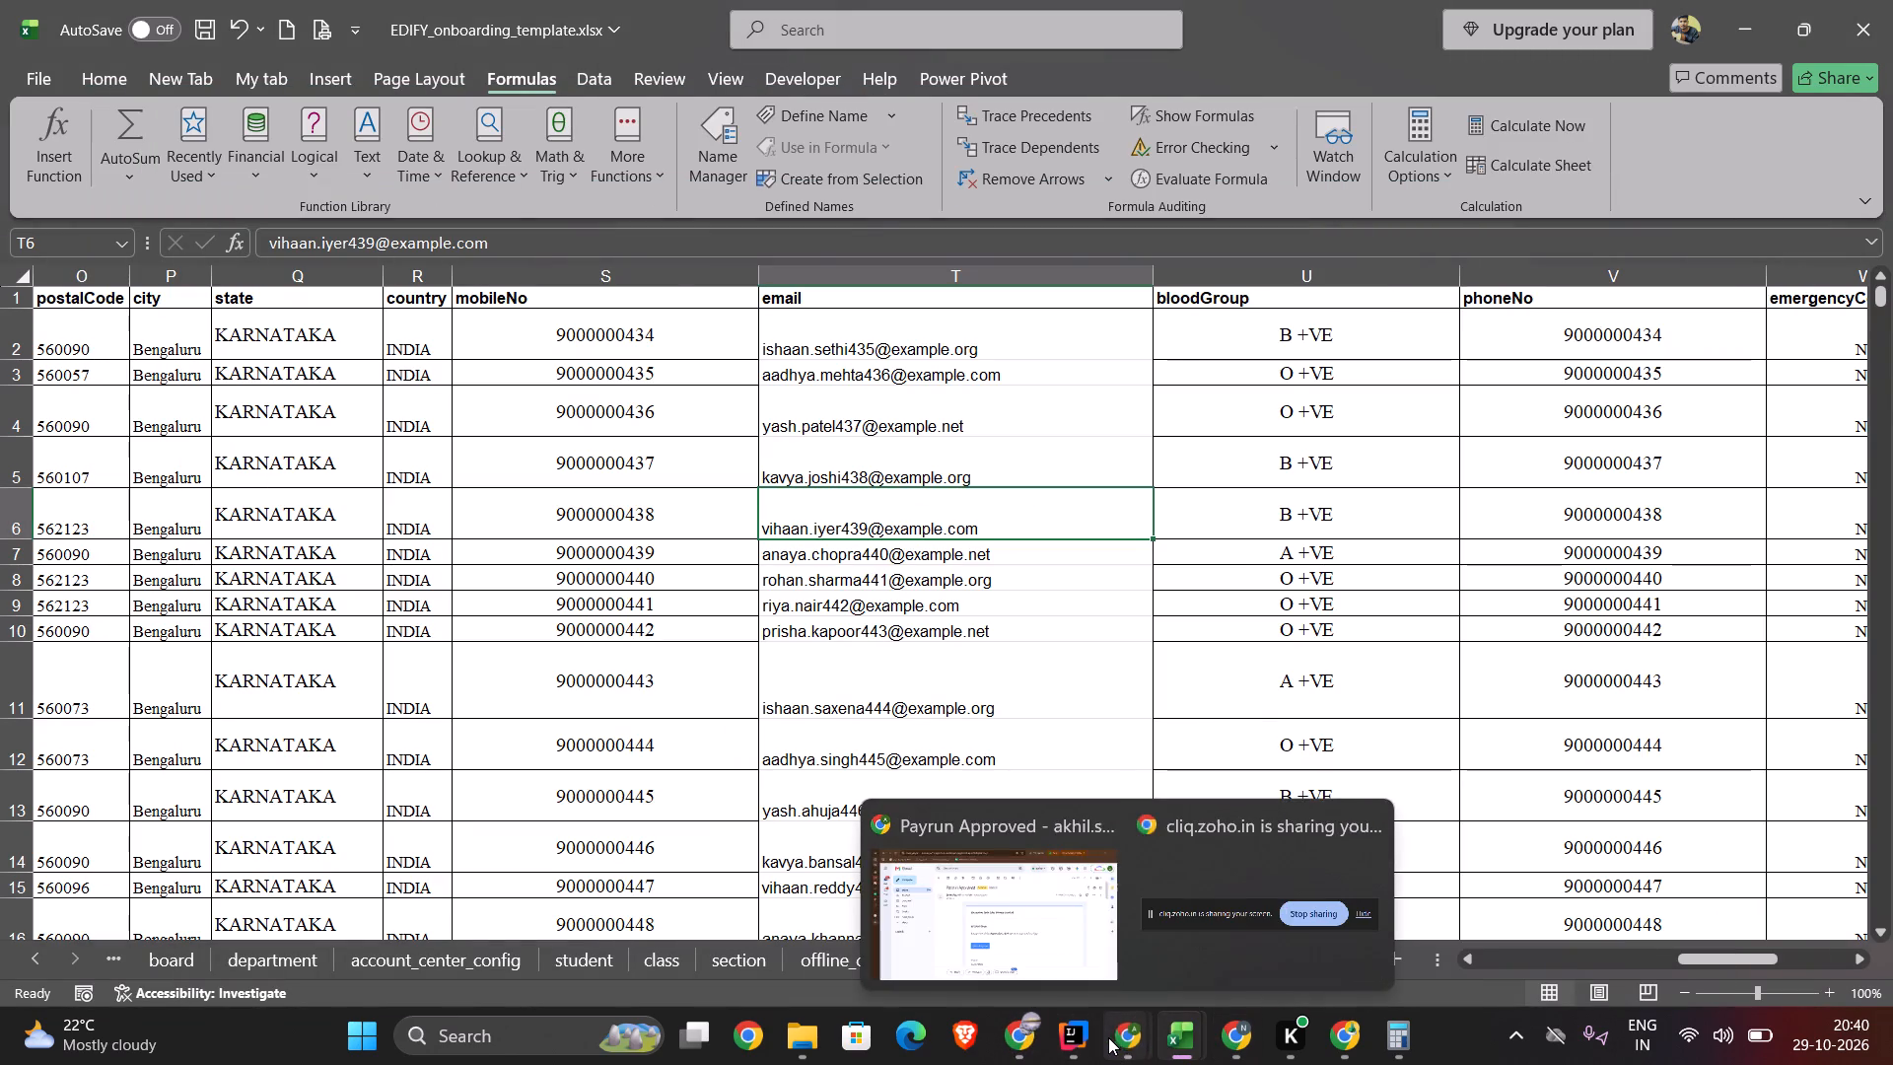
left_click(985, 893)
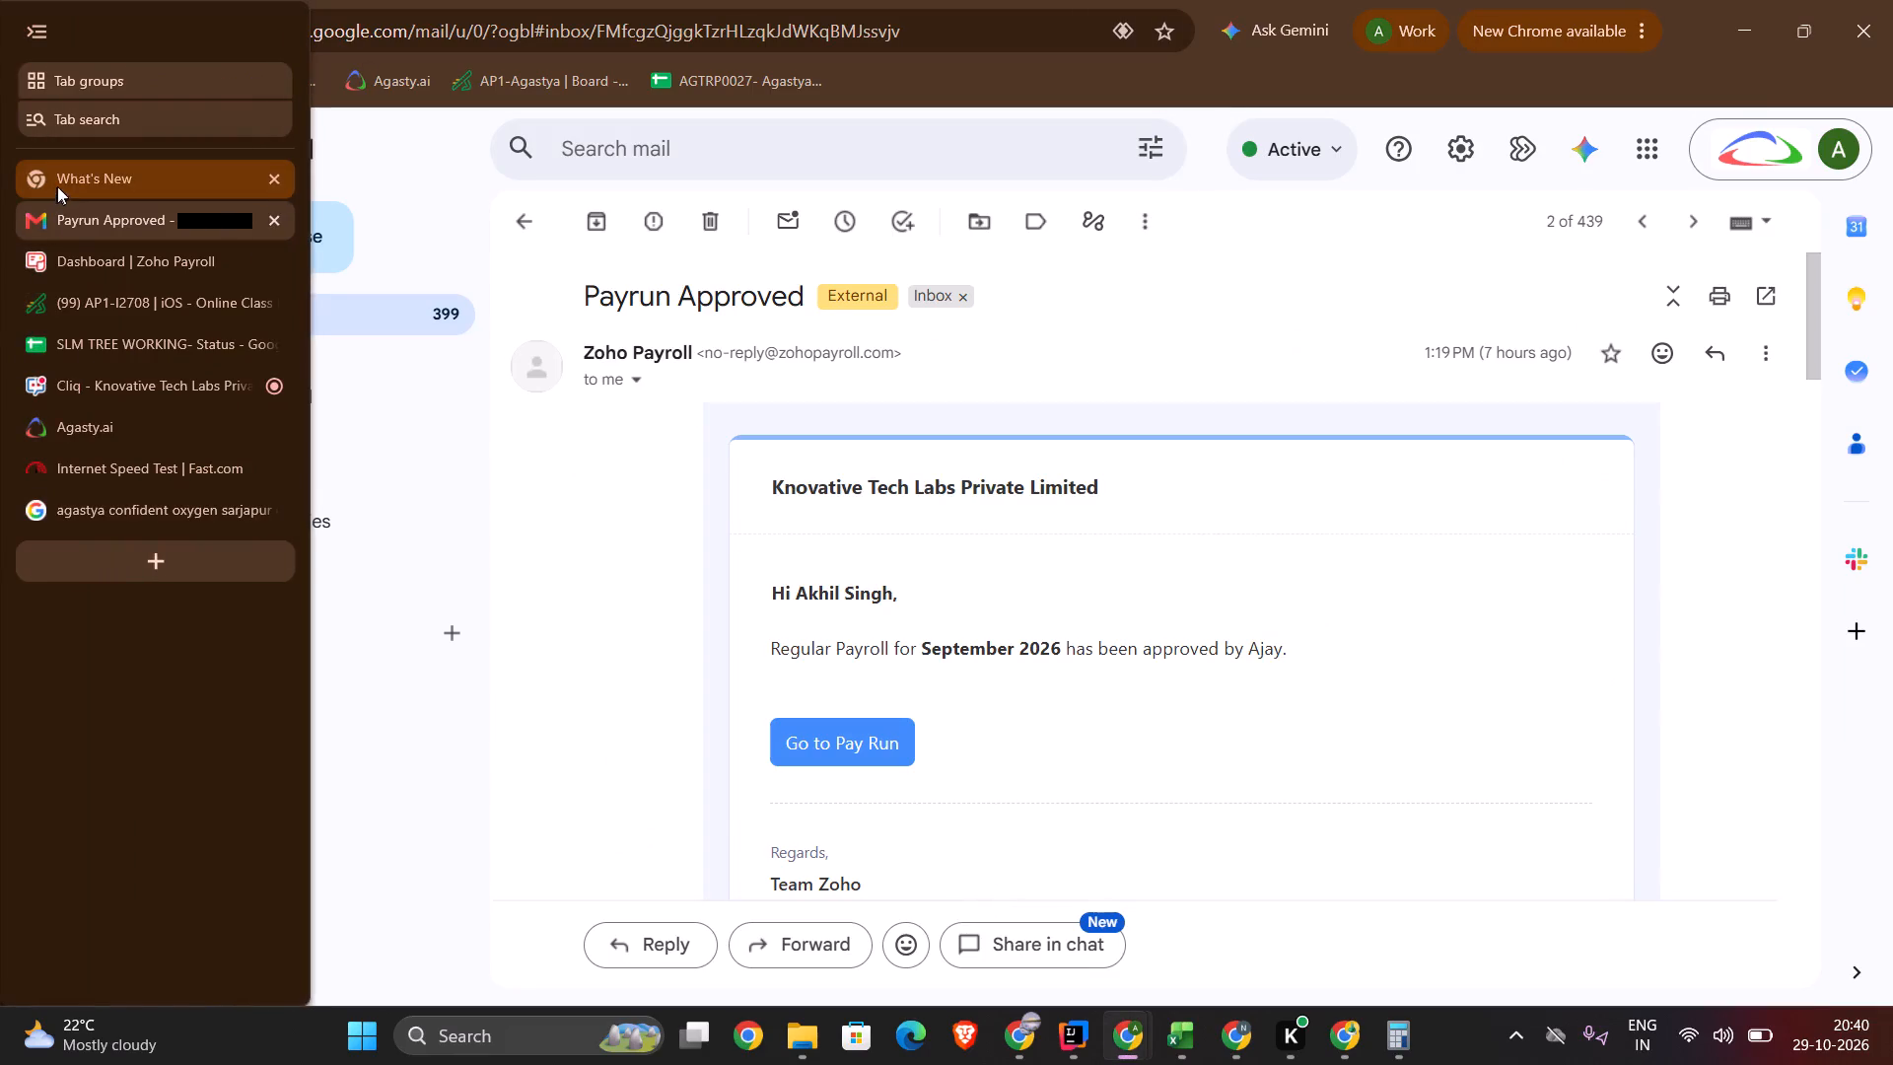
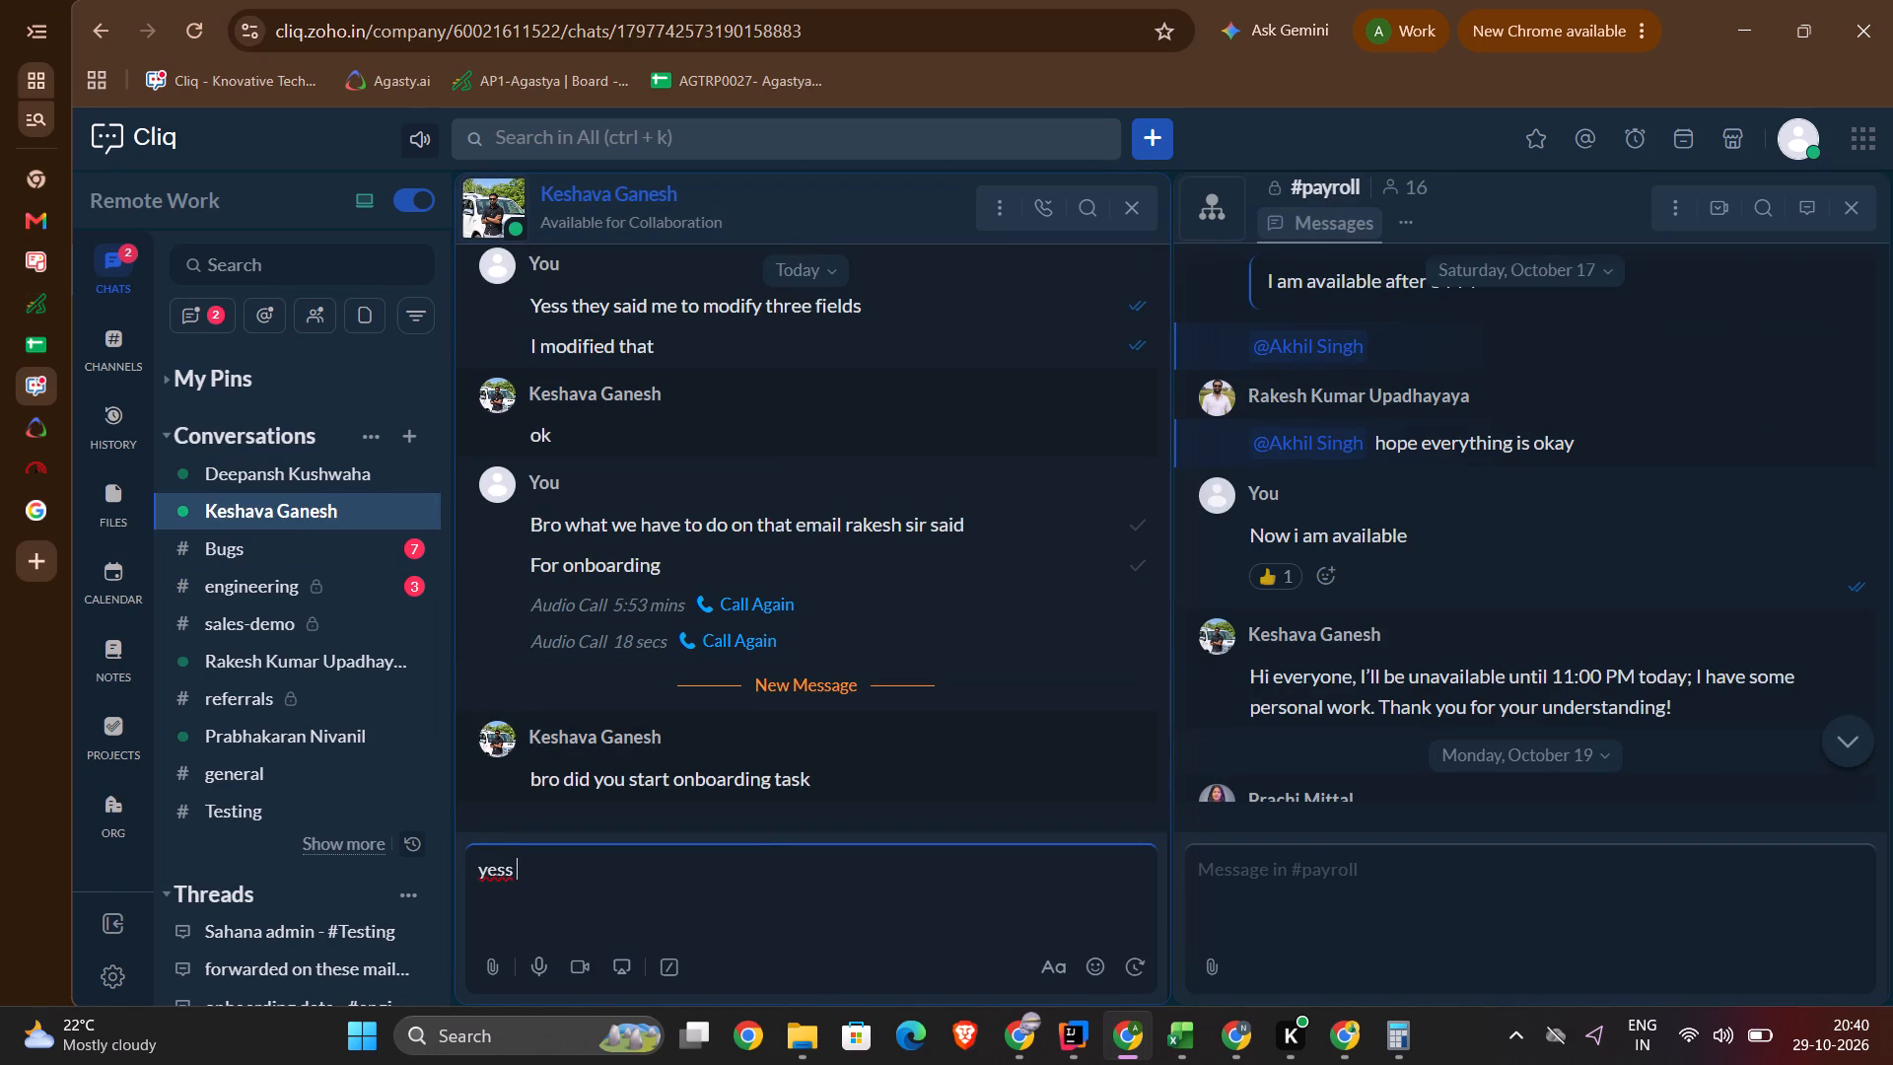
Reply "yess i started" to the colleague asking about the onboarding task in the Cliq chat.
type("i sta")
type("rted")
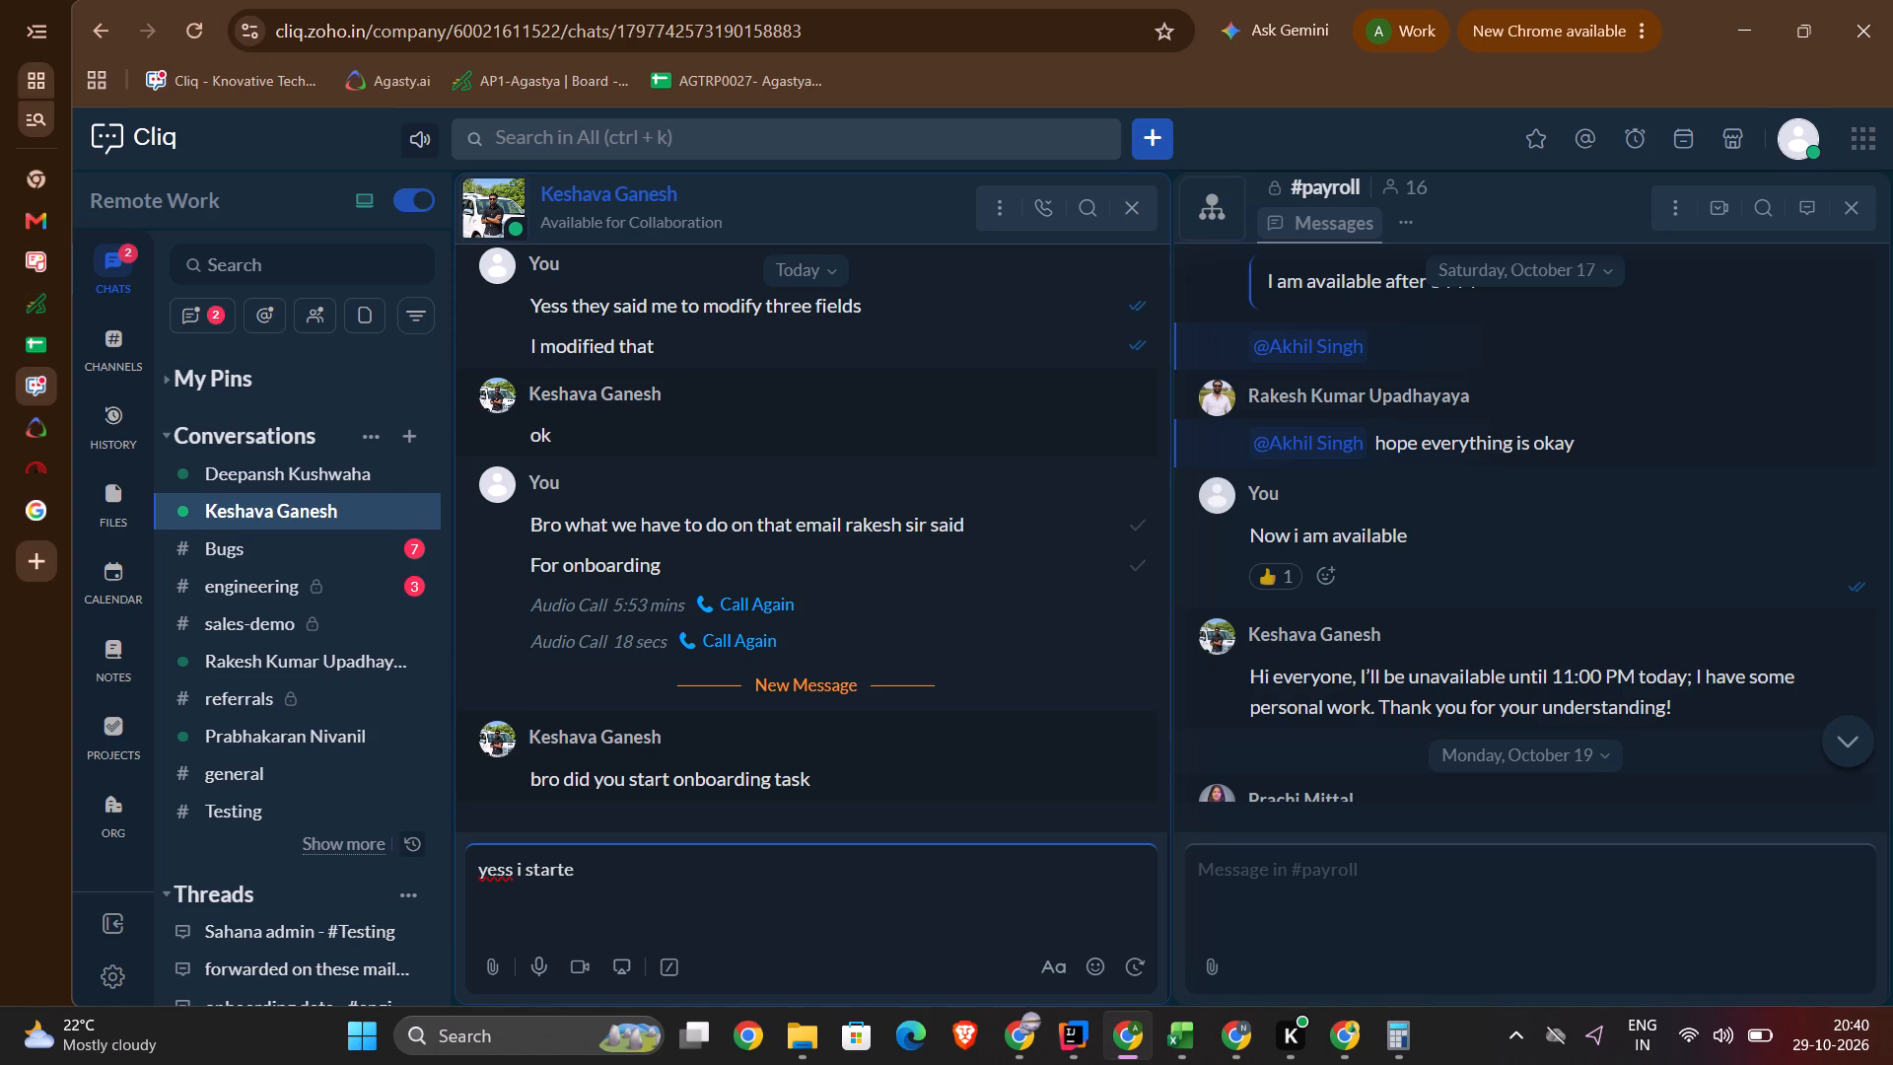
key("Return")
key("Up")
type("1")
key("space")
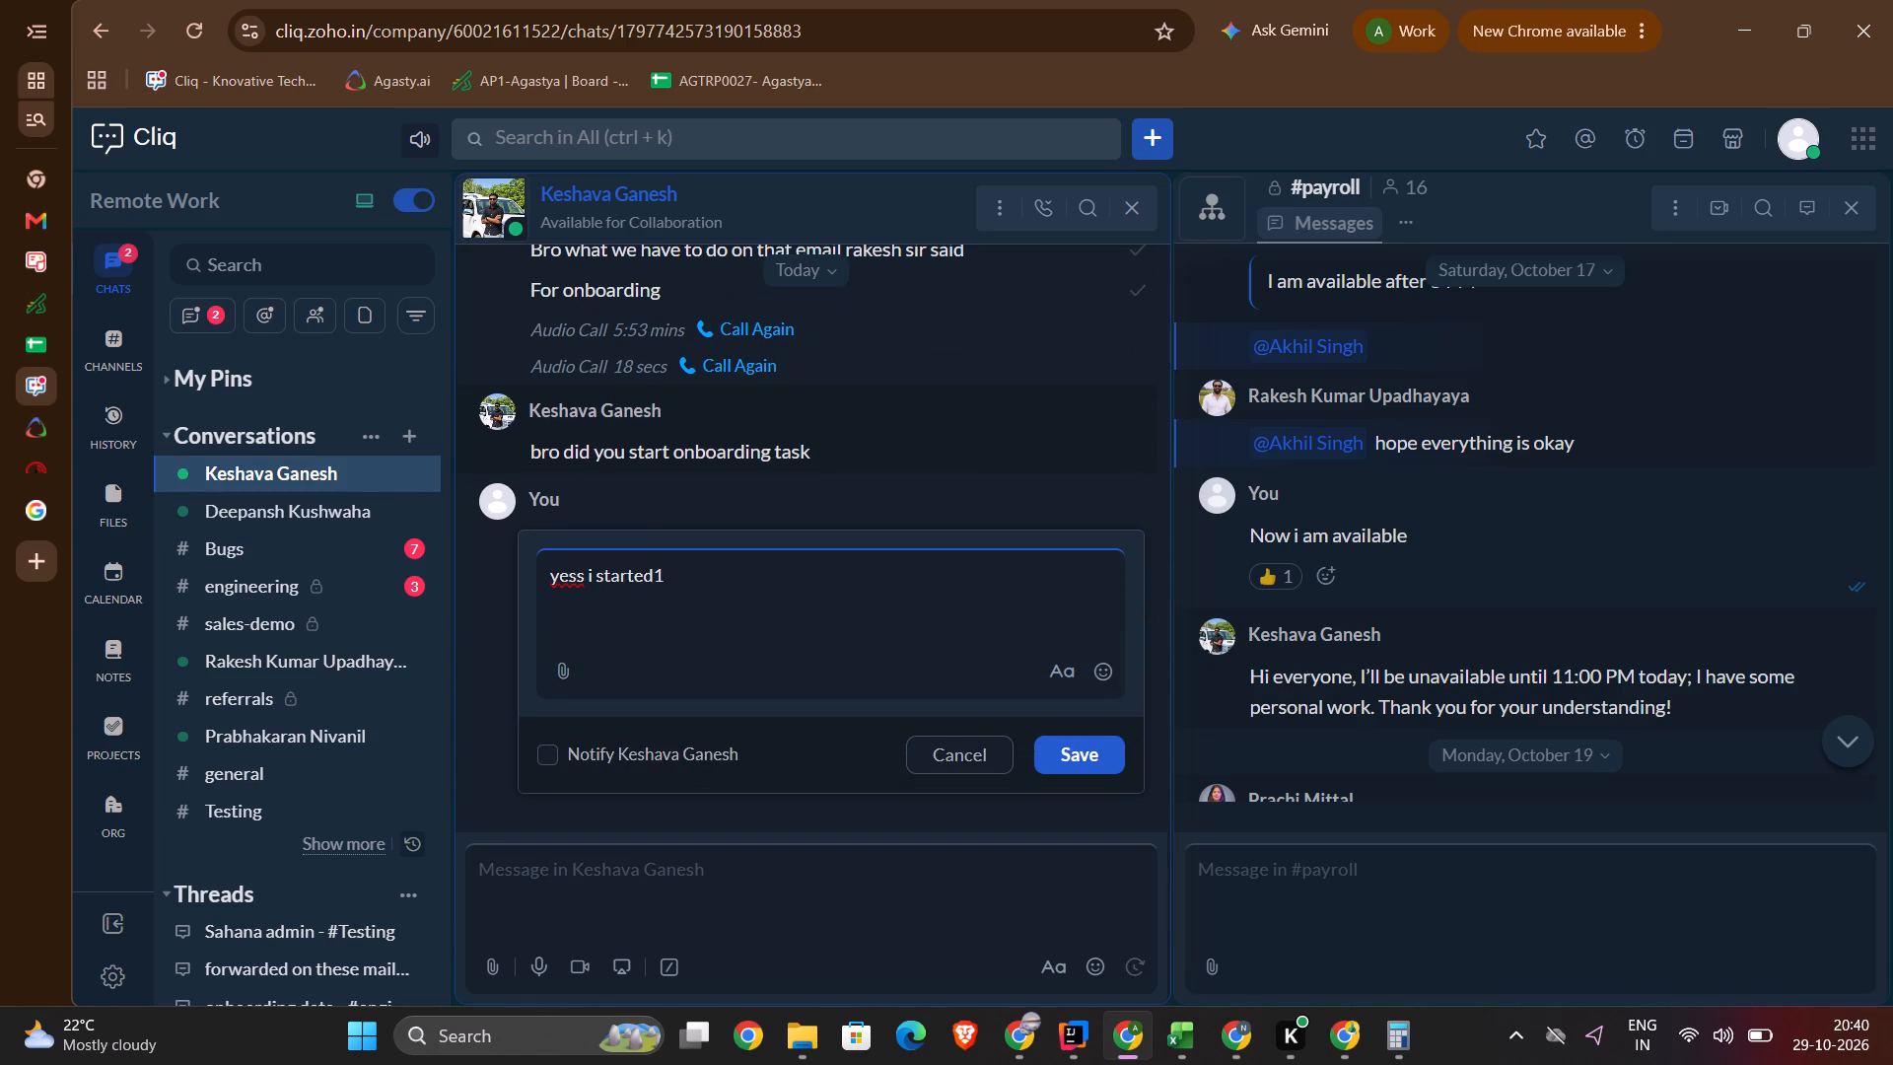
key("BackSpace")
key("BackSpace")
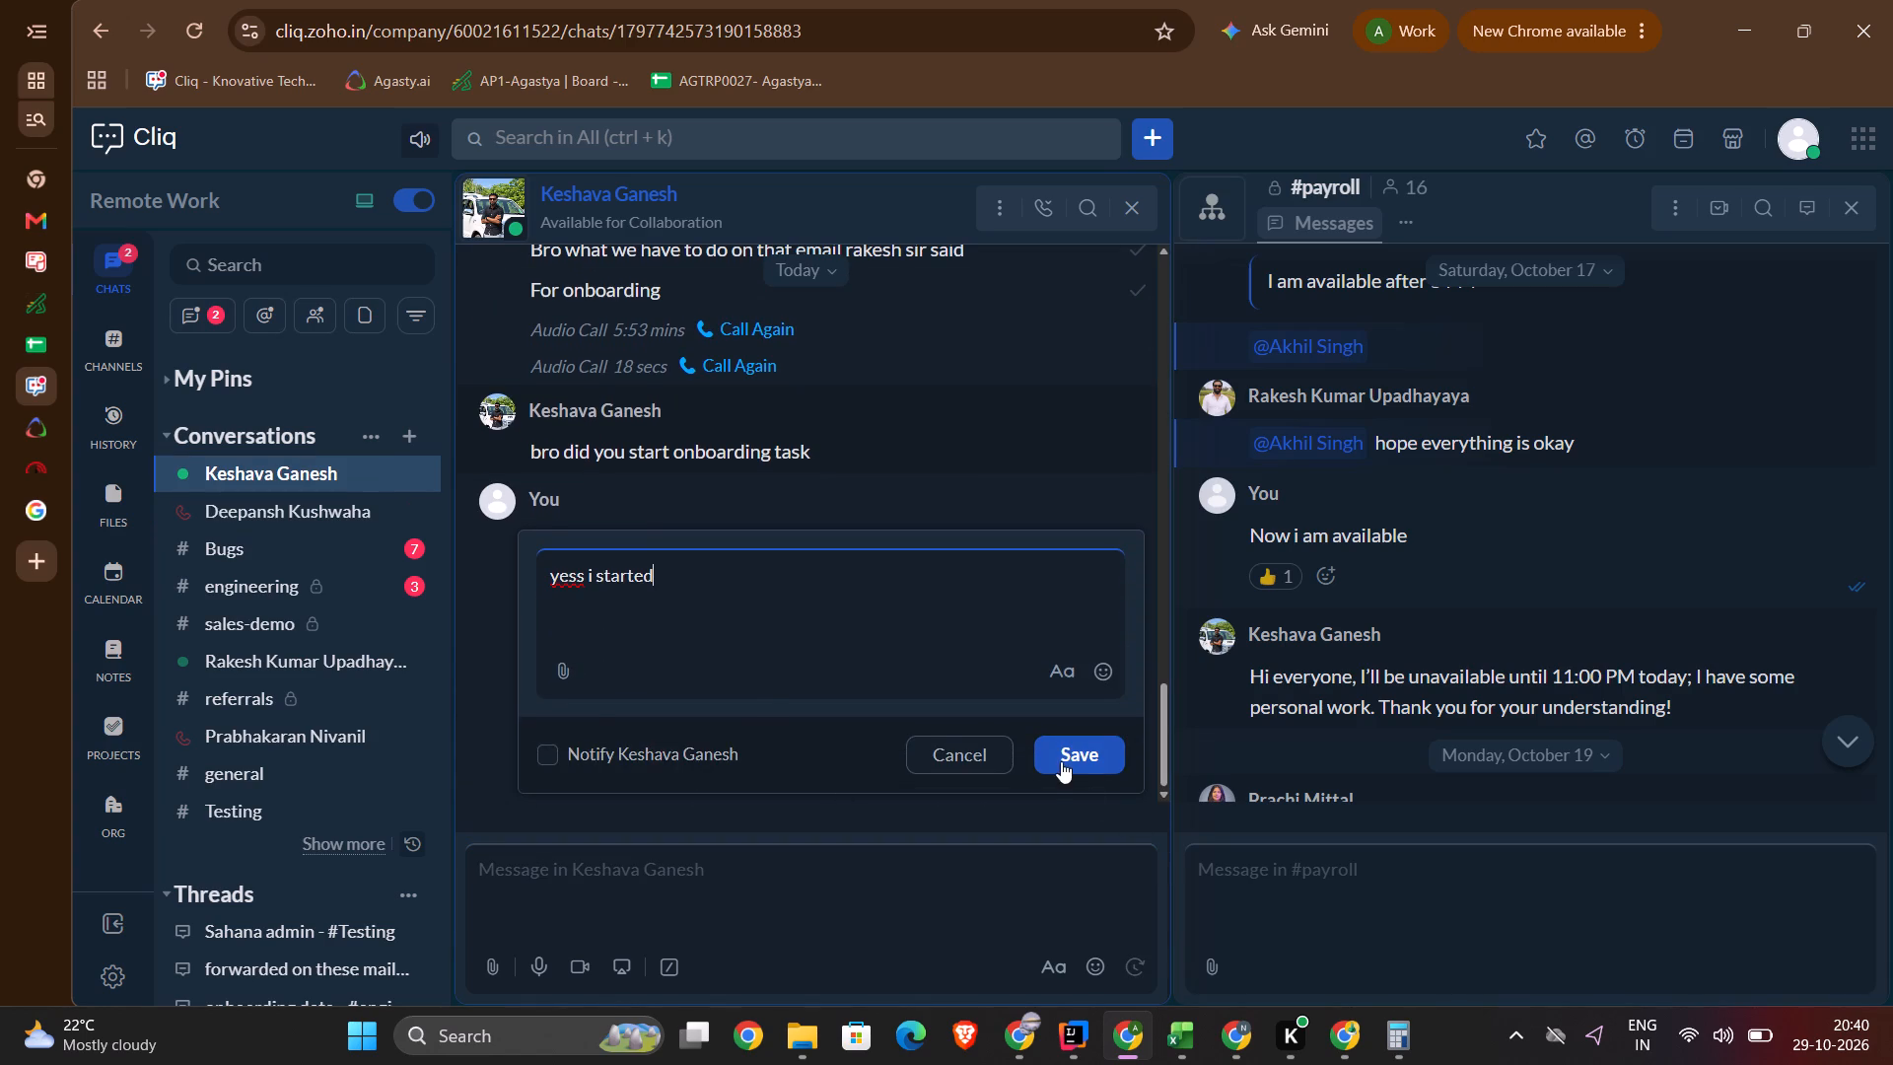
left_click(1061, 761)
Send the colleague the message "1 school almost done".
left_click(651, 890)
scroll(776, 749, "down", 1)
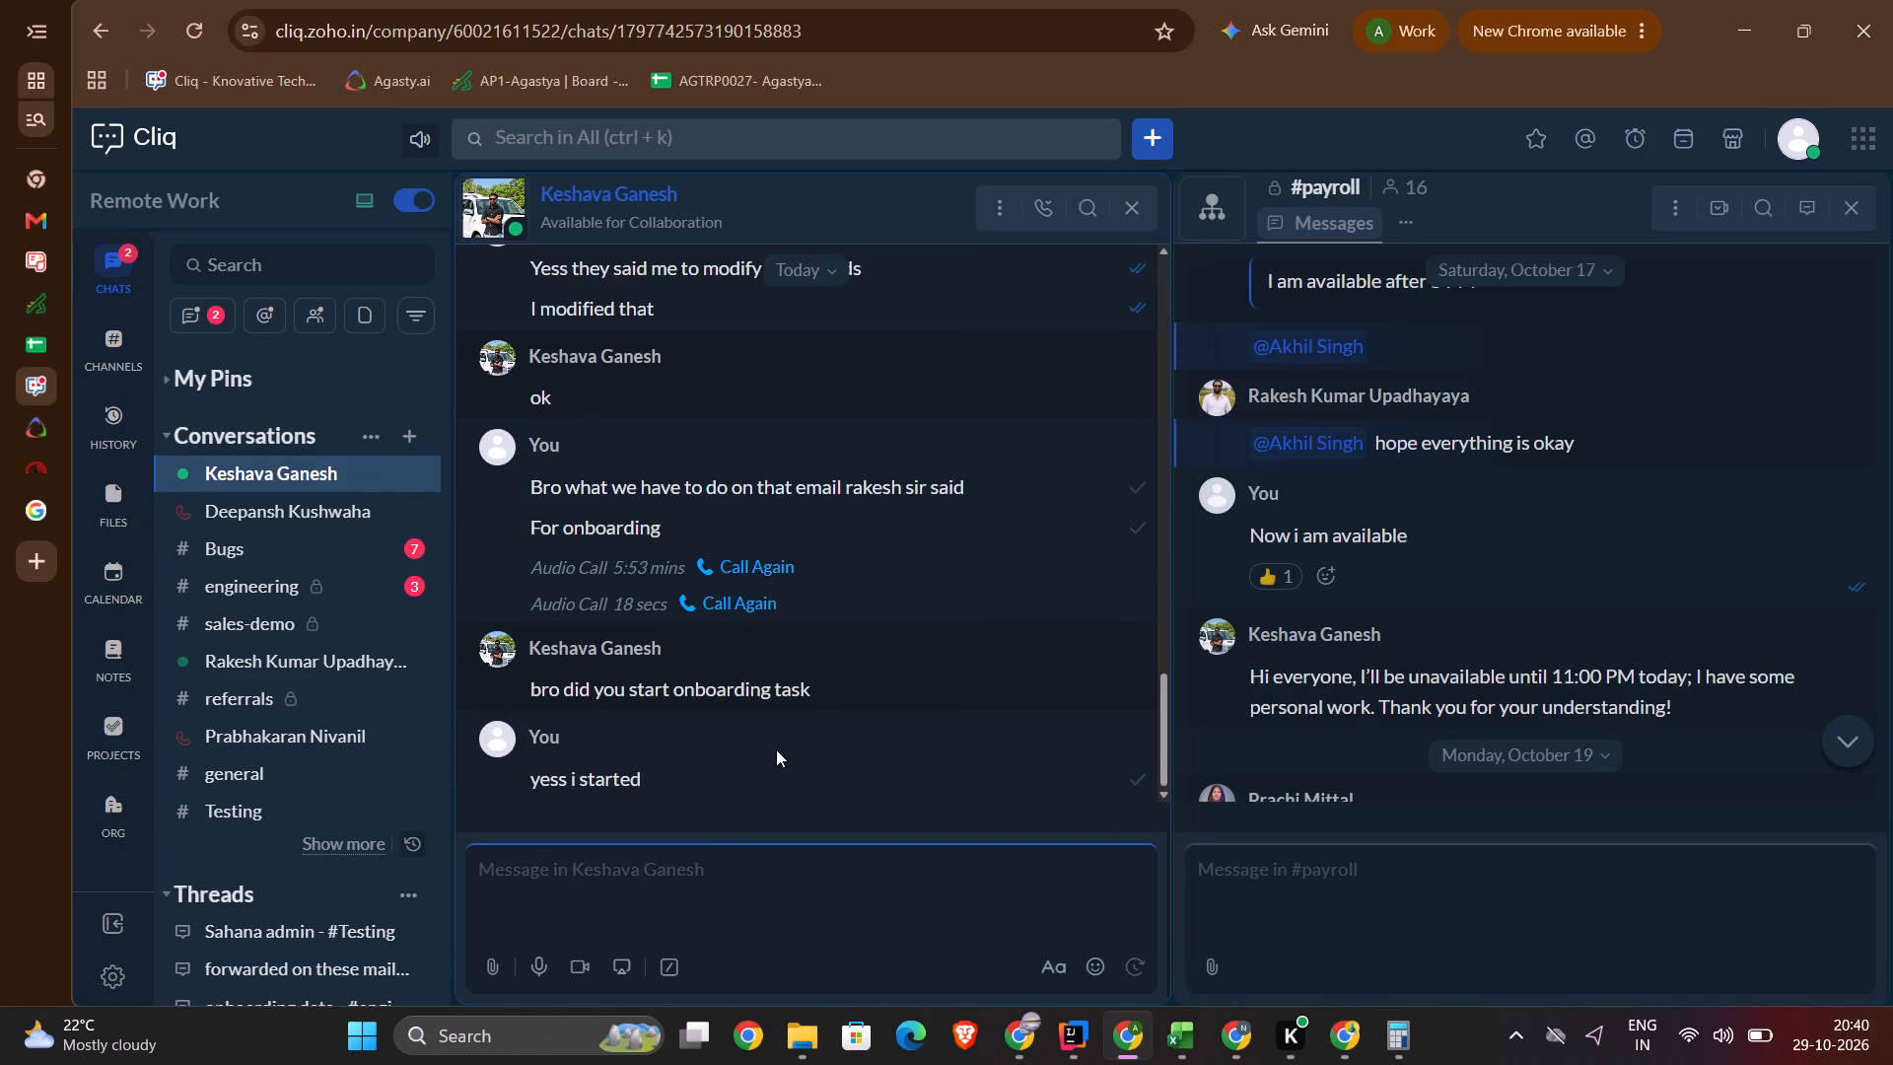
type("! school")
key("space")
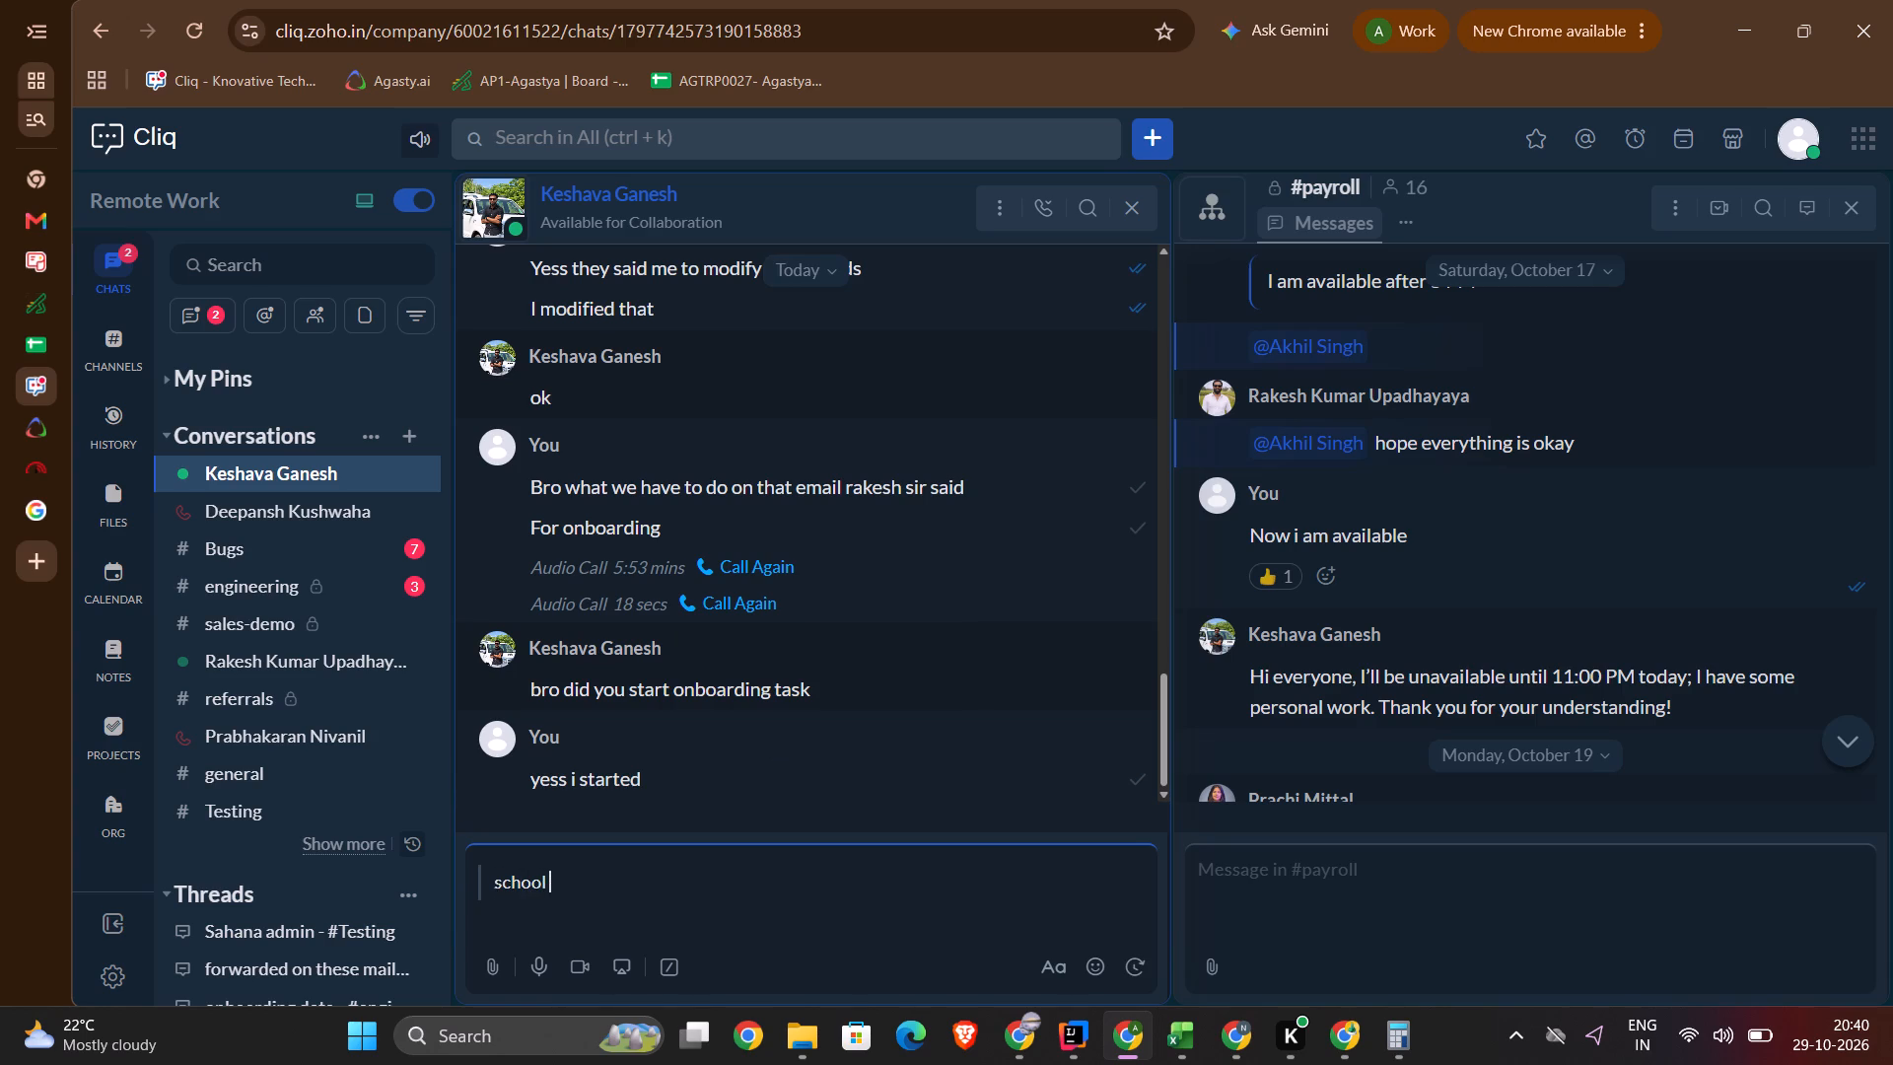
key("BackSpace")
key("BackSpace")
key("BackSpace")
key("BackSpace")
key("BackSpace")
key("BackSpace")
key("BackSpace")
key("BackSpace")
key("BackSpace")
key("BackSpace")
key("BackSpace")
key("BackSpace")
key("BackSpace")
key("BackSpace")
key("BackSpace")
key("BackSpace")
type("1 school almo")
type("st")
key("space")
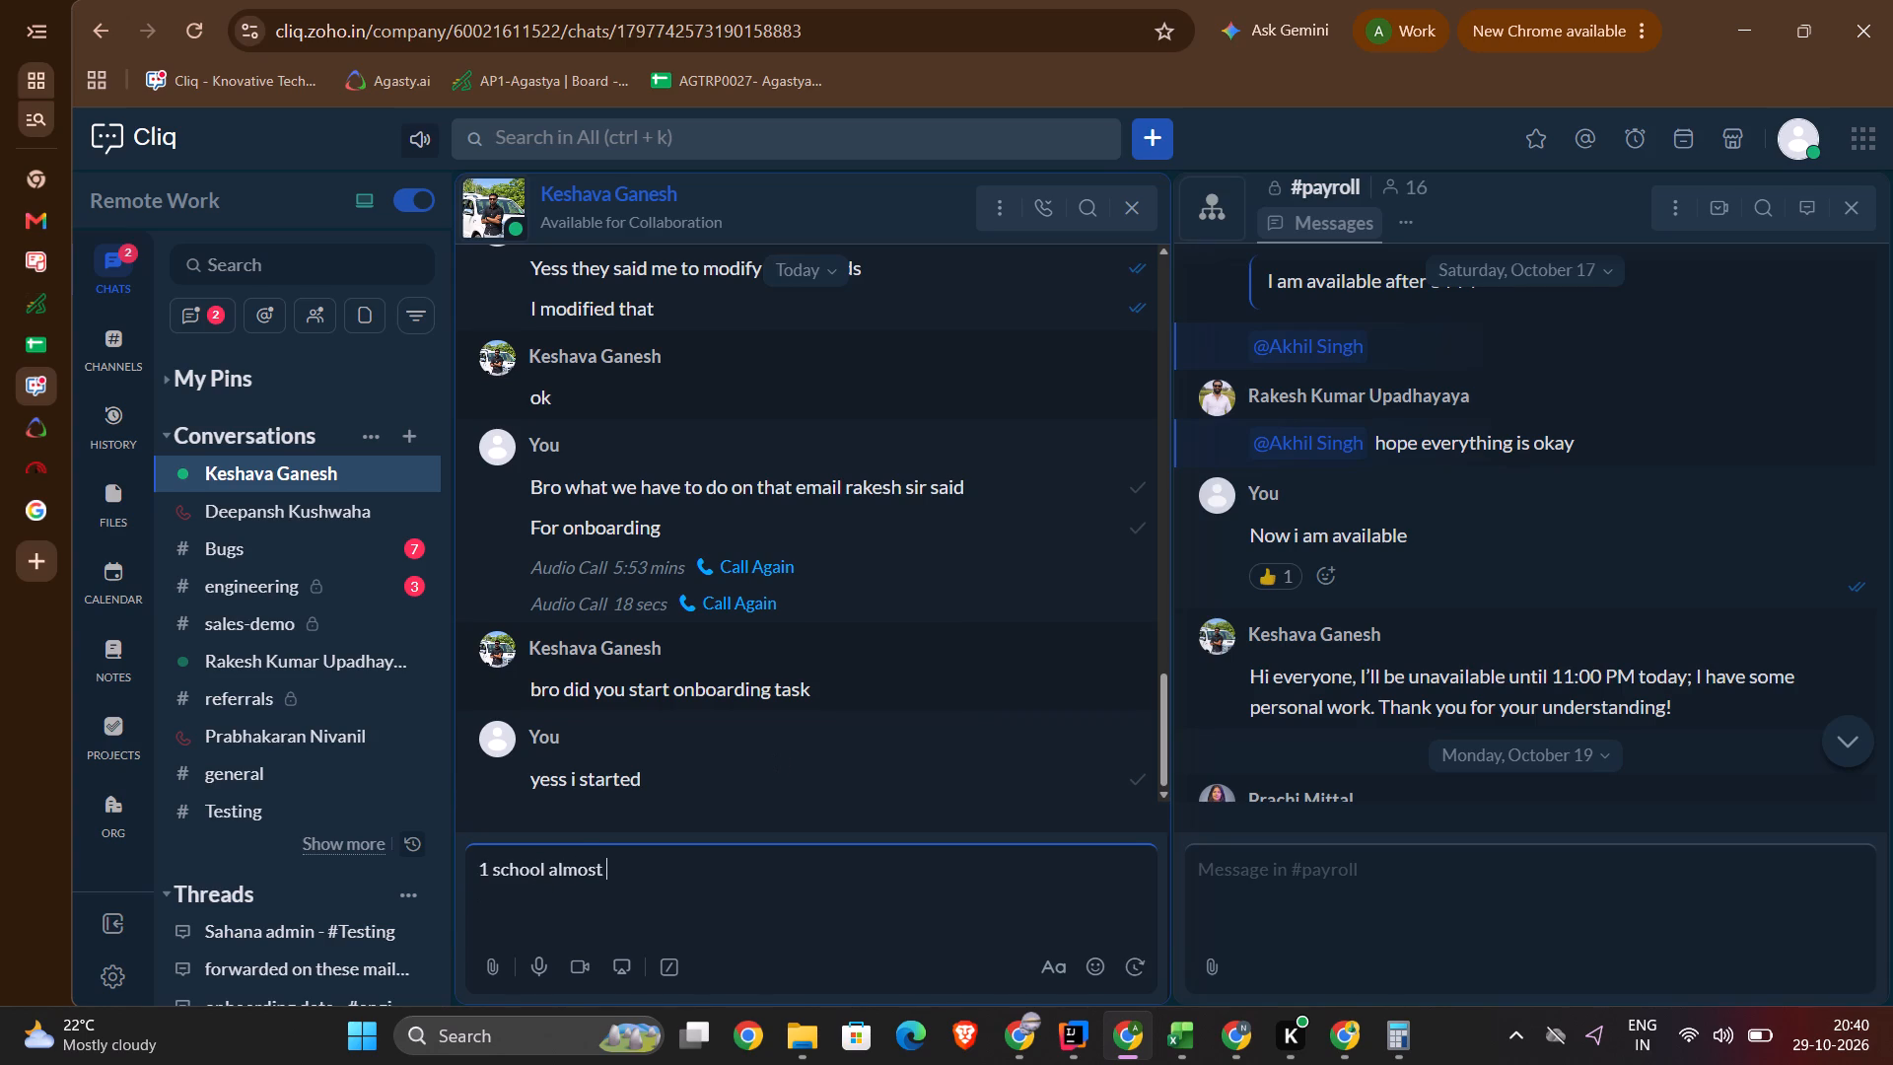
type("dome")
key("BackSpace")
key("BackSpace")
type("ne")
key("space")
key("Return")
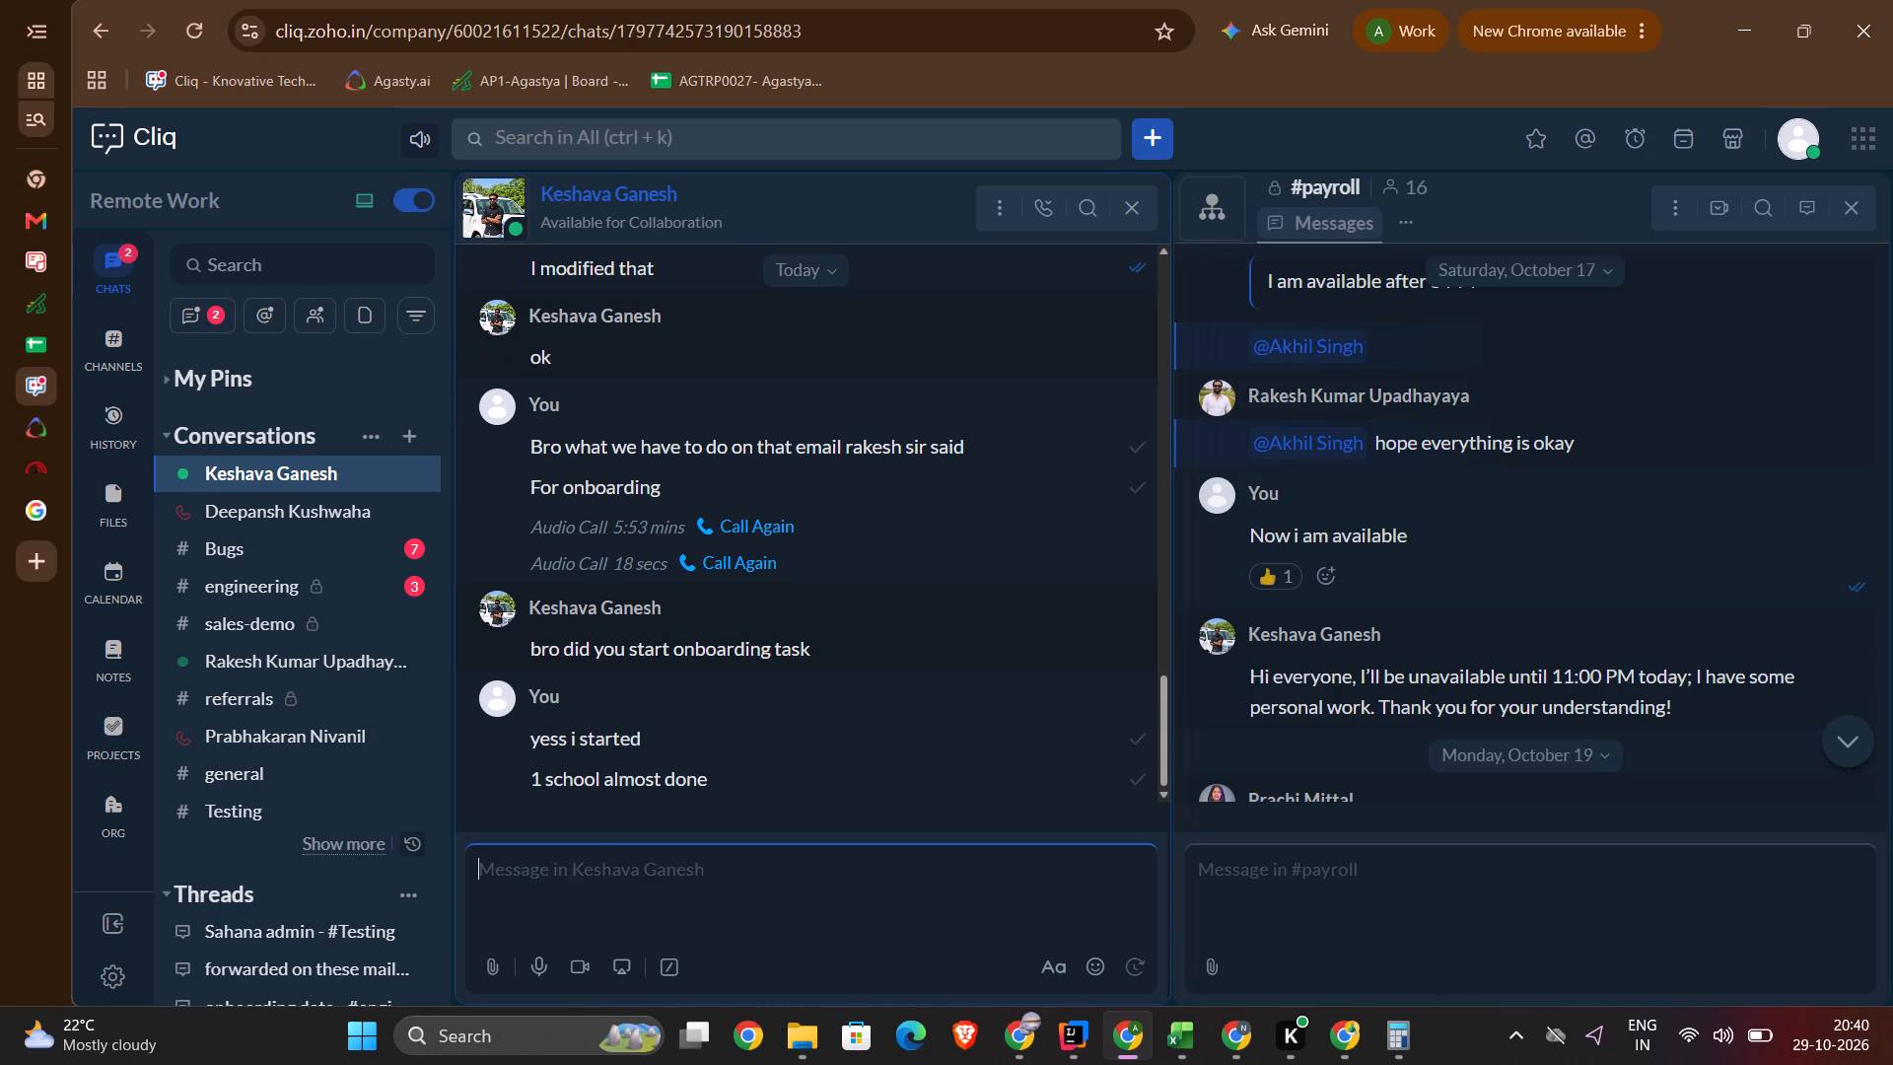
Send the colleague the message "But issue are there".
type("But issue are there")
key("space")
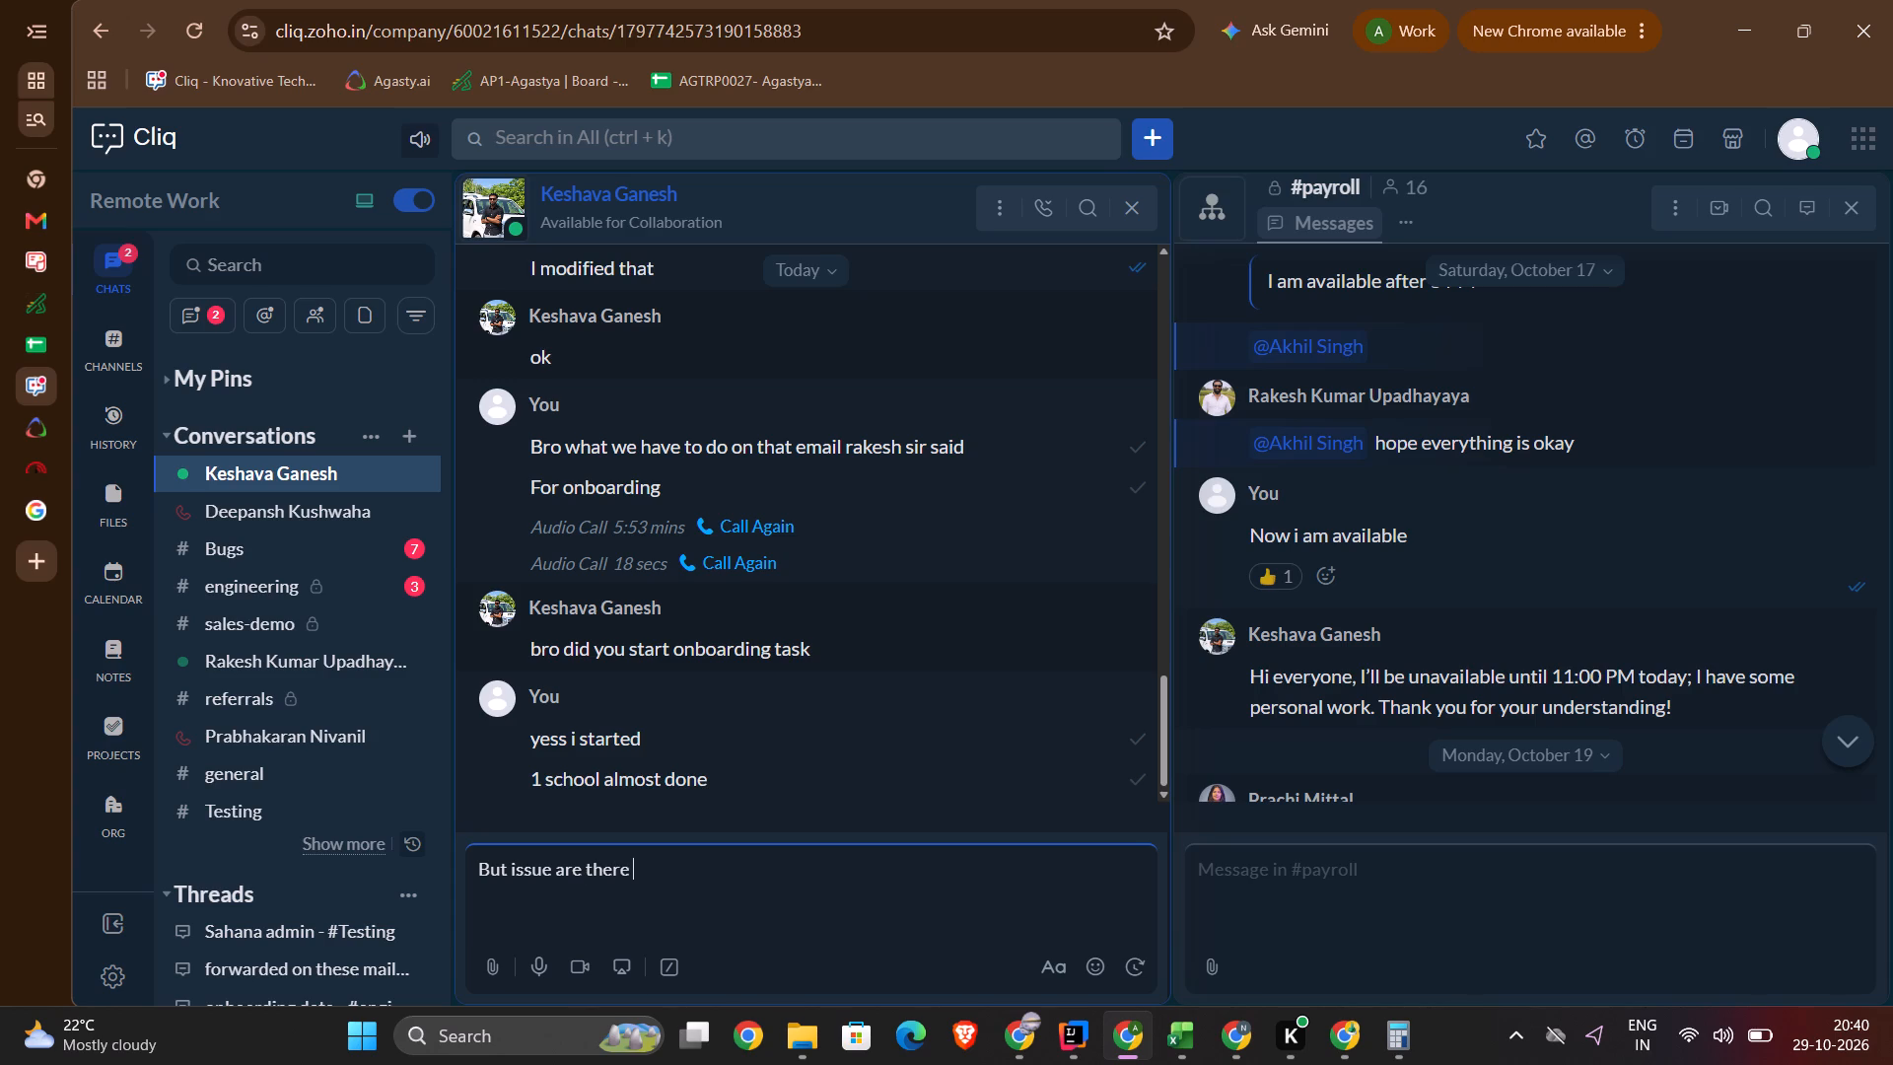
key("Return")
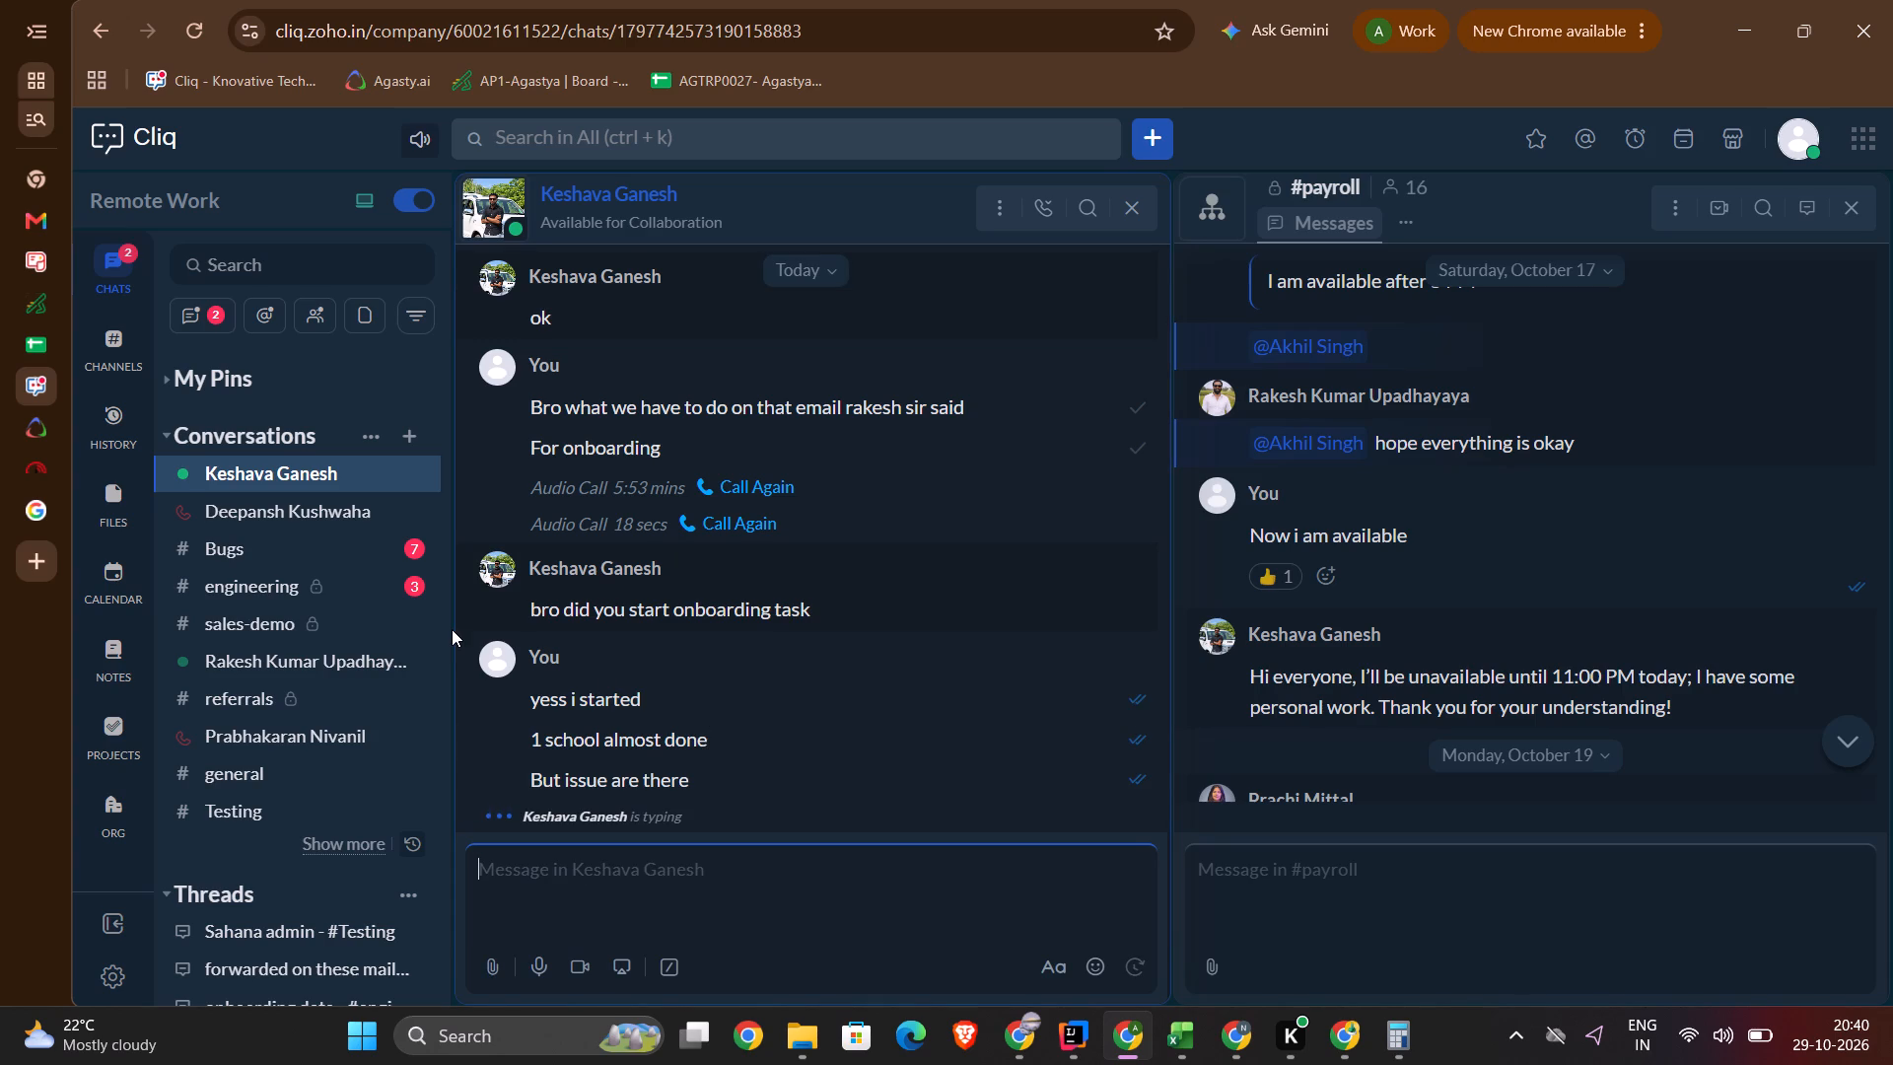
Send the colleague the message "The data format is very uncleaned".
type("The data is")
key("space")
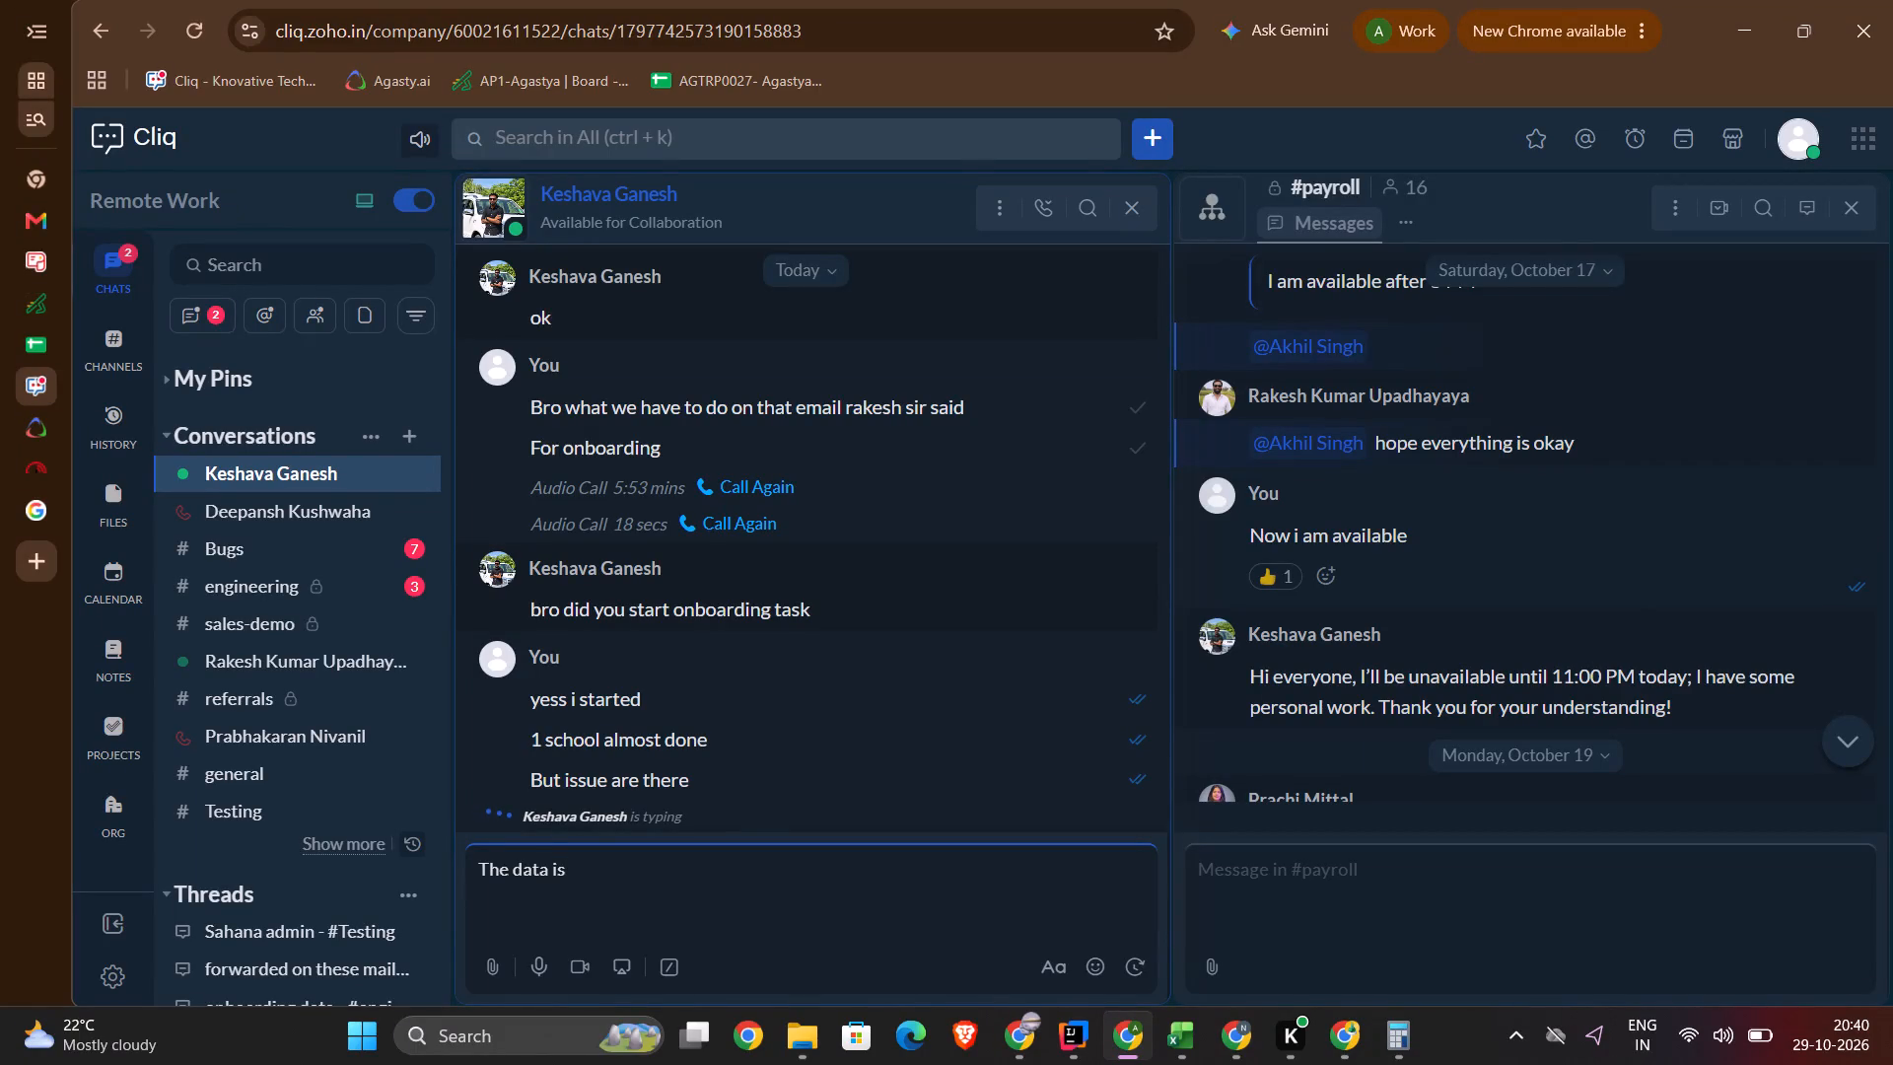
key("BackSpace")
key("BackSpace")
key("BackSpace")
type("for")
type("mat is not")
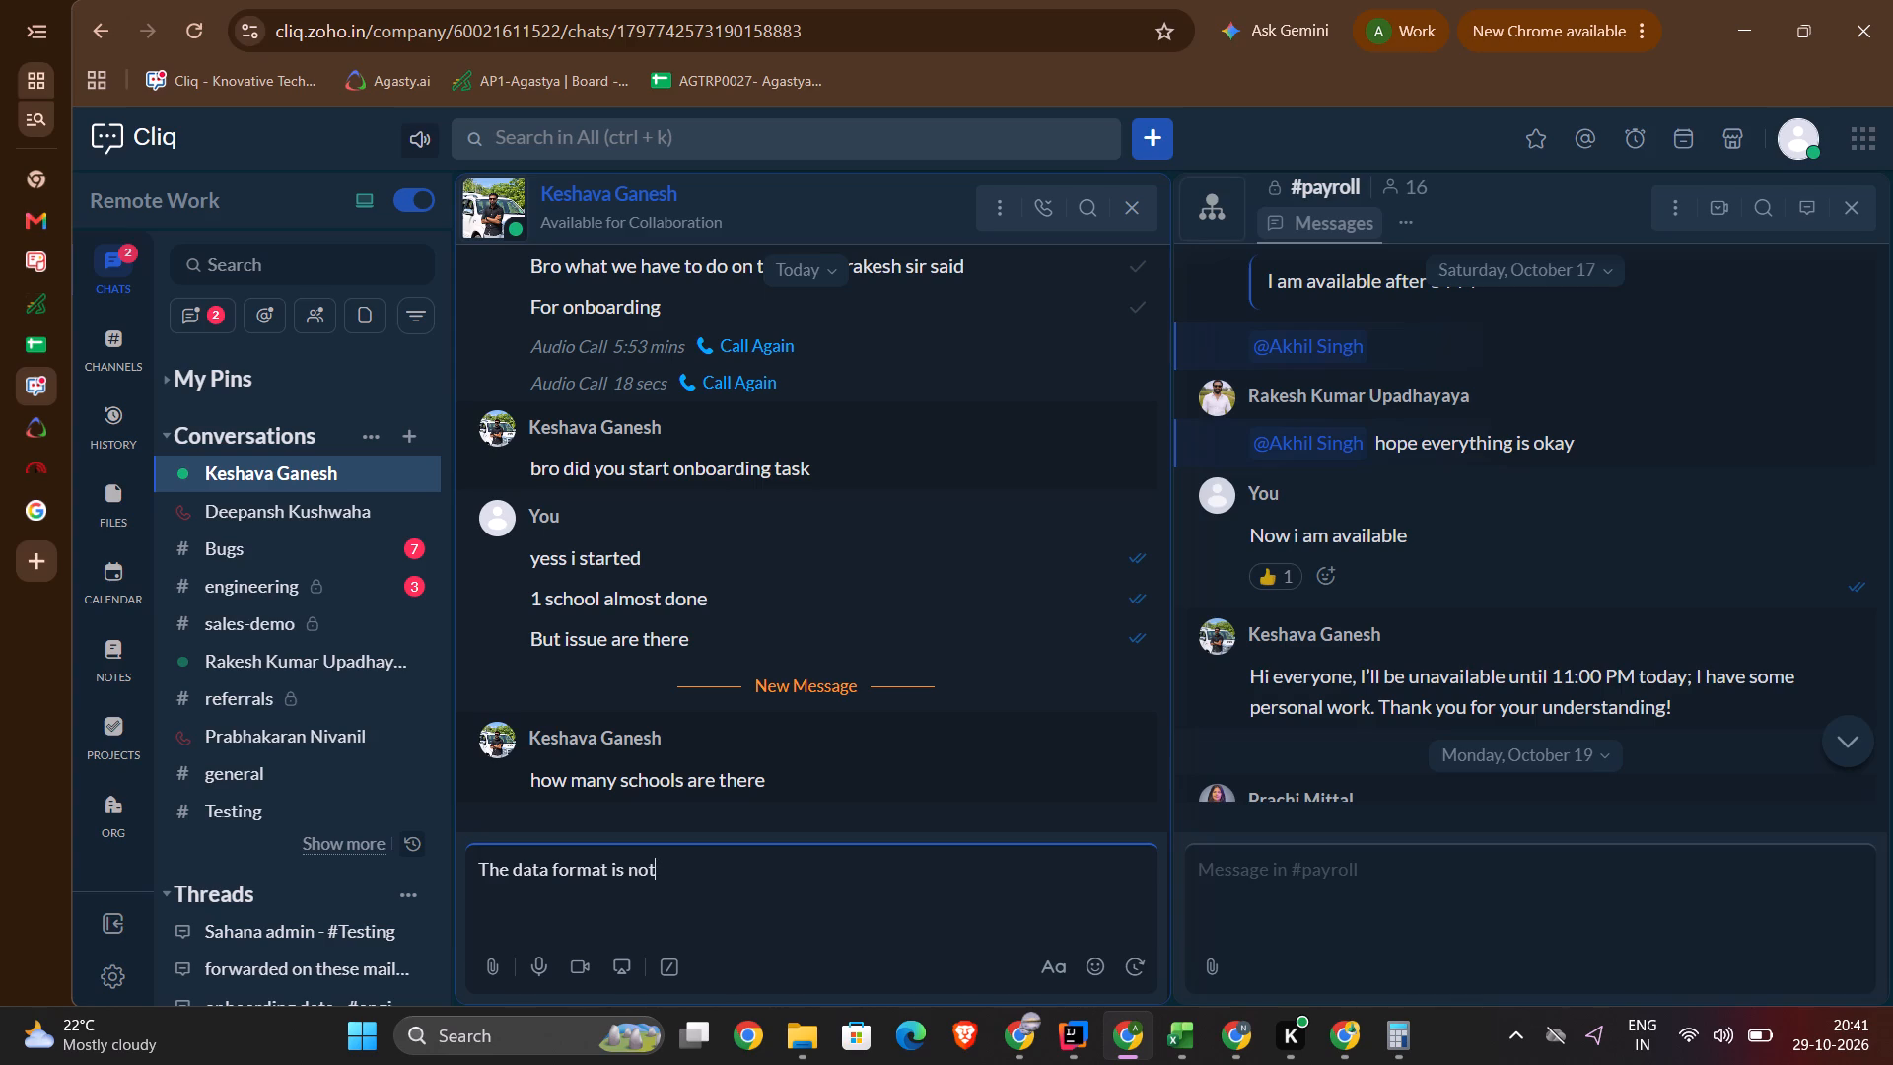
key("space")
key("s")
type("upp")
key("BackSpace")
key("BackSpace")
key("BackSpace")
key("BackSpace")
key("BackSpace")
key("BackSpace")
key("BackSpace")
key("BackSpace")
key("BackSpace")
key("space")
type("ver")
type("y uncleaned")
key("Return")
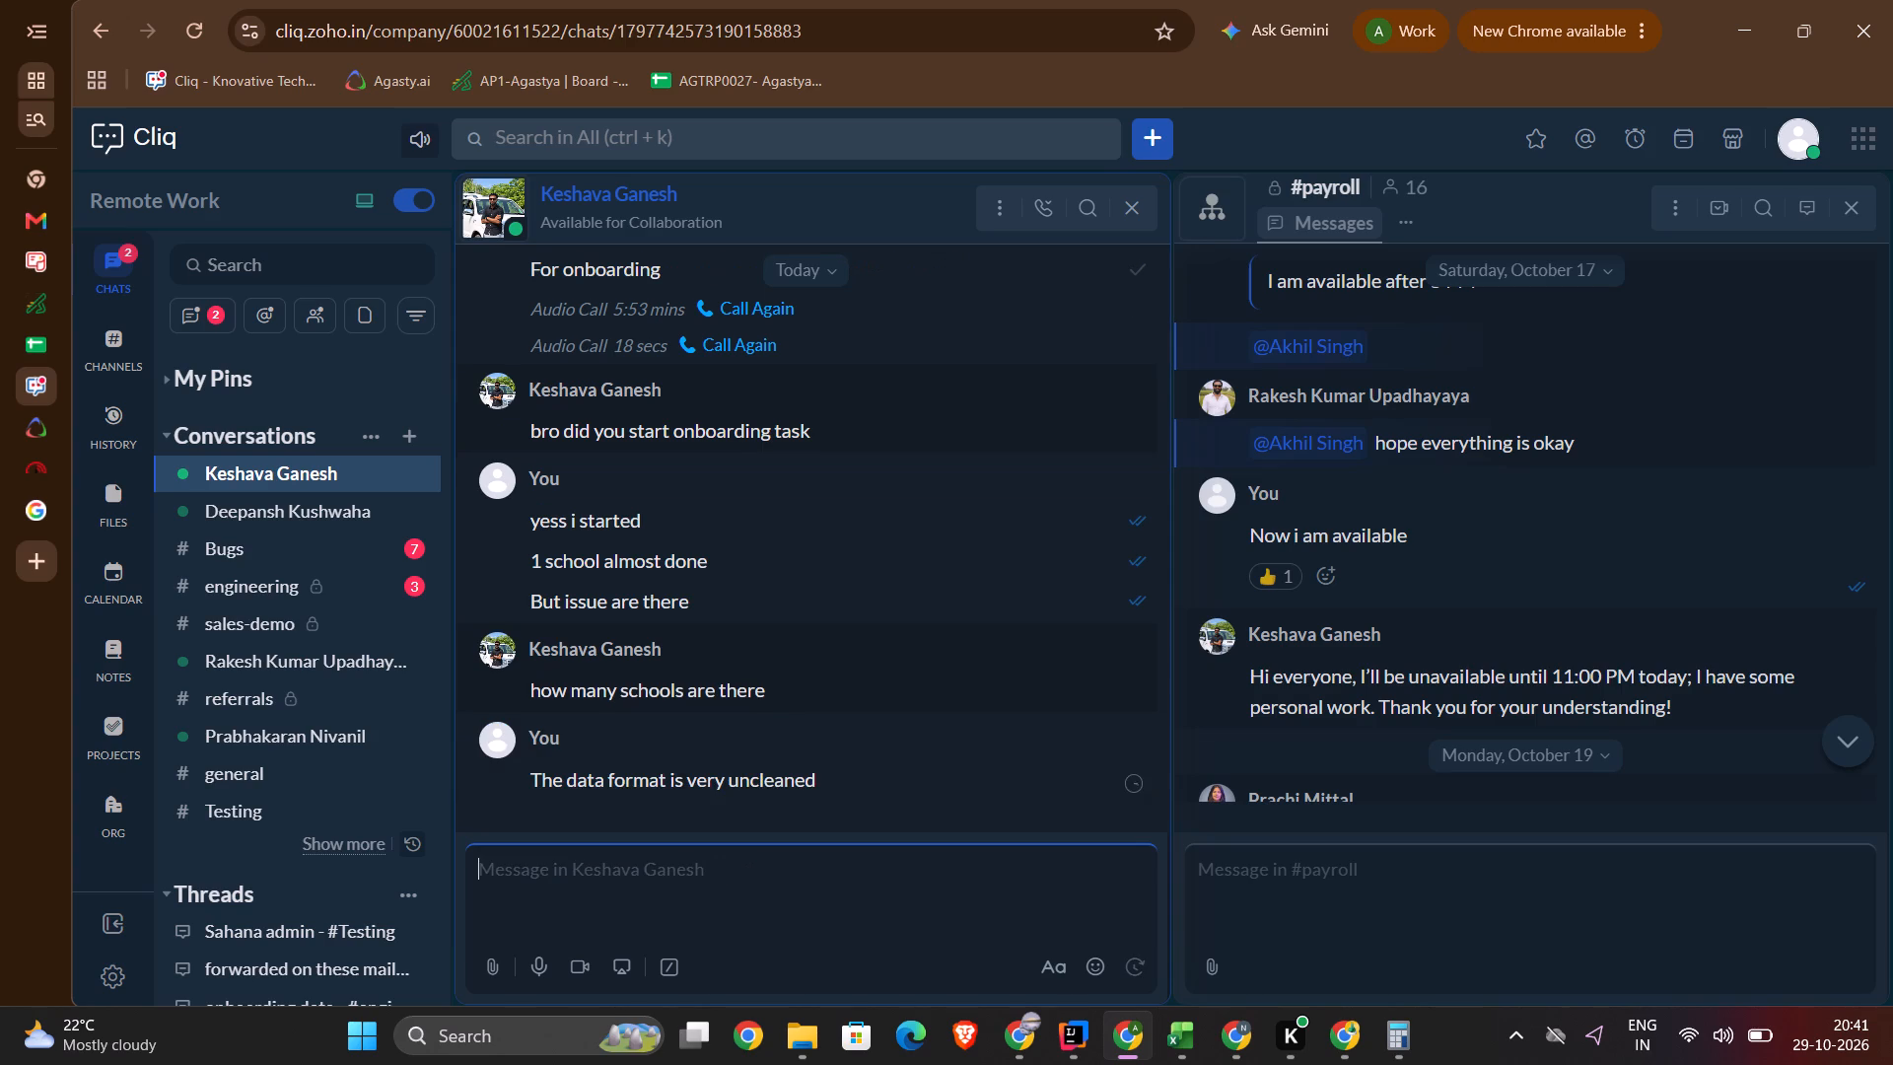
Answer the colleague's question about how many schools there are with "3 school".
type("2")
key("space")
key("BackSpace")
key("BackSpace")
key("BackSpace")
key("3")
key("s")
key("BackSpace")
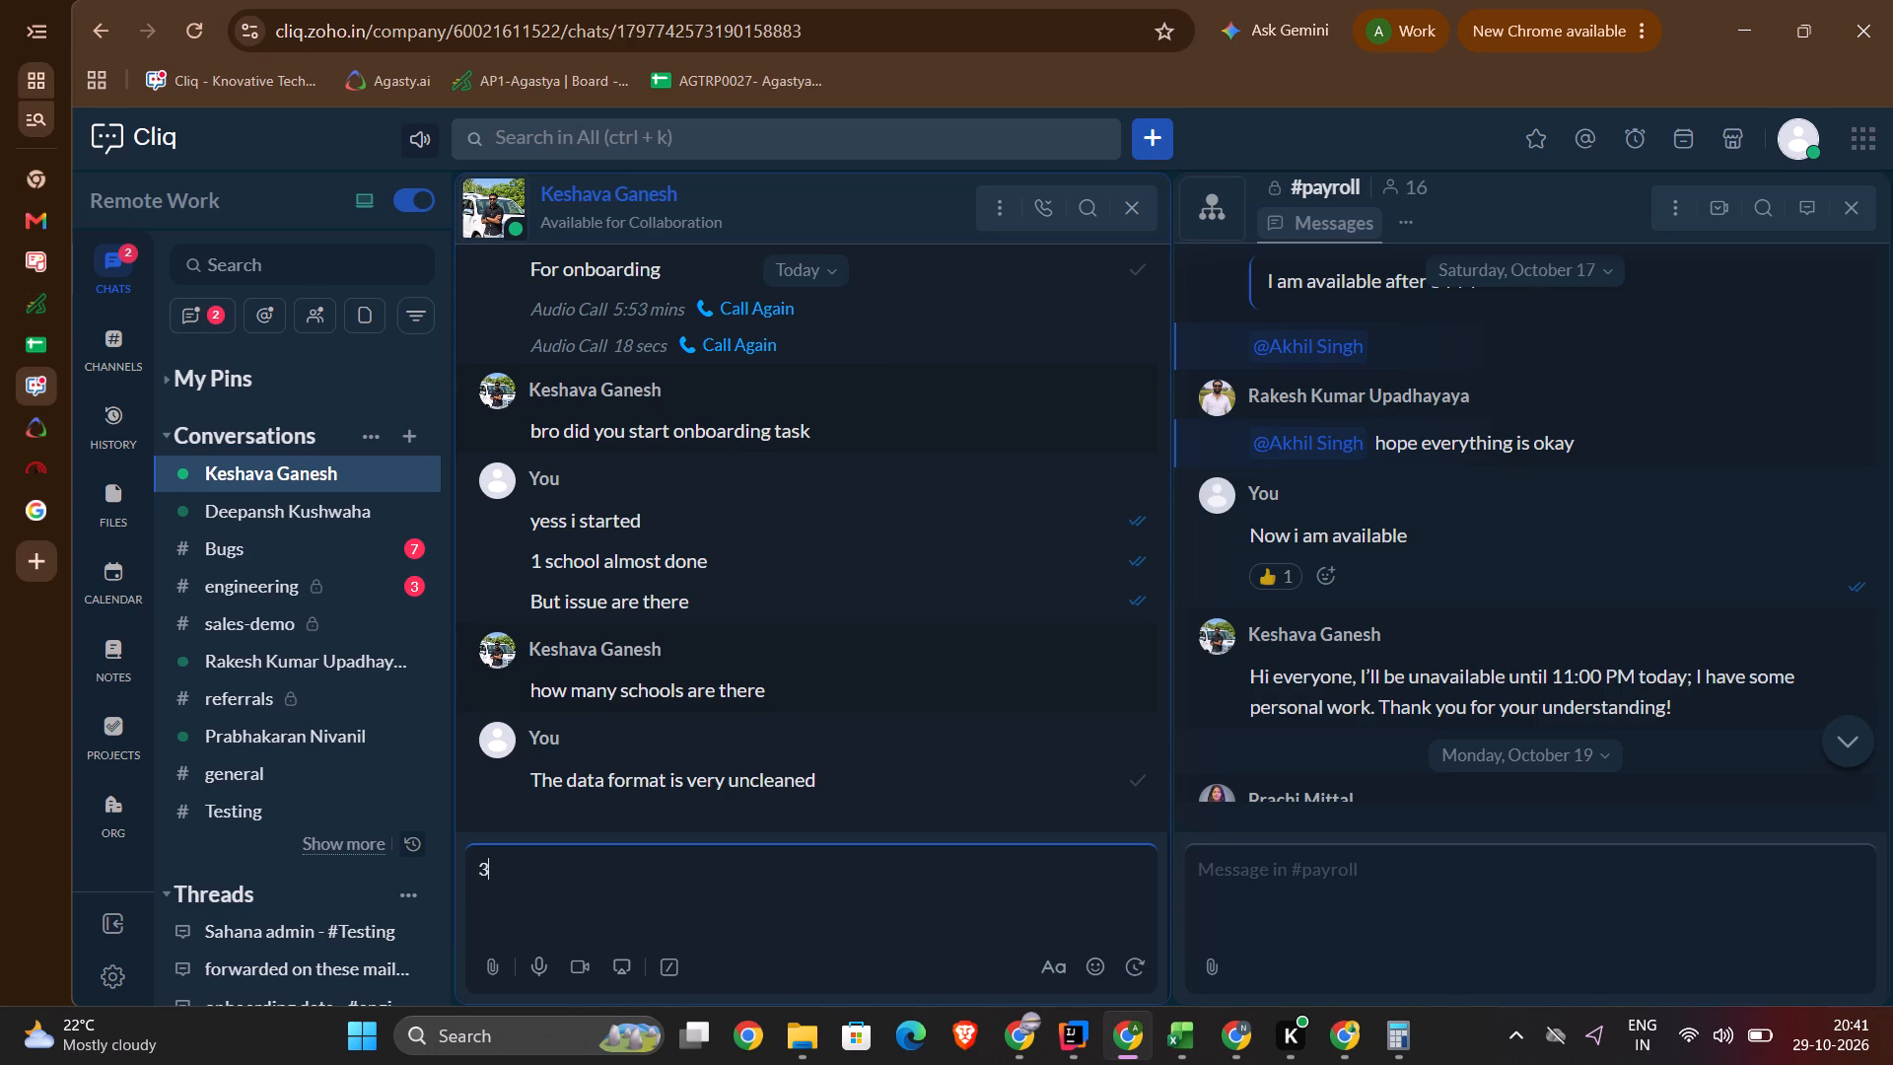
key("space")
type("school")
key("Return")
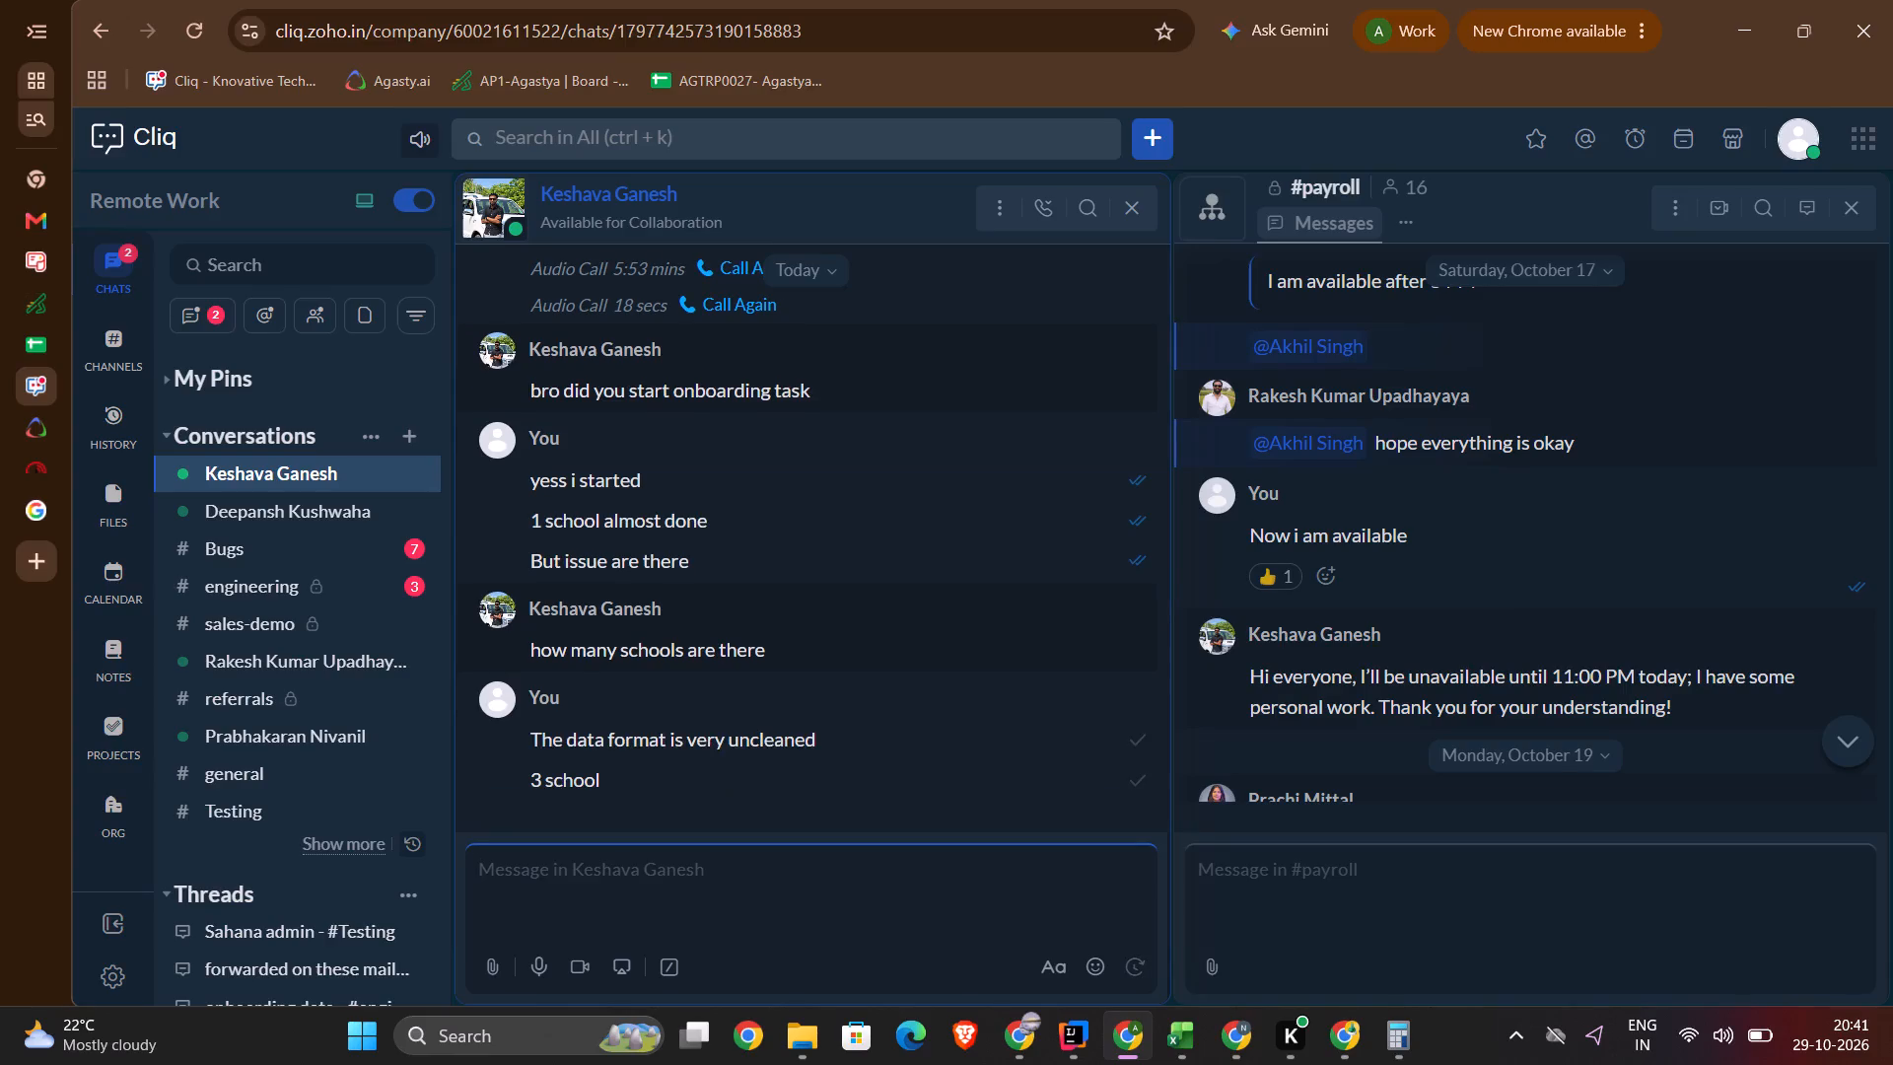
Send the colleague the message "From 2 hour i am cleaing the data".
key("shift+at")
key("BackSpace")
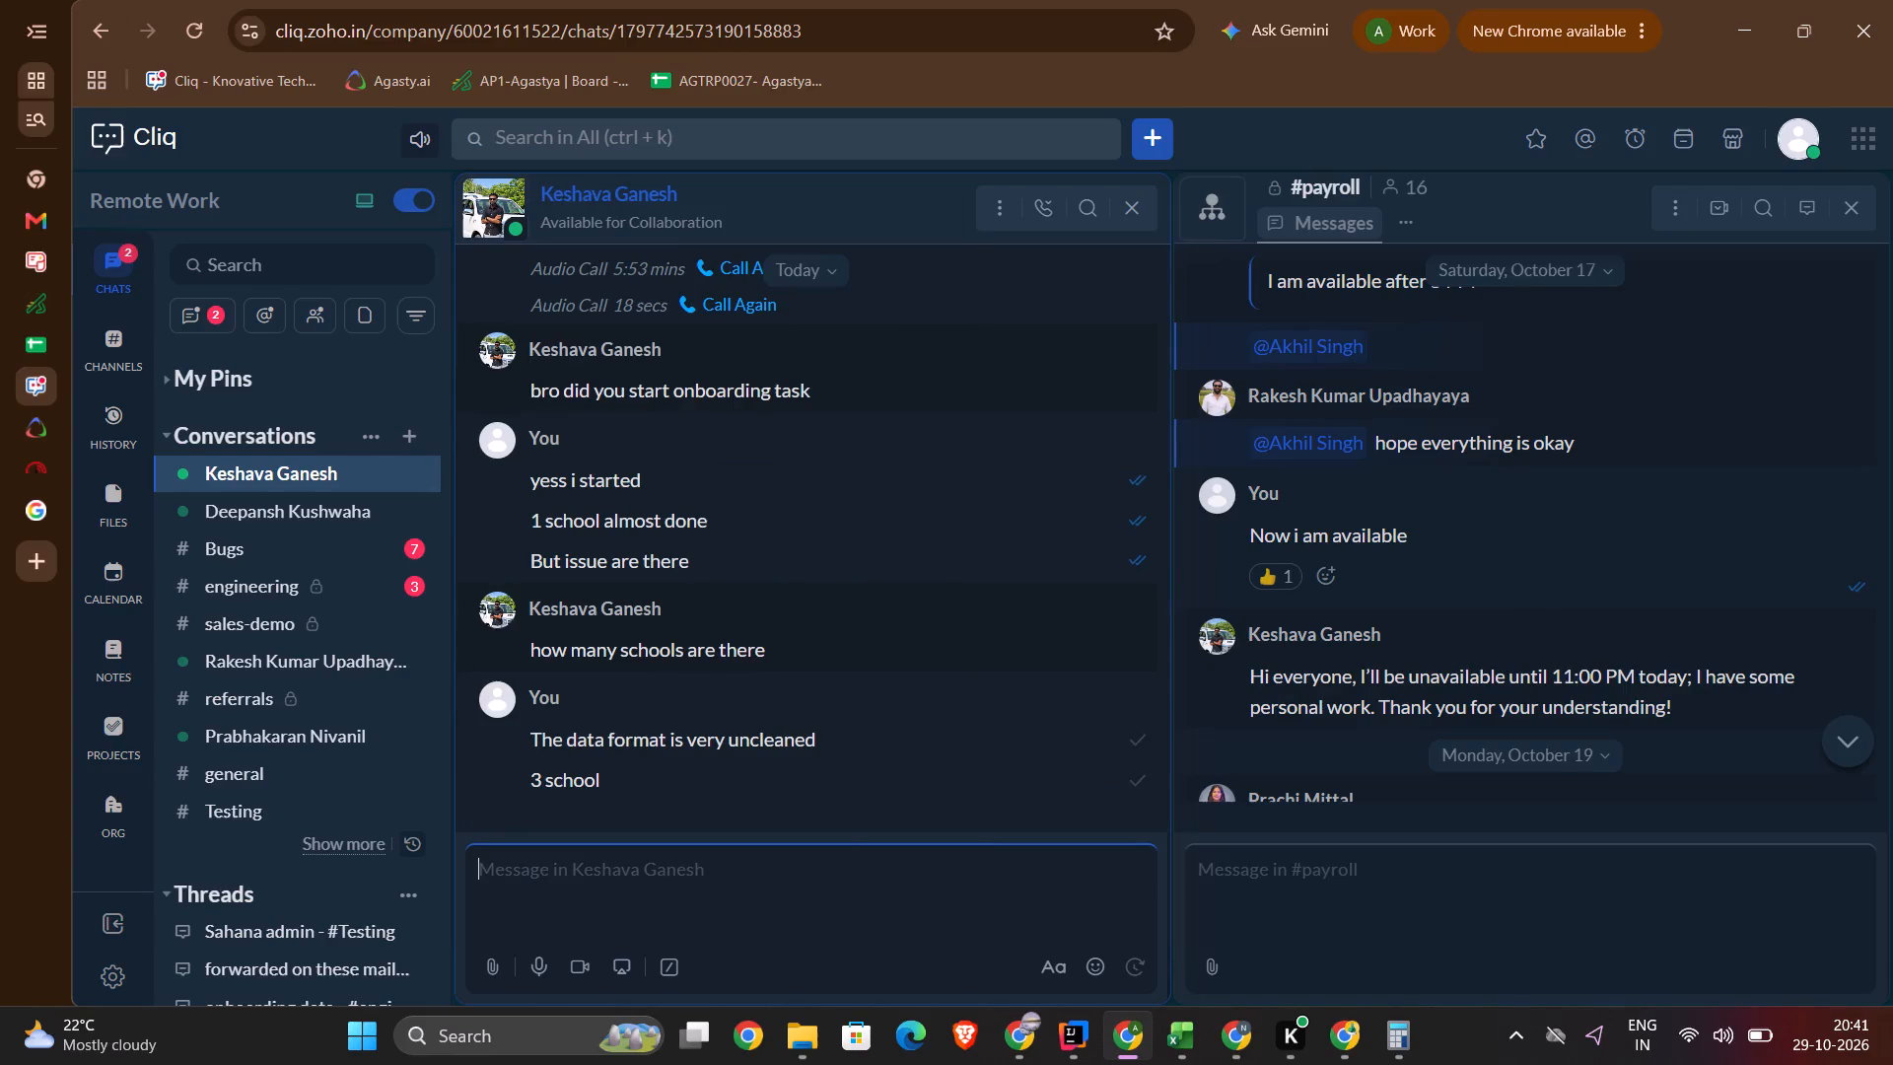
type("From 2 hour i a")
key("space")
key("BackSpace")
type("m l")
key("BackSpace")
type("cleaing the da")
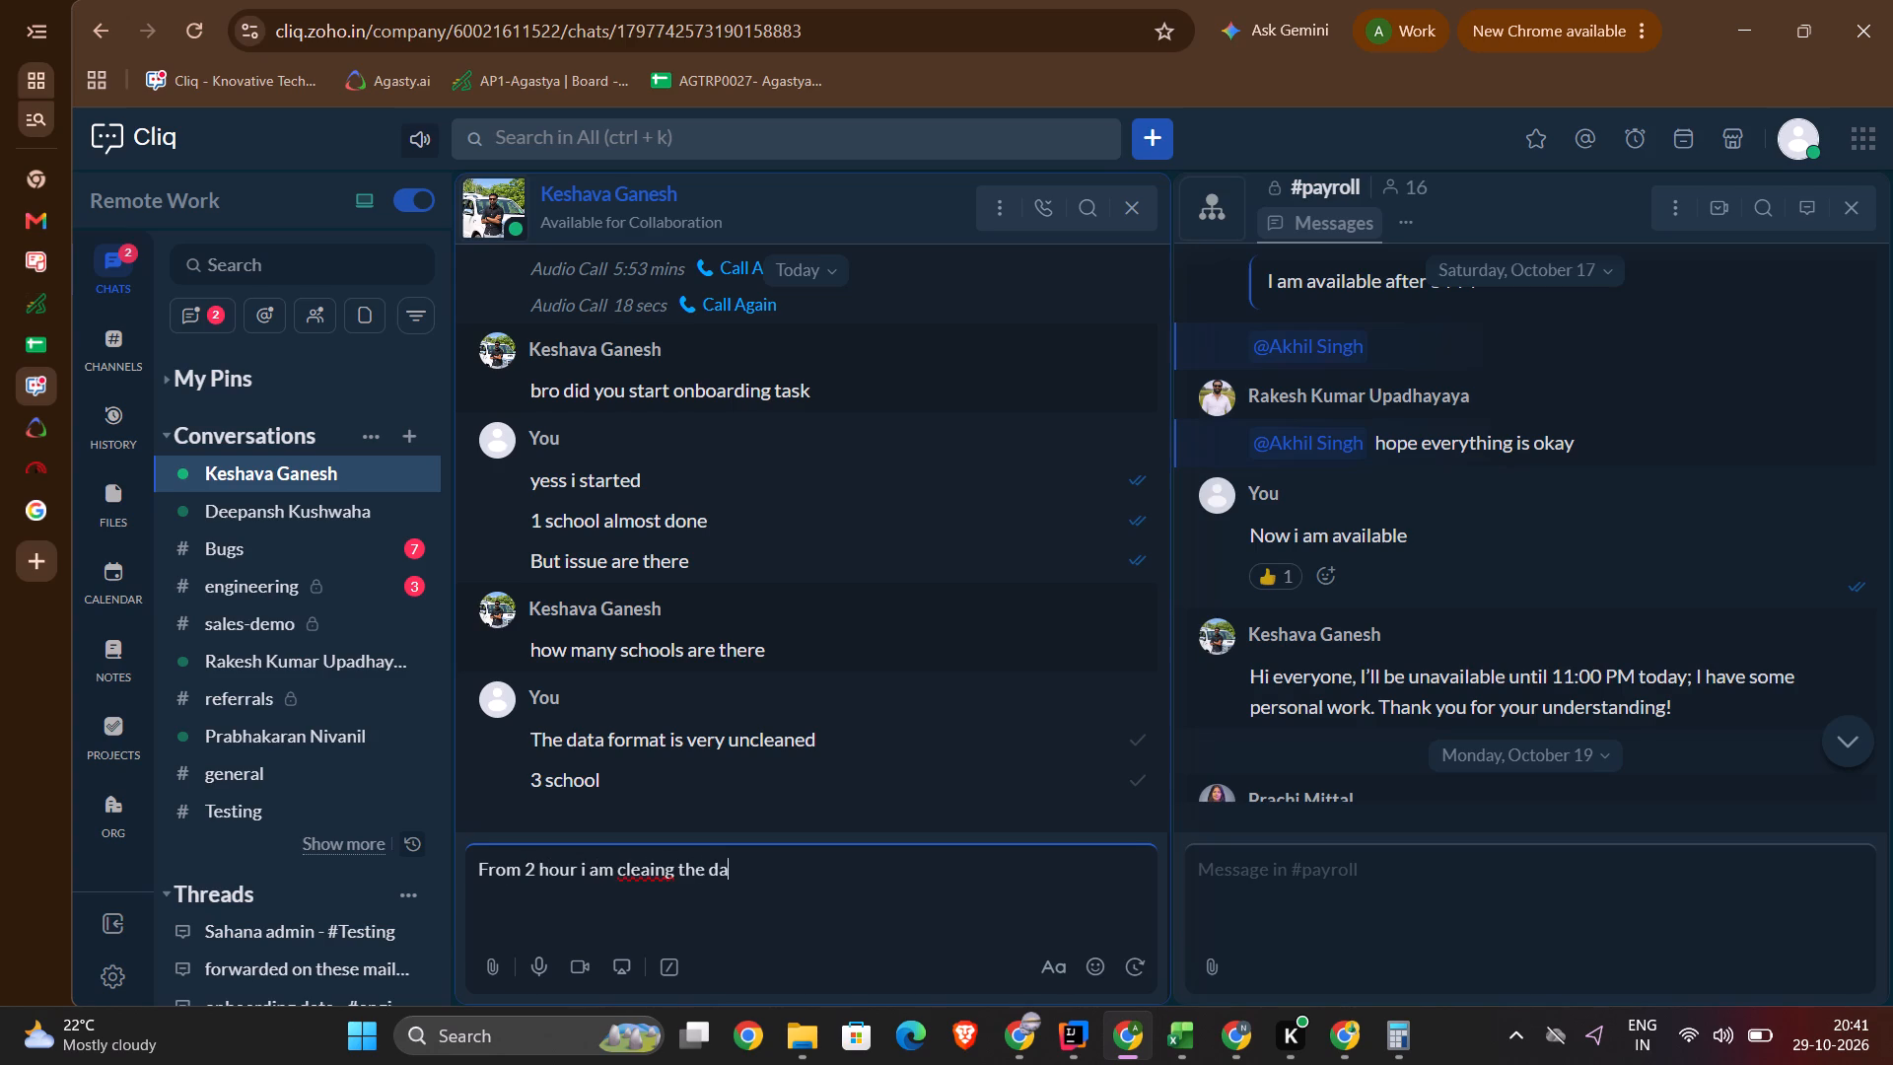
key("BackSpace")
key("d")
key("BackSpace")
type("ata")
key("Return")
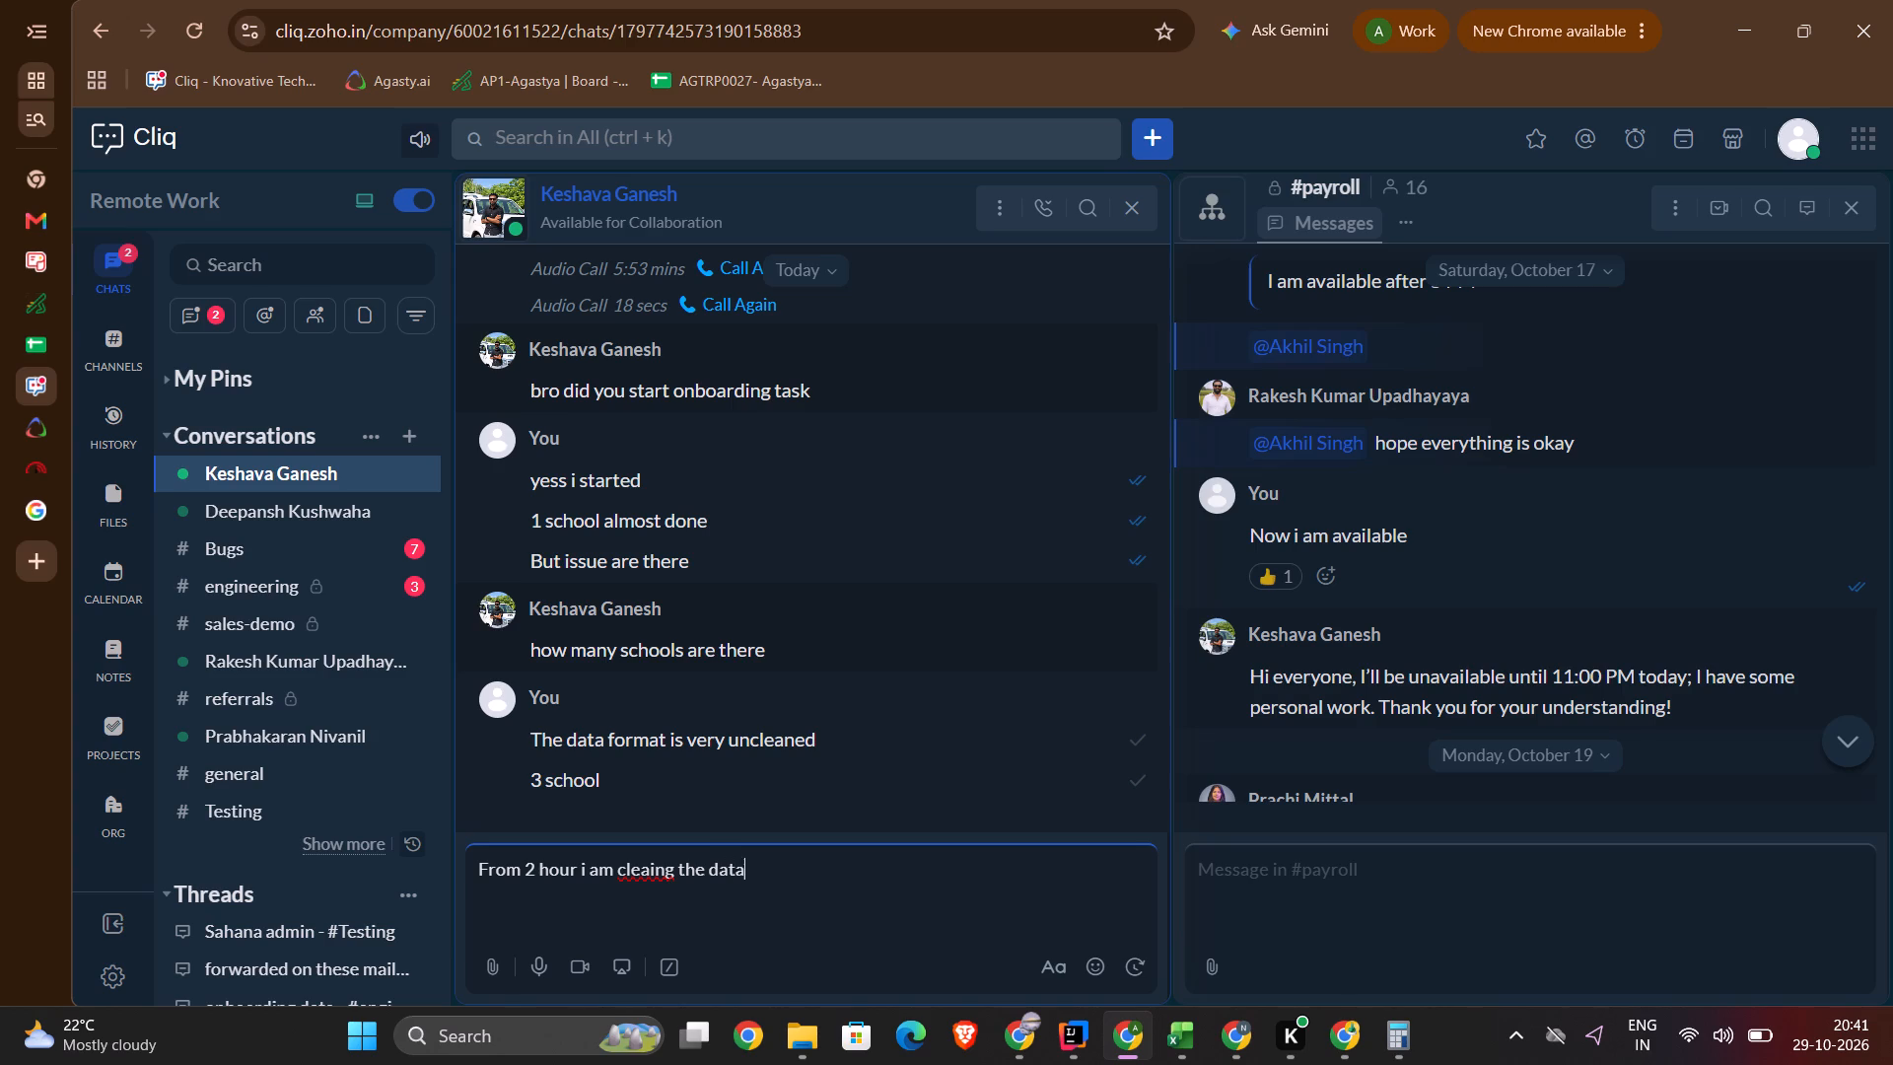
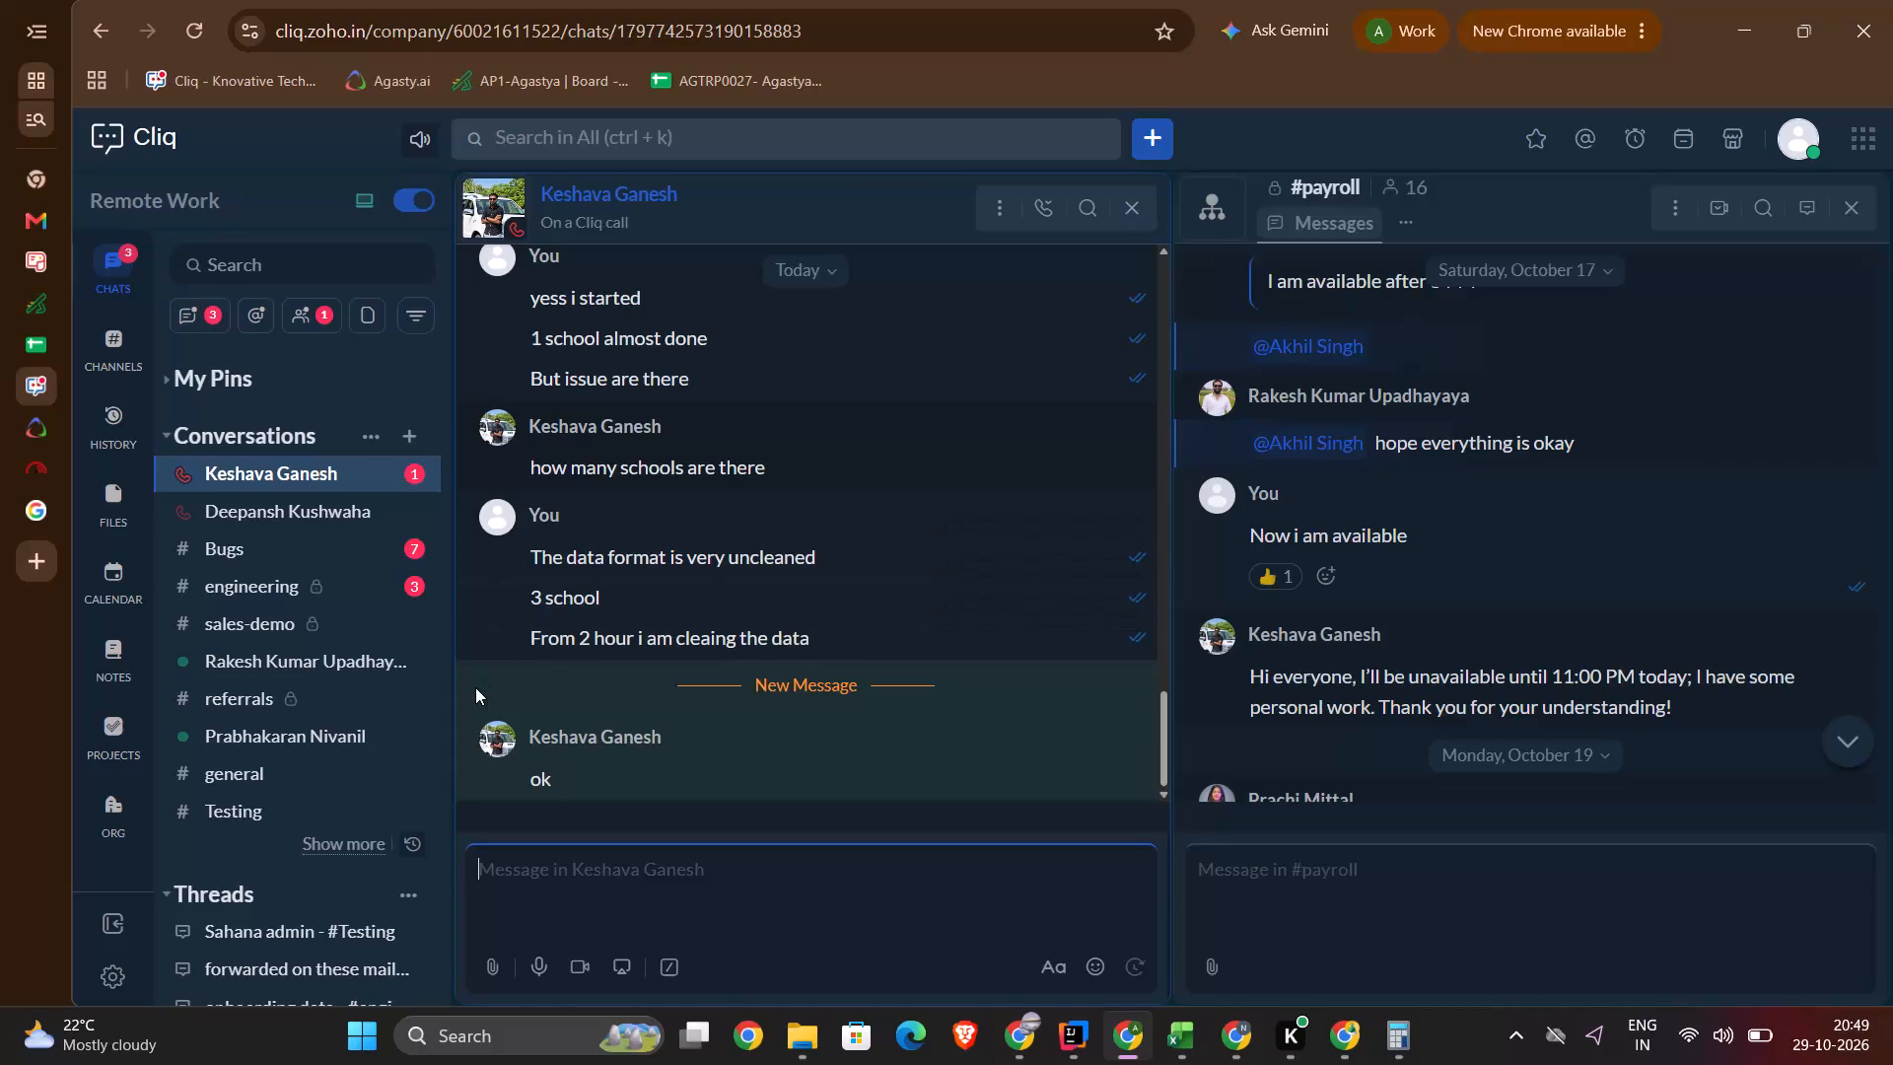
Review the latest messages in the payroll channel and in the two direct chats with colleagues on a call.
scroll(1565, 644, "down", 20)
scroll(1565, 644, "down", 1)
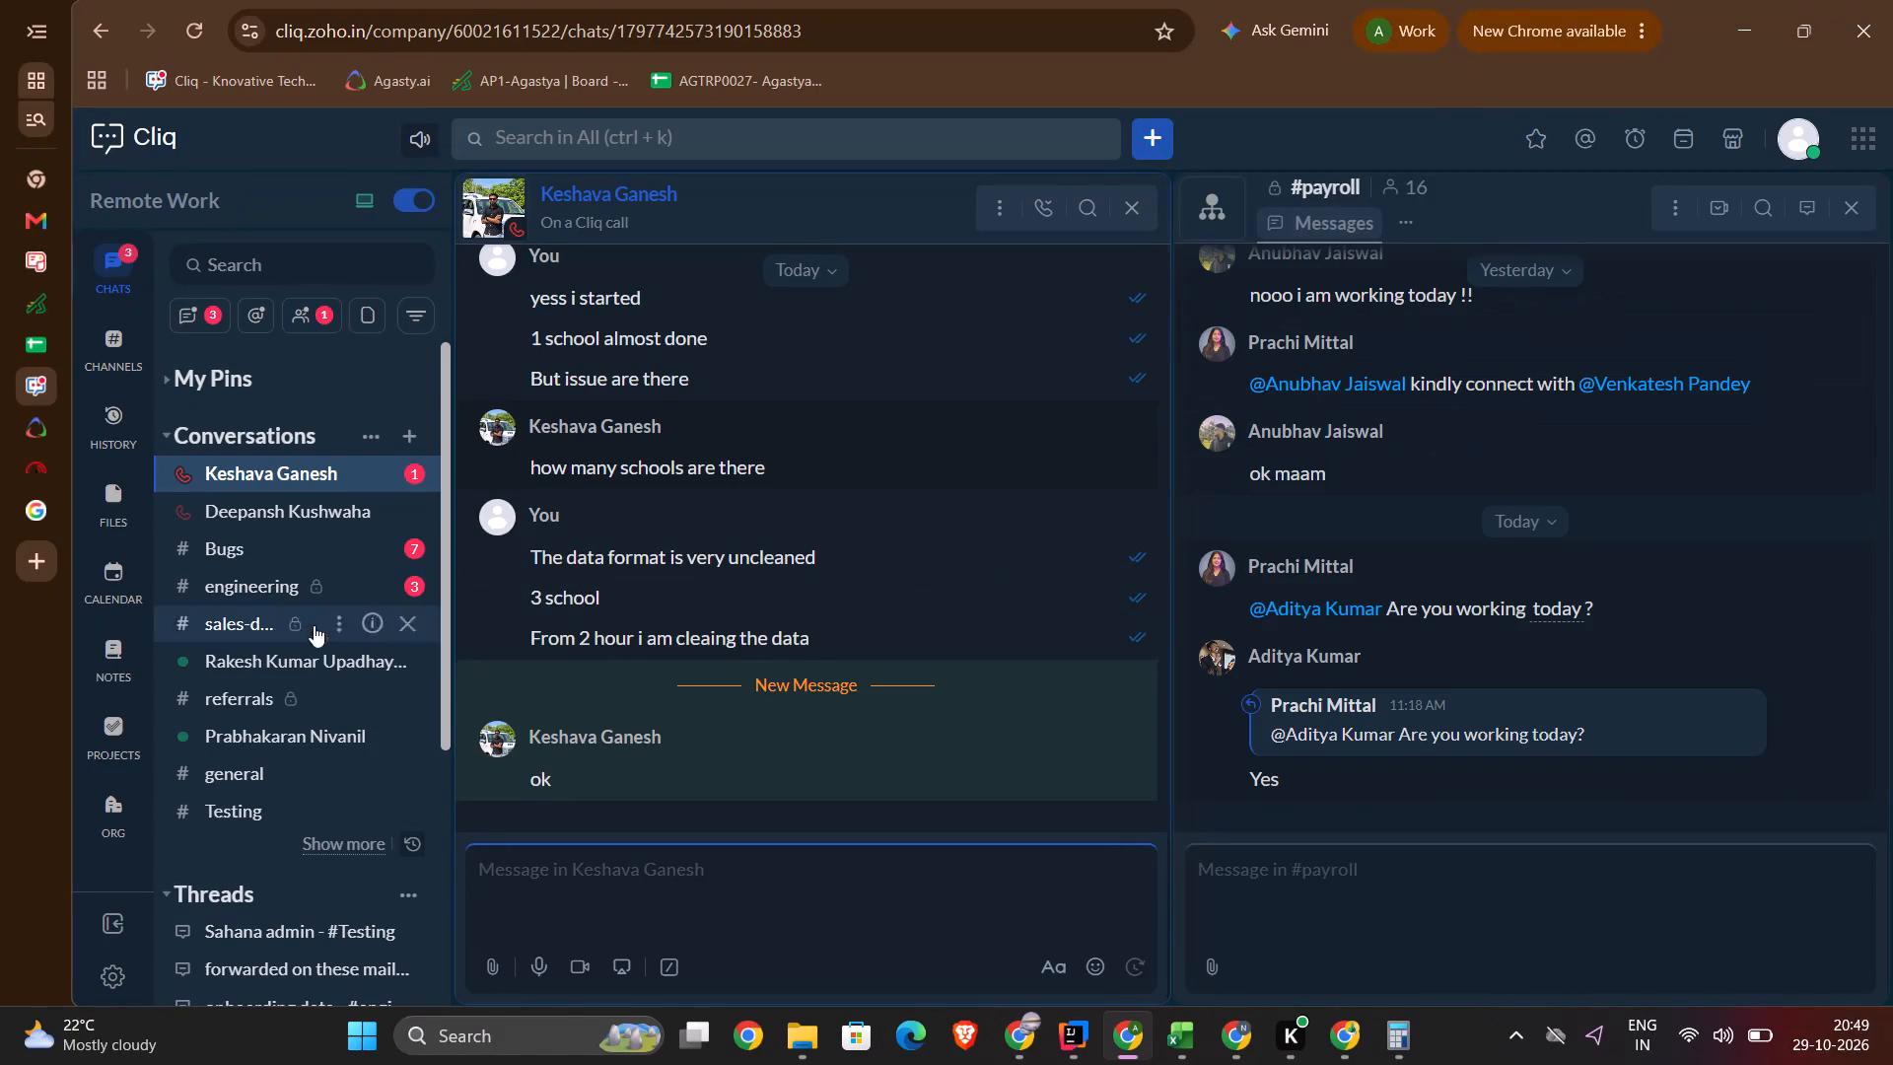
left_click(253, 516)
scroll(695, 606, "down", 4)
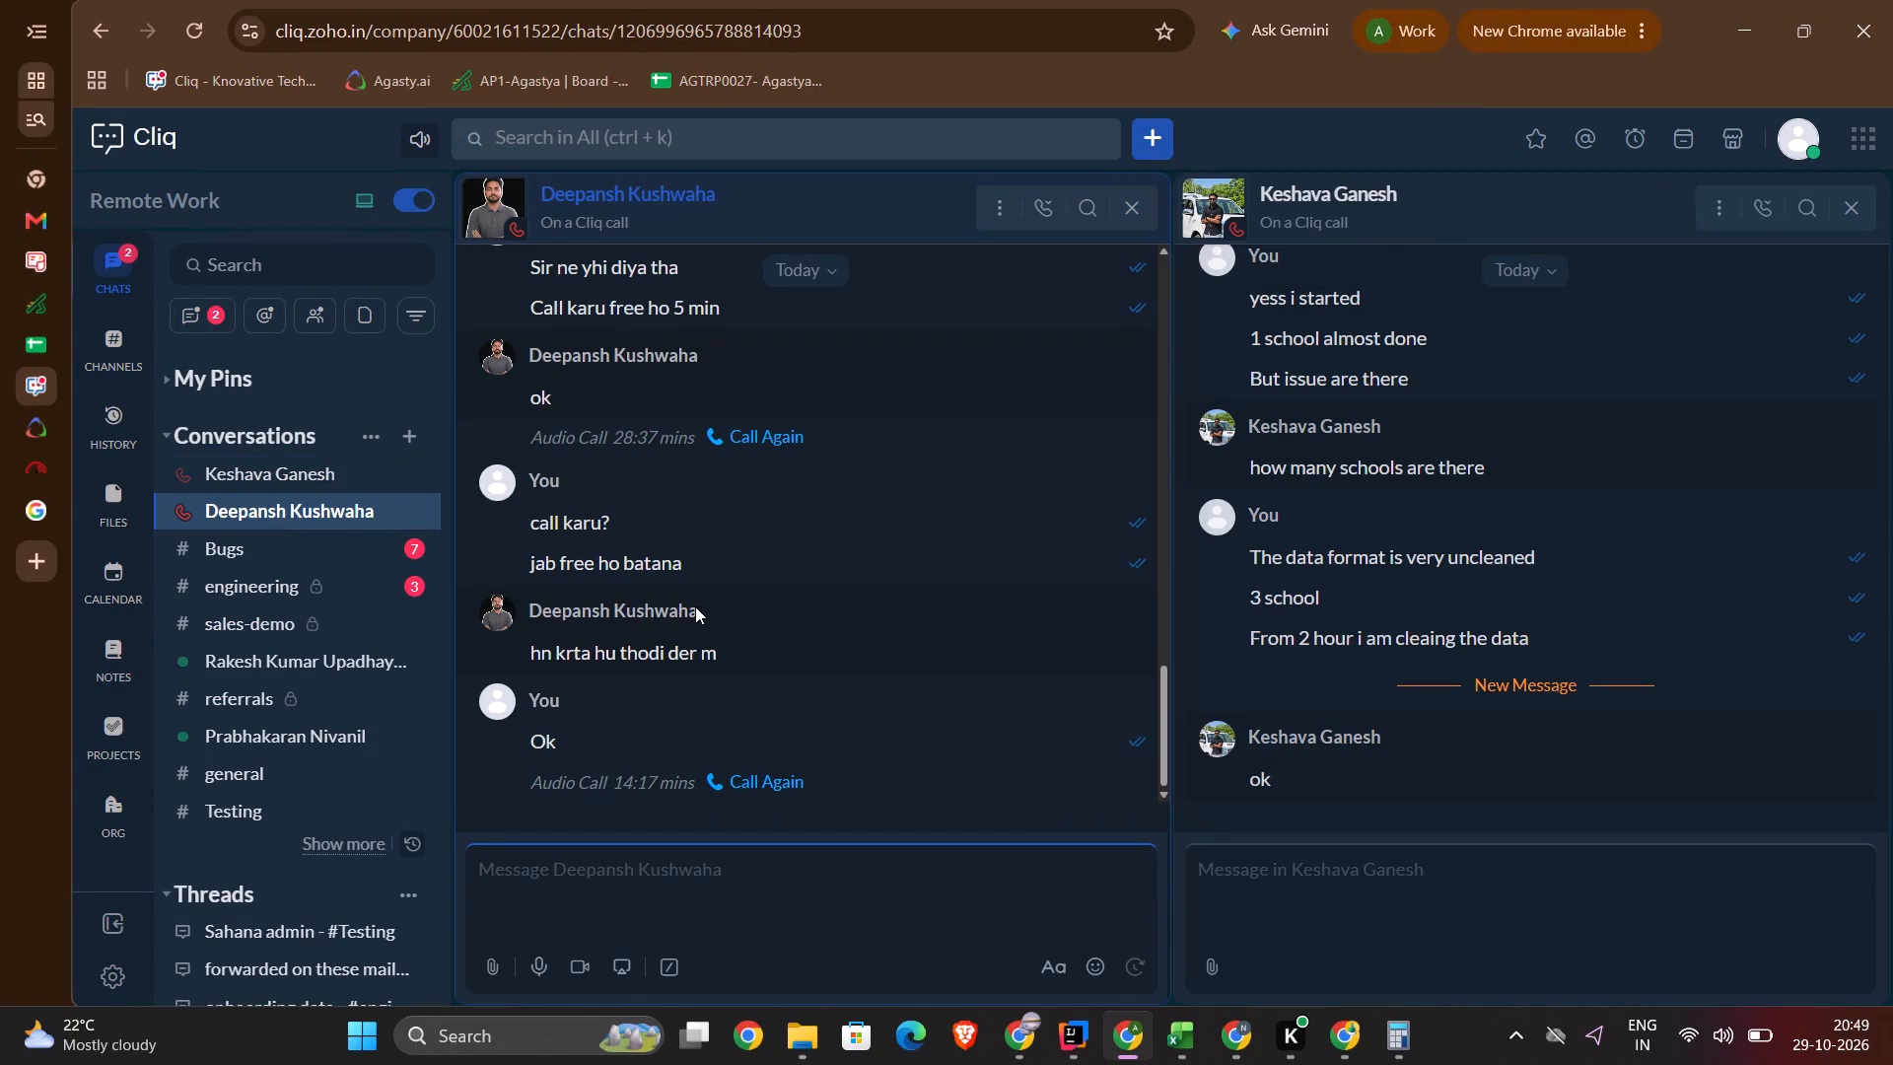
left_click(210, 496)
left_click(224, 481)
Read the unread messages in the Bugs channel and view the latest shared screenshot at full size.
left_click(262, 565)
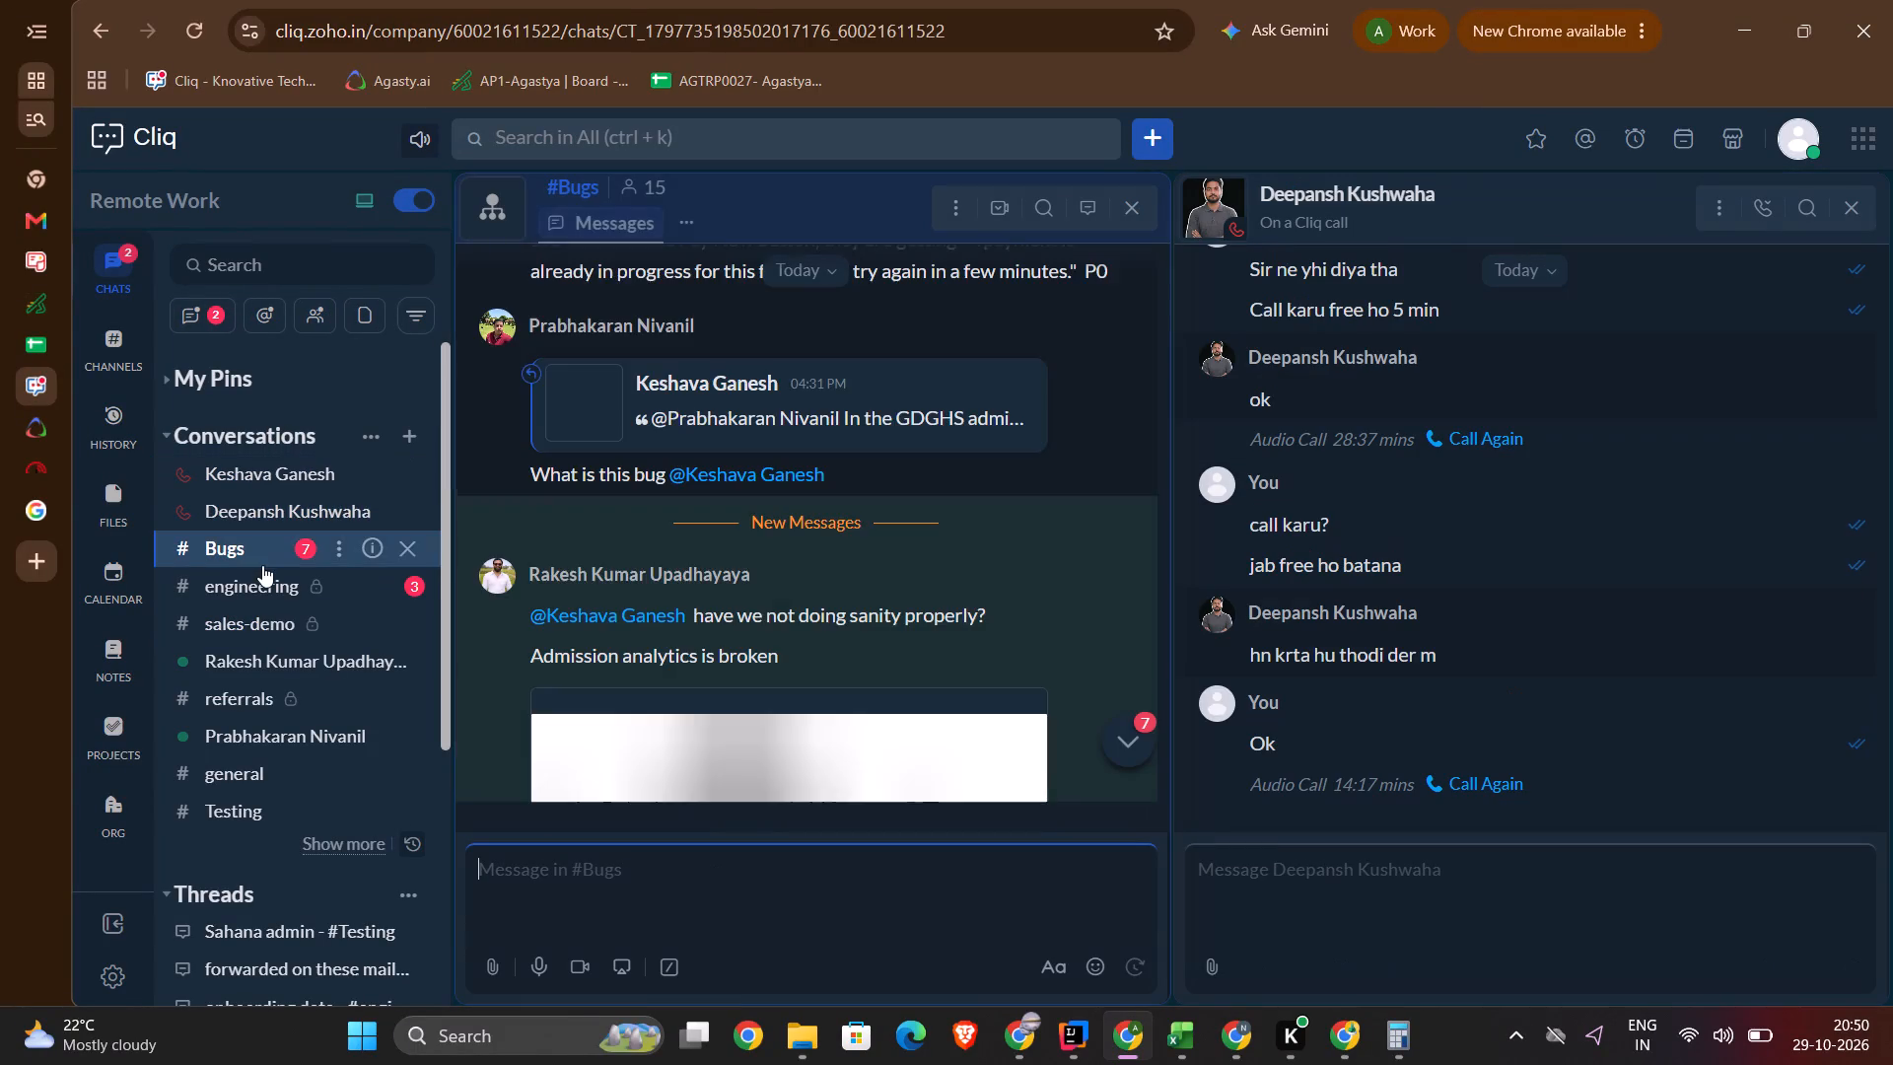
scroll(835, 673, "down", 11)
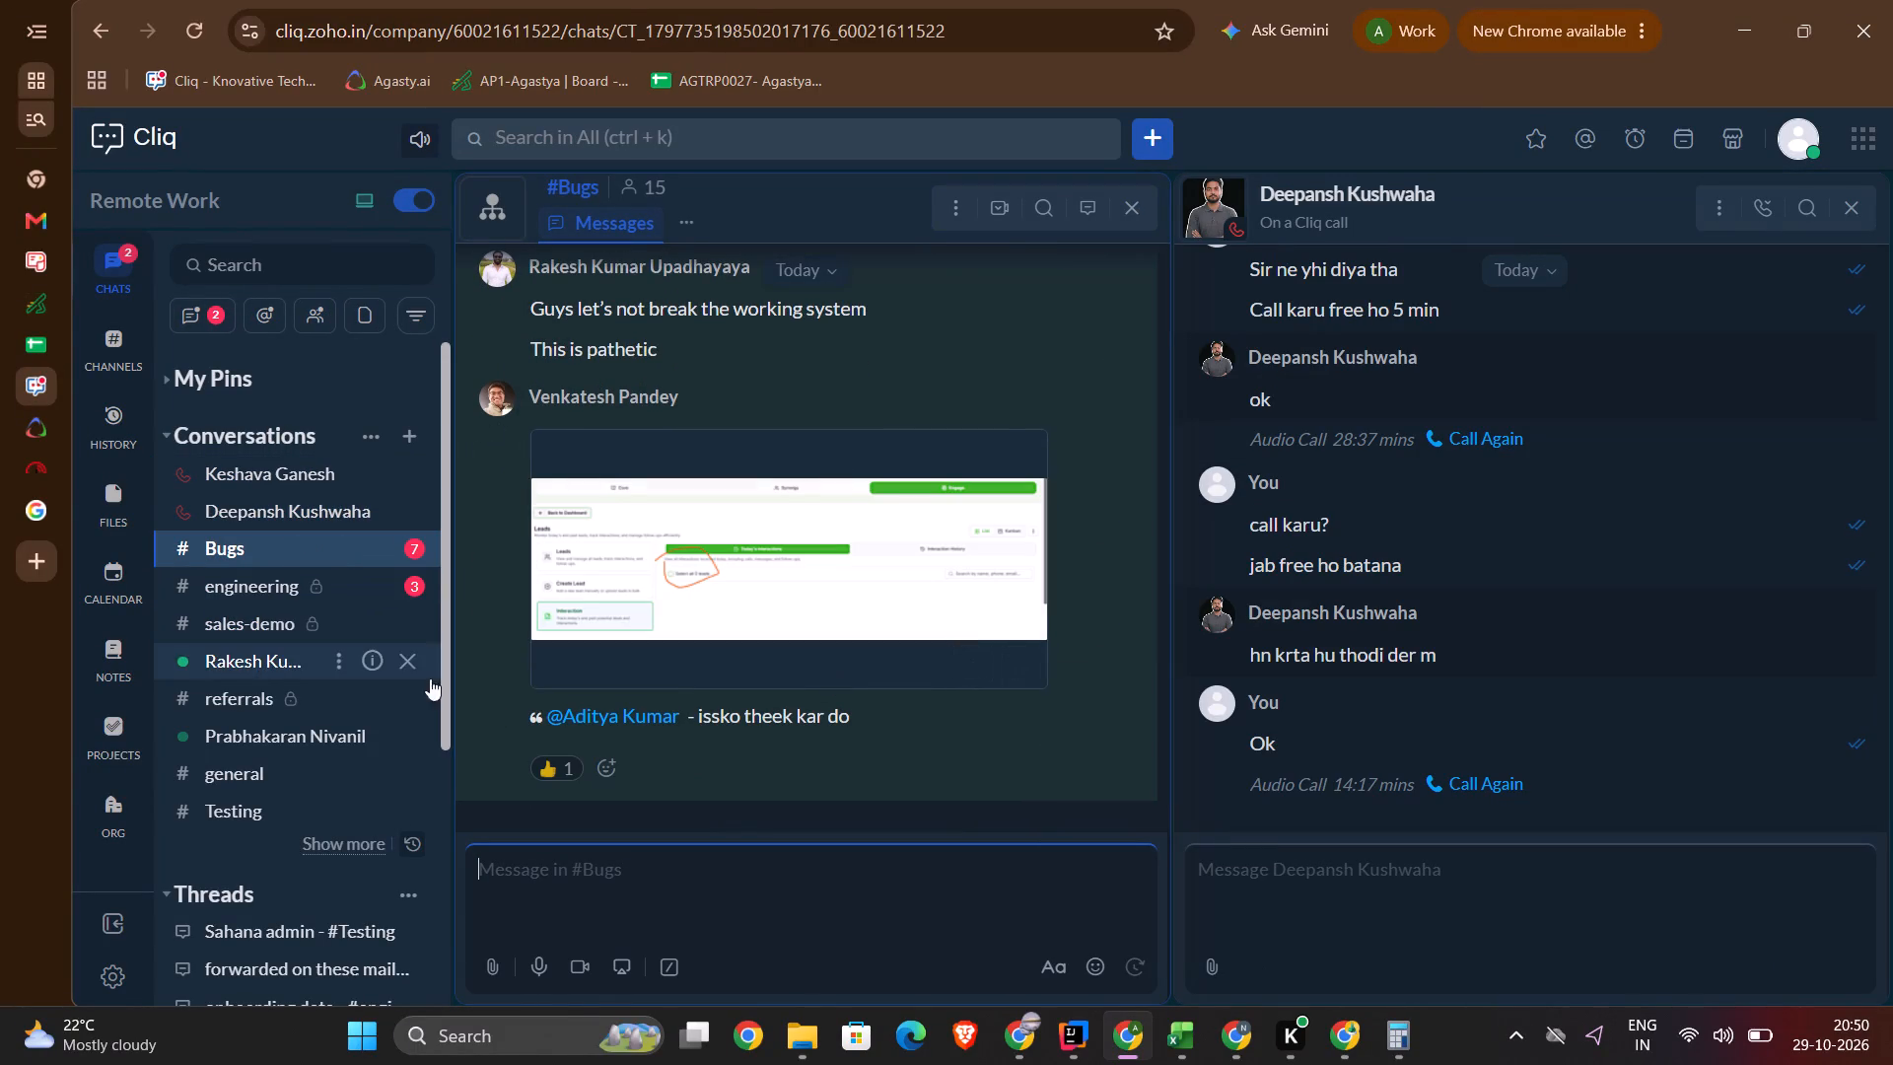
left_click(744, 534)
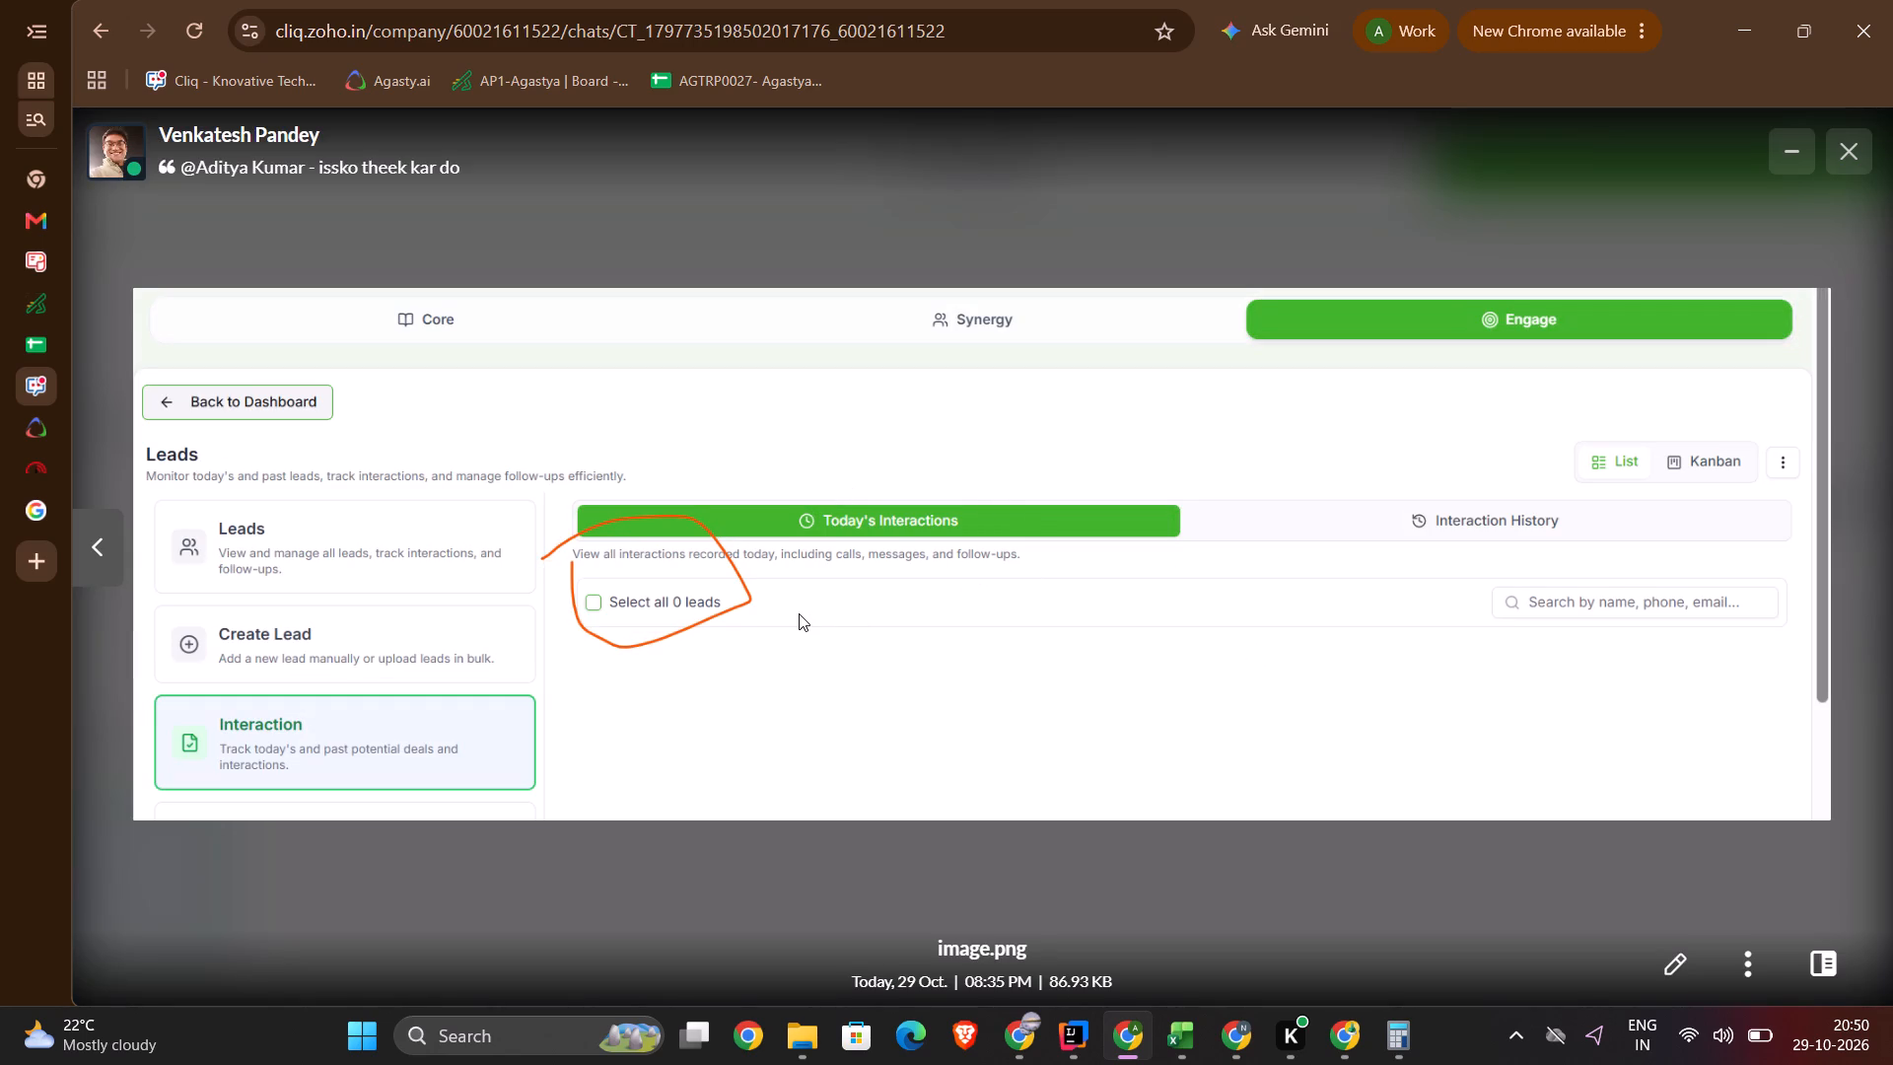
left_click(1845, 144)
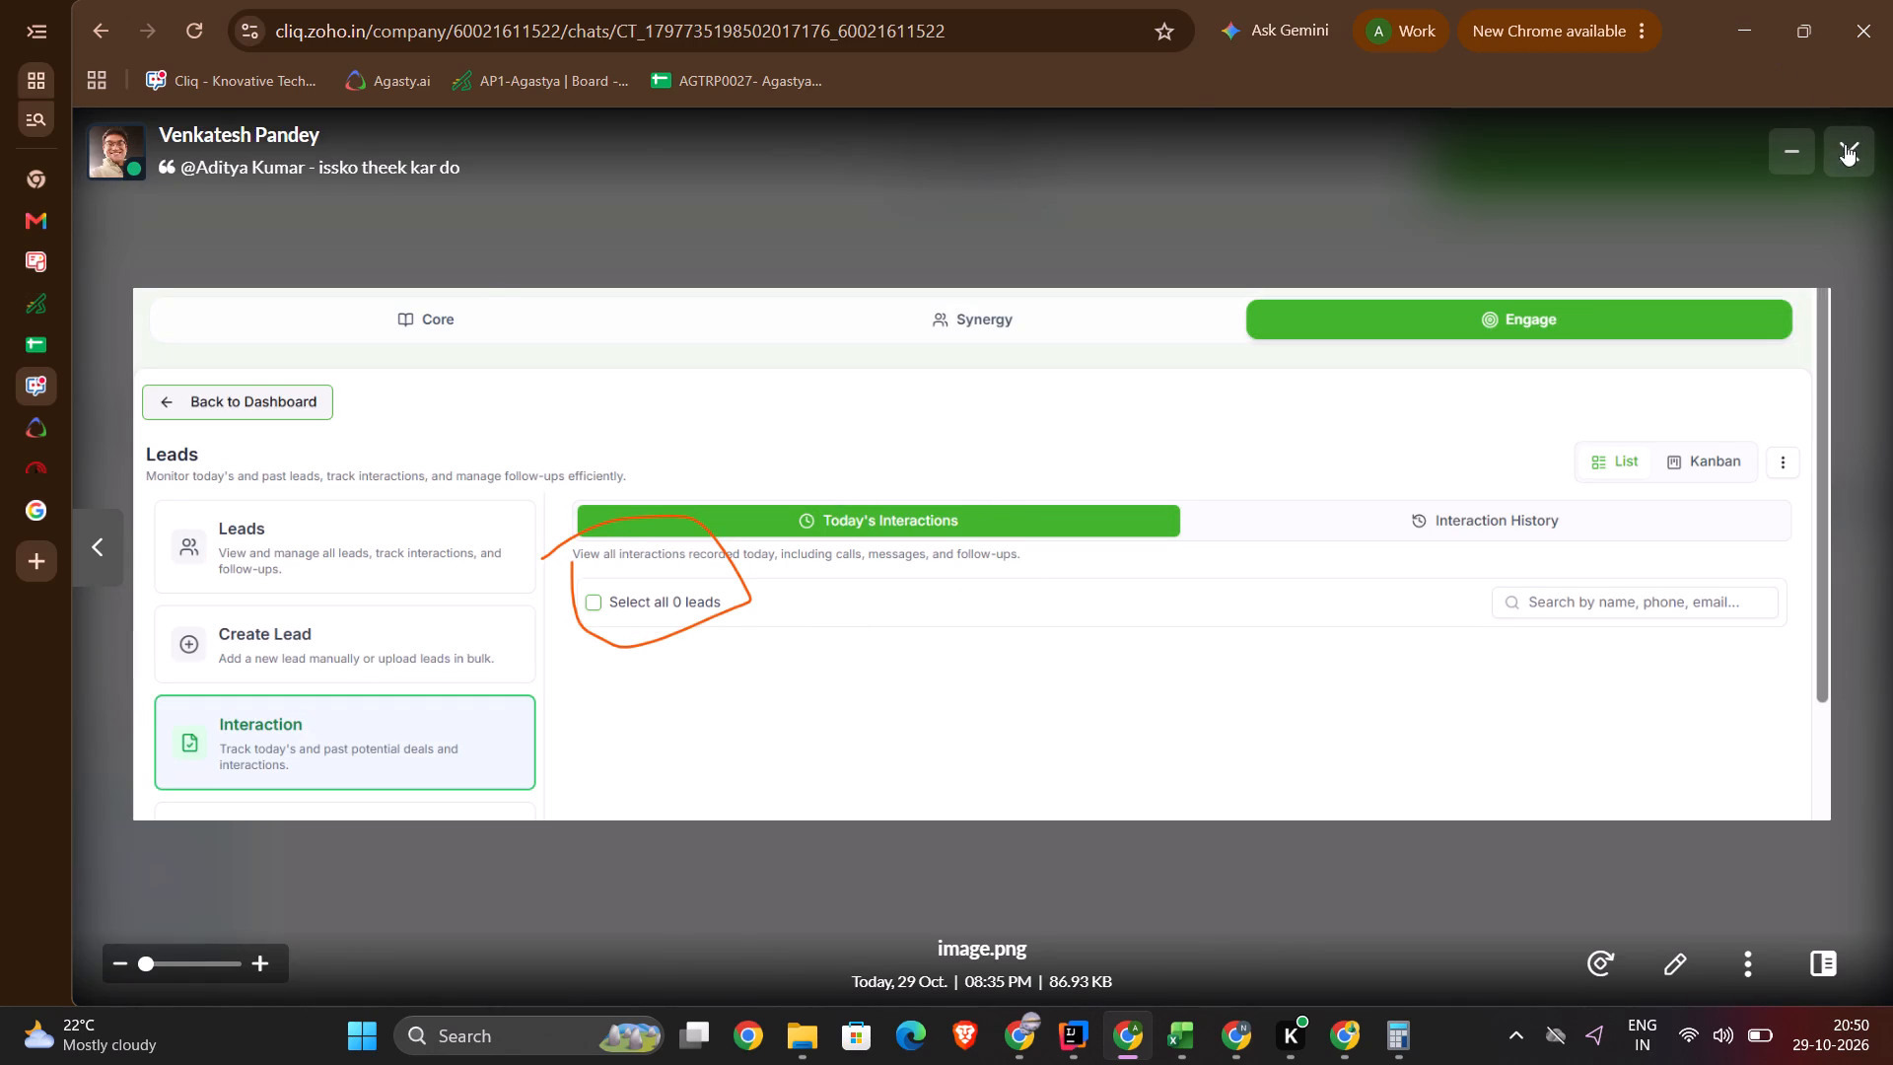
scroll(551, 421, "down", 2)
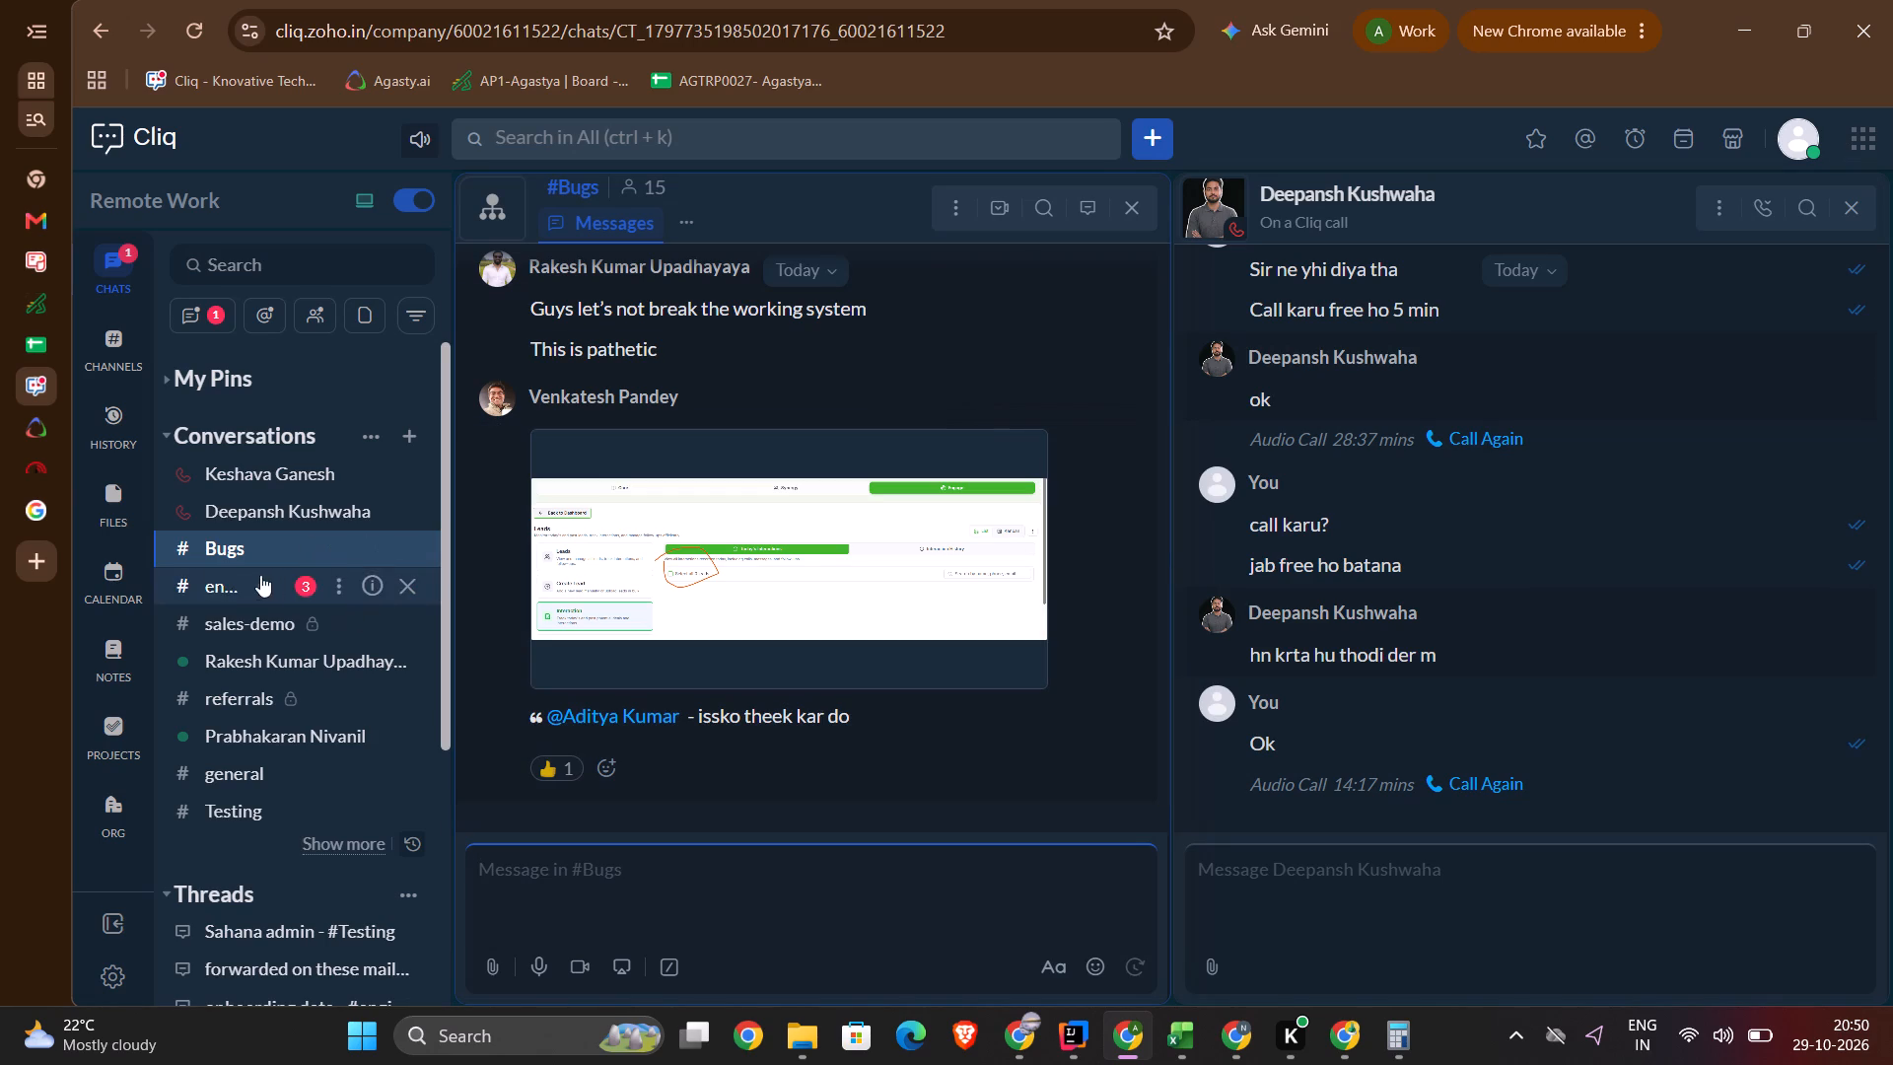
Read the unread messages in the engineering channel and recheck the direct chat about the school data.
left_click(219, 597)
scroll(578, 647, "down", 4)
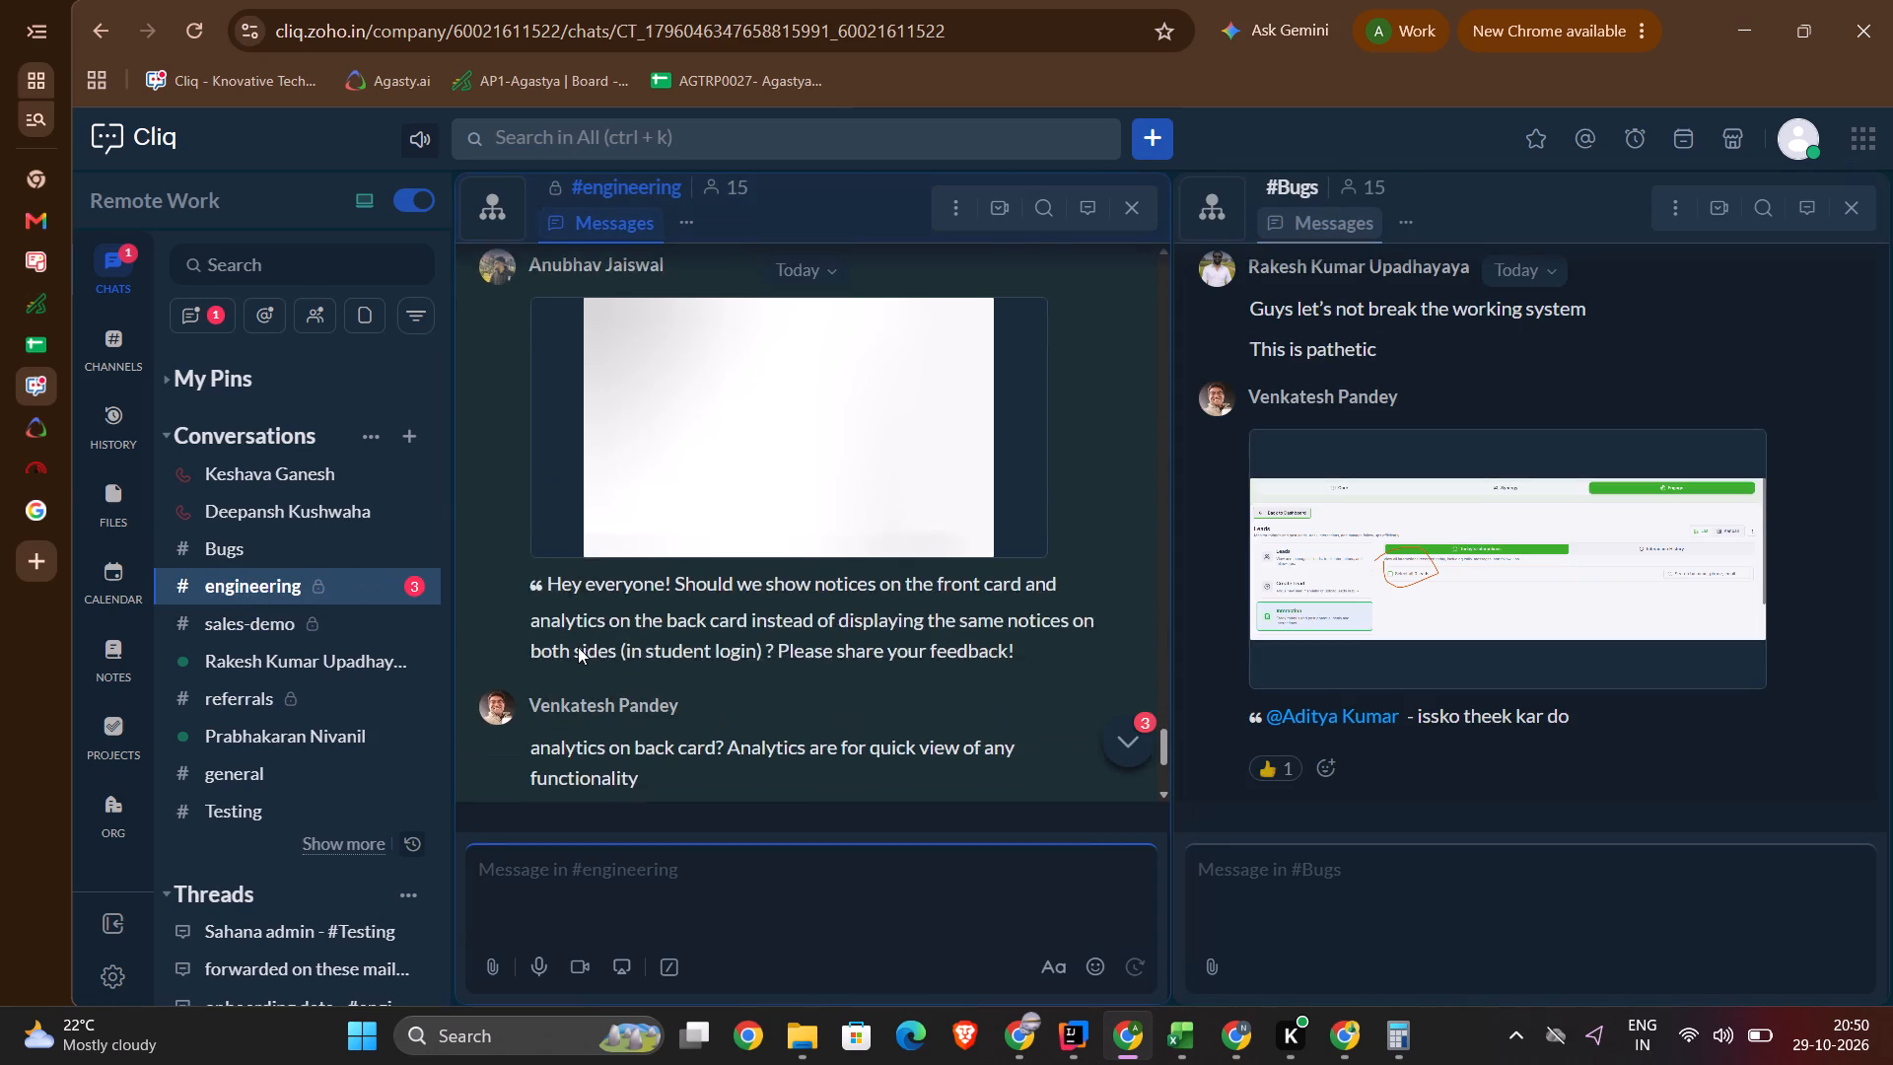
scroll(578, 647, "down", 2)
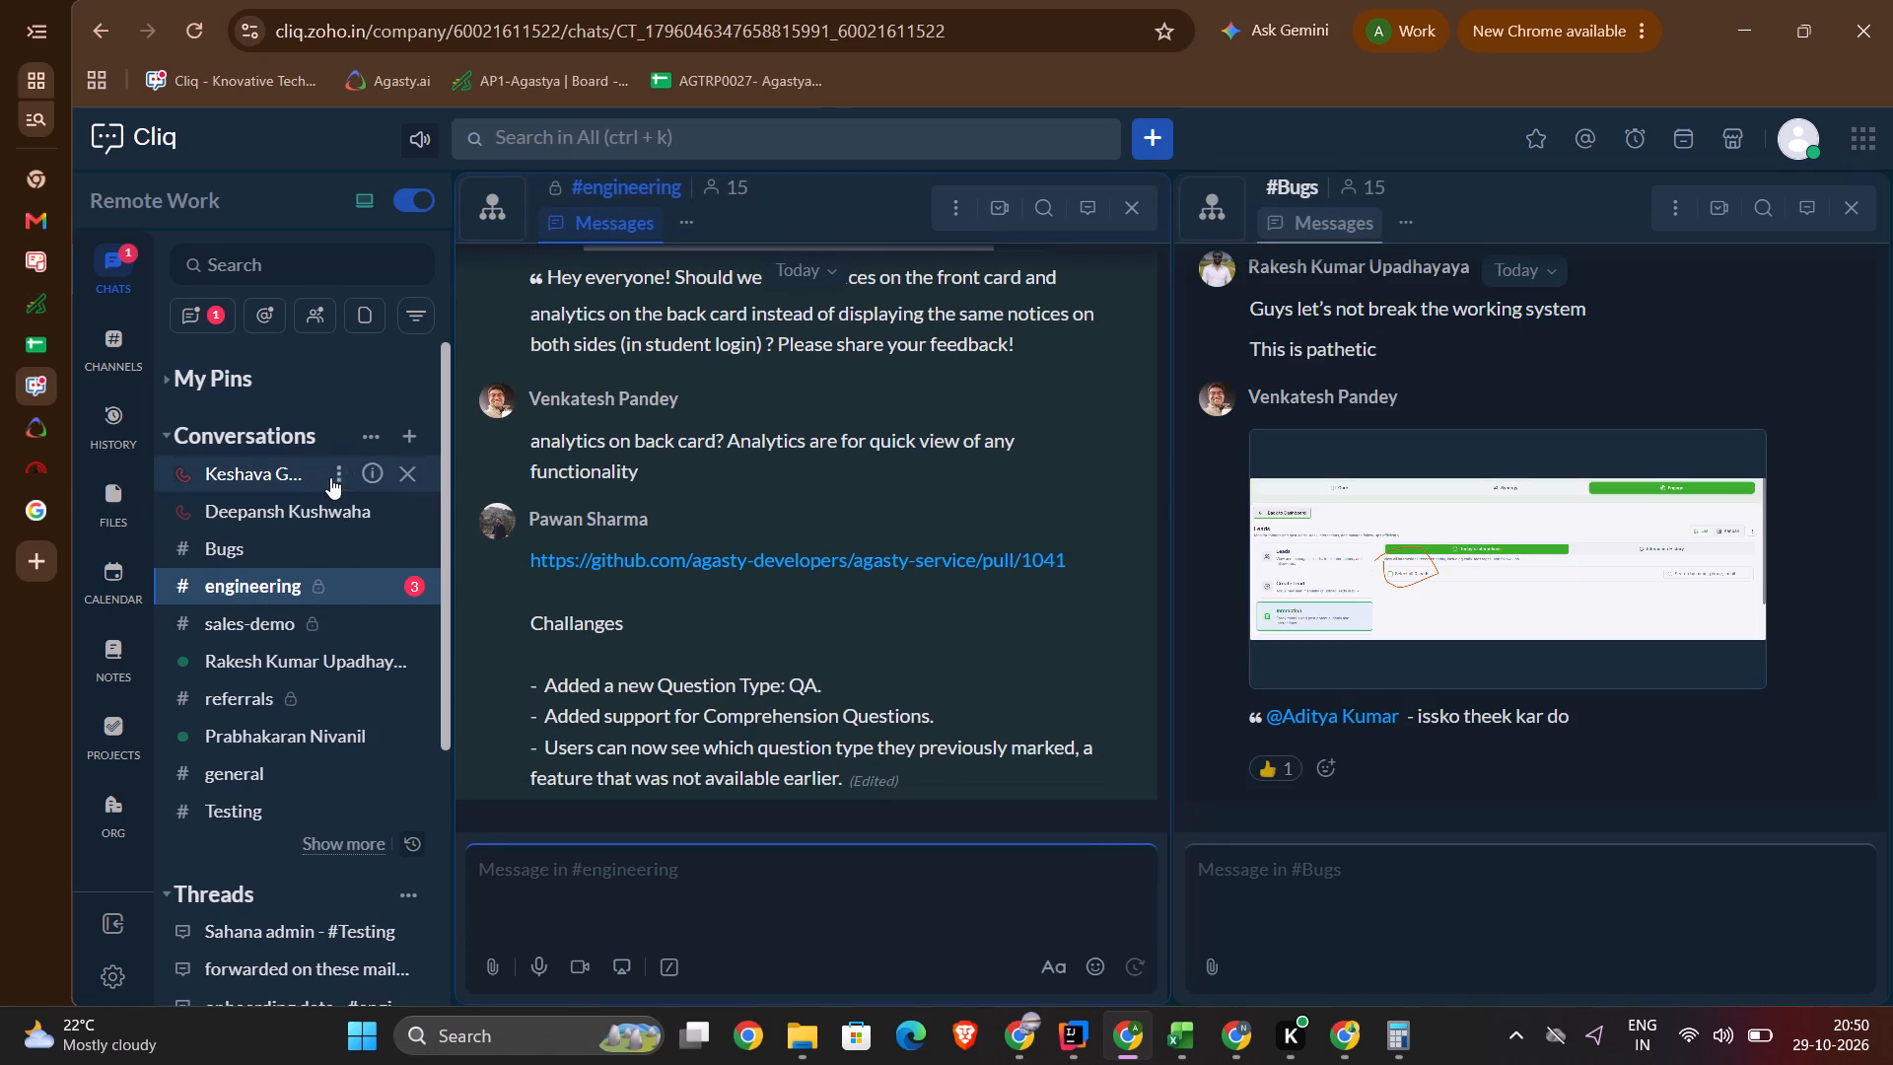
left_click(237, 481)
scroll(758, 581, "down", 1)
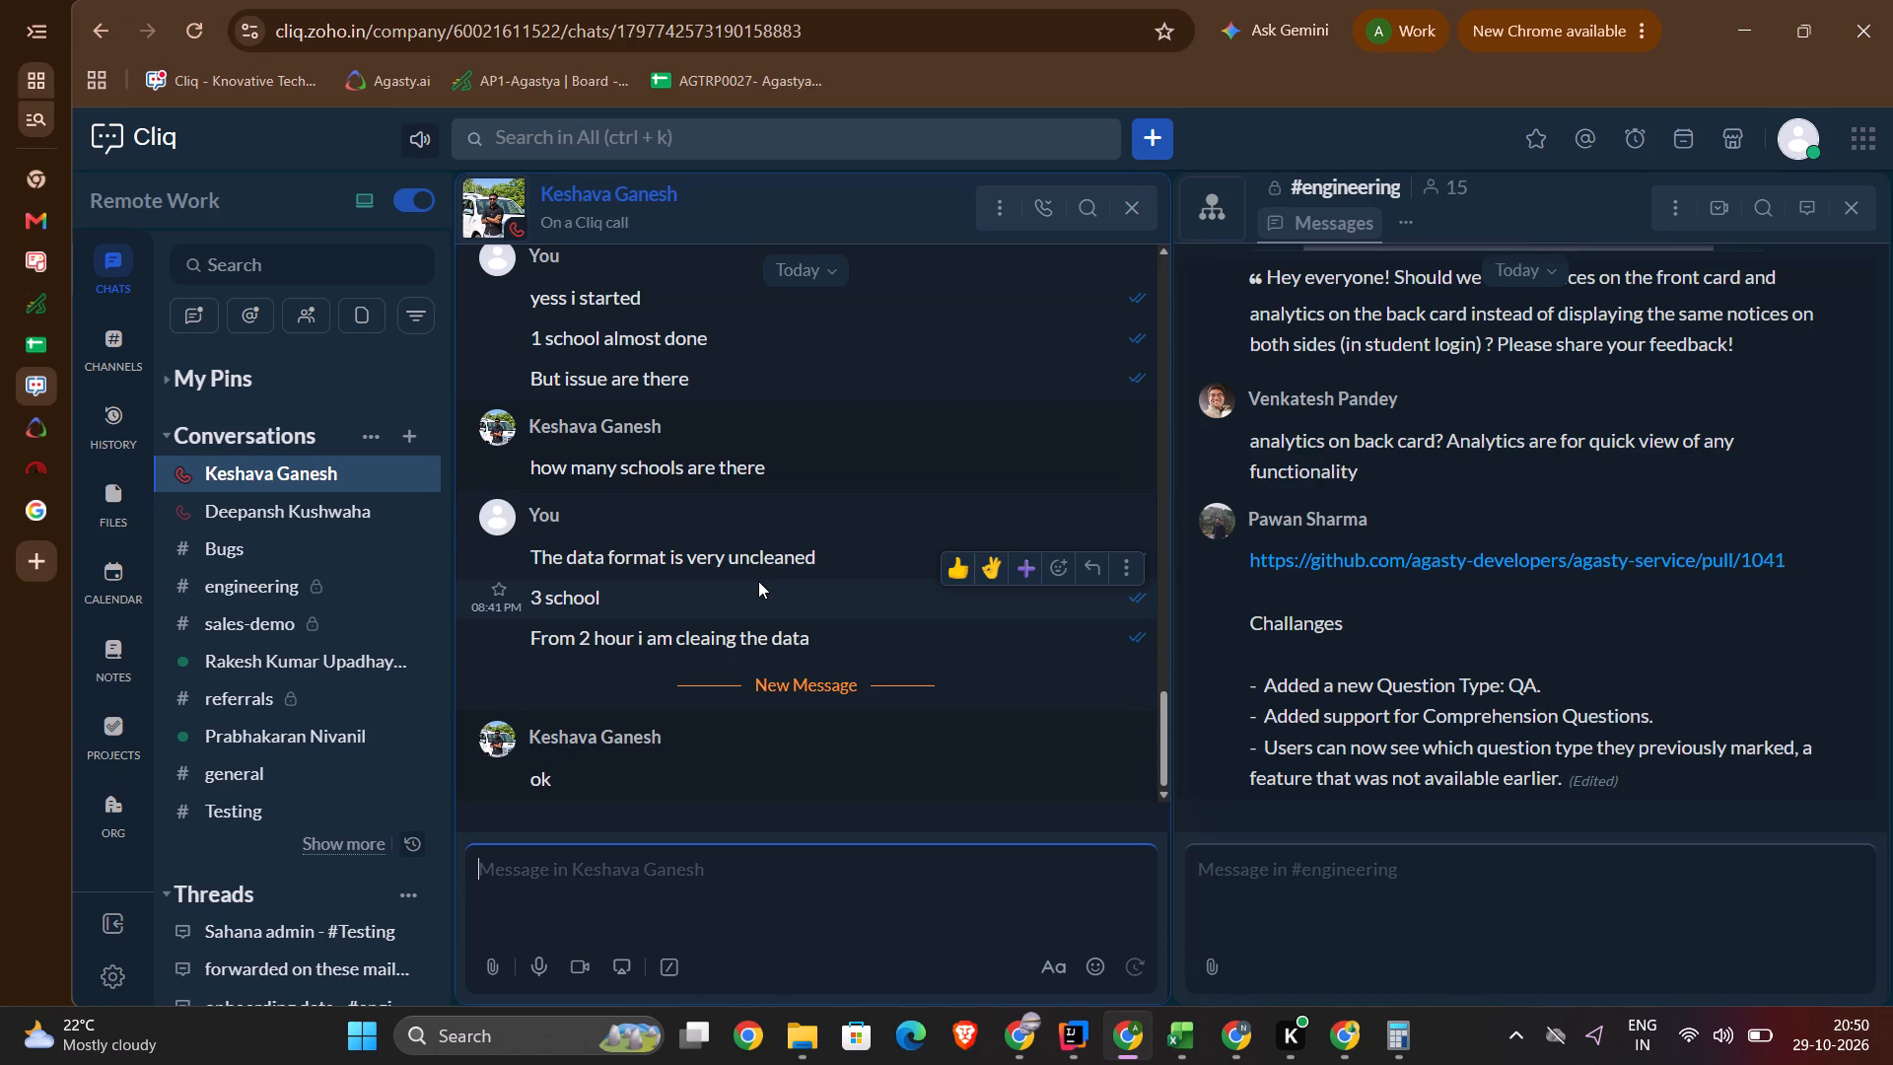
left_click(1297, 861)
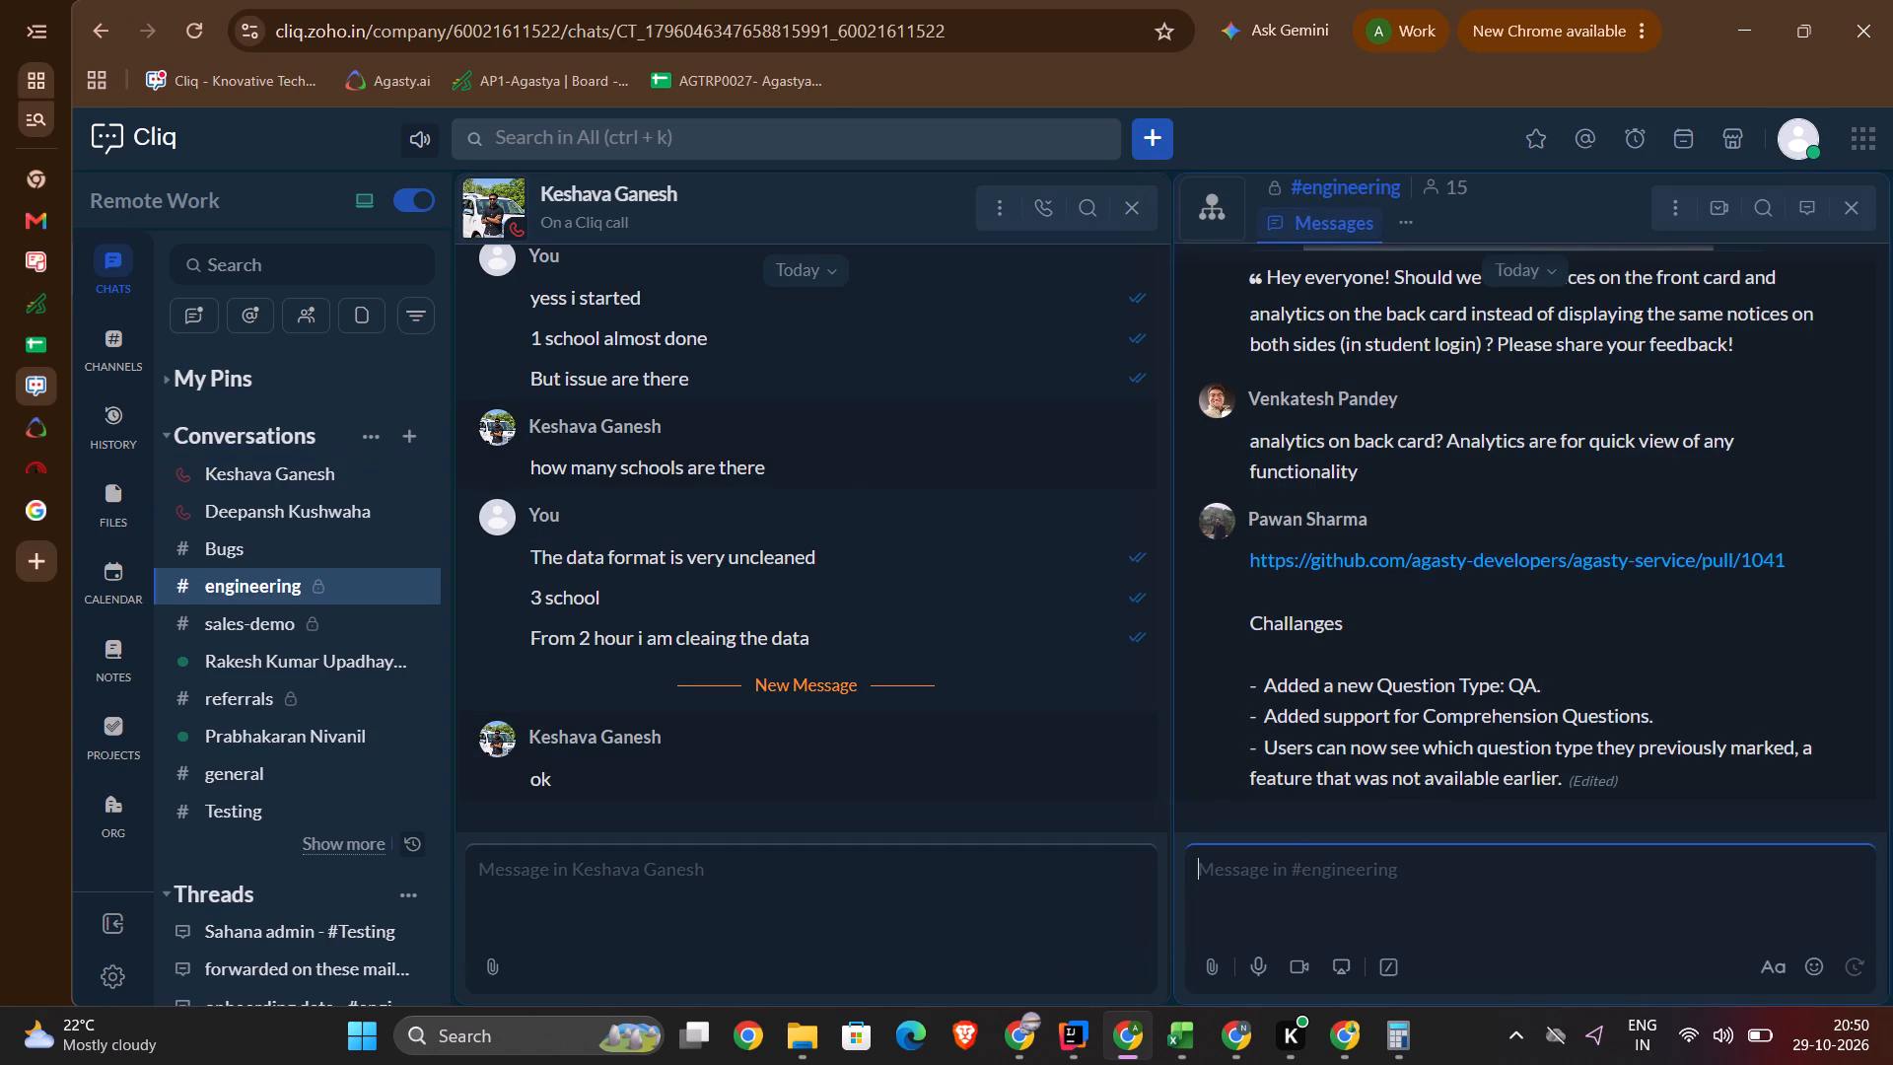
scroll(1272, 573, "down", 3)
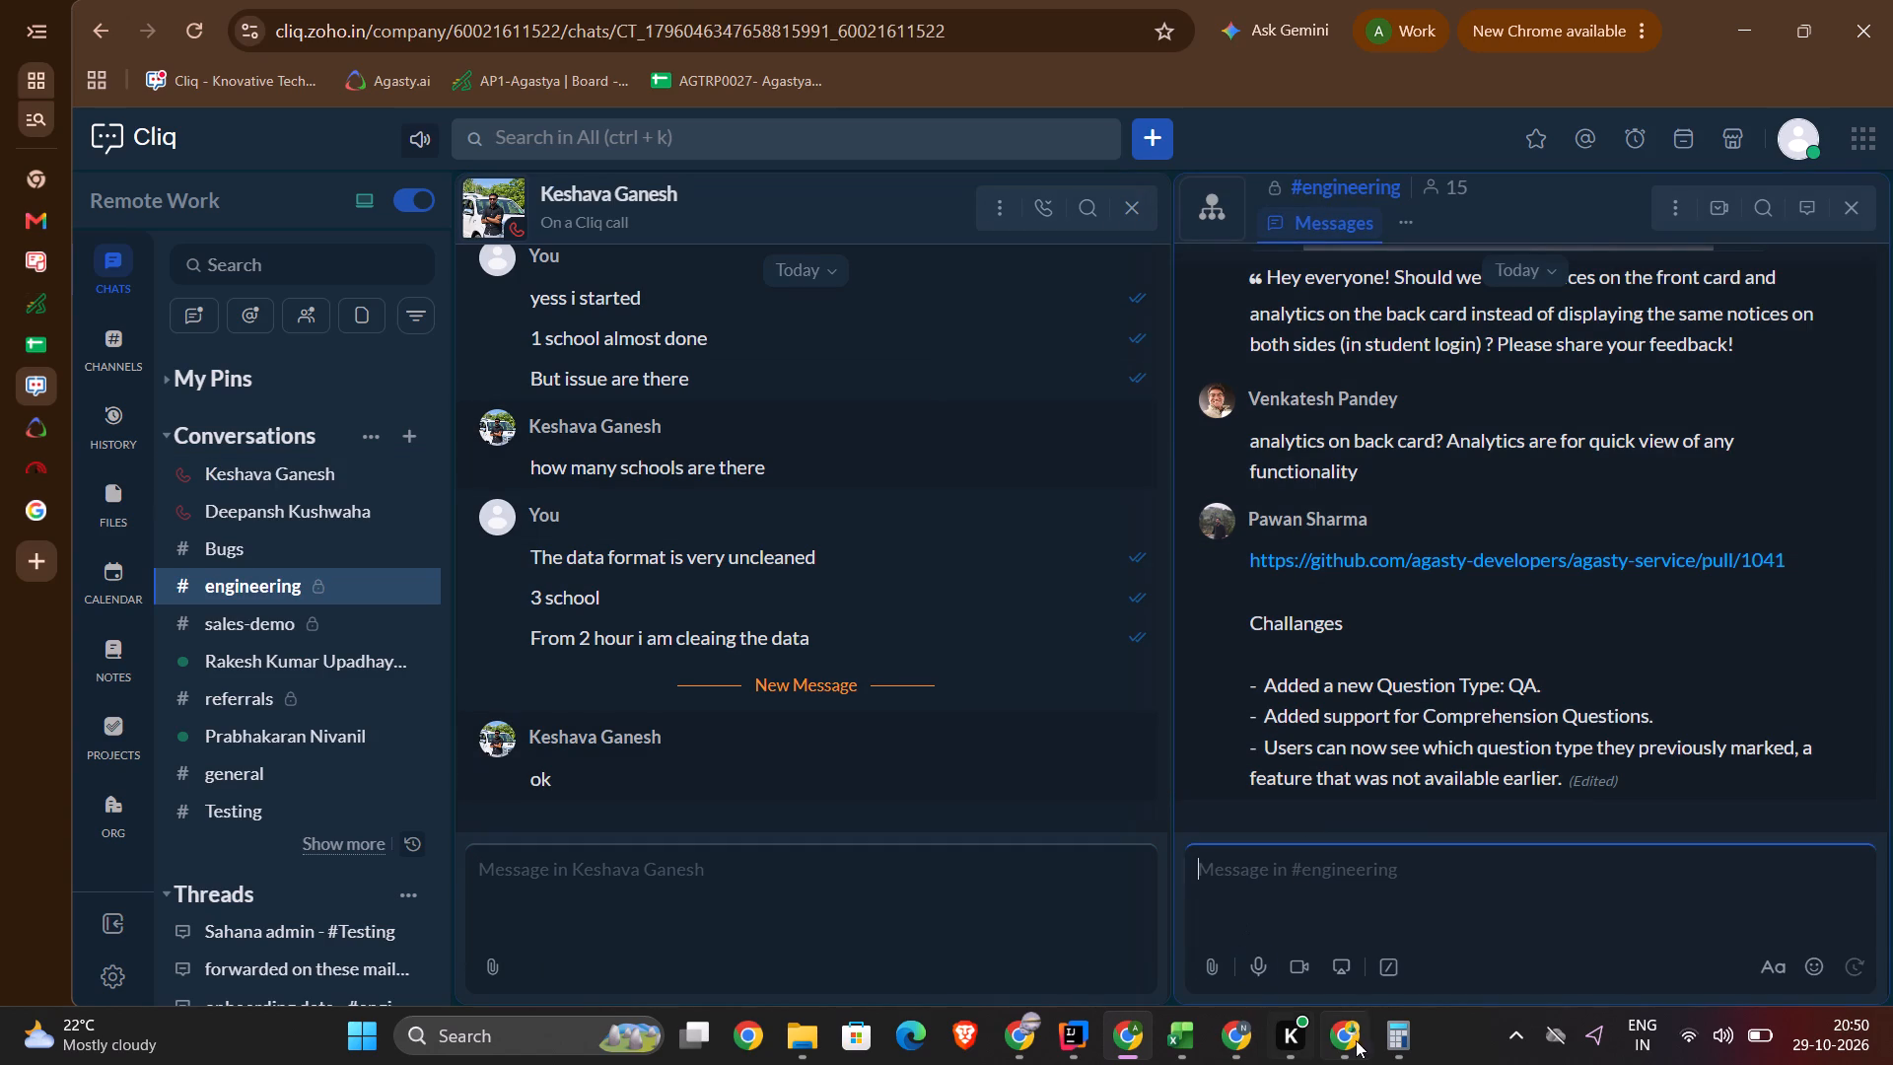